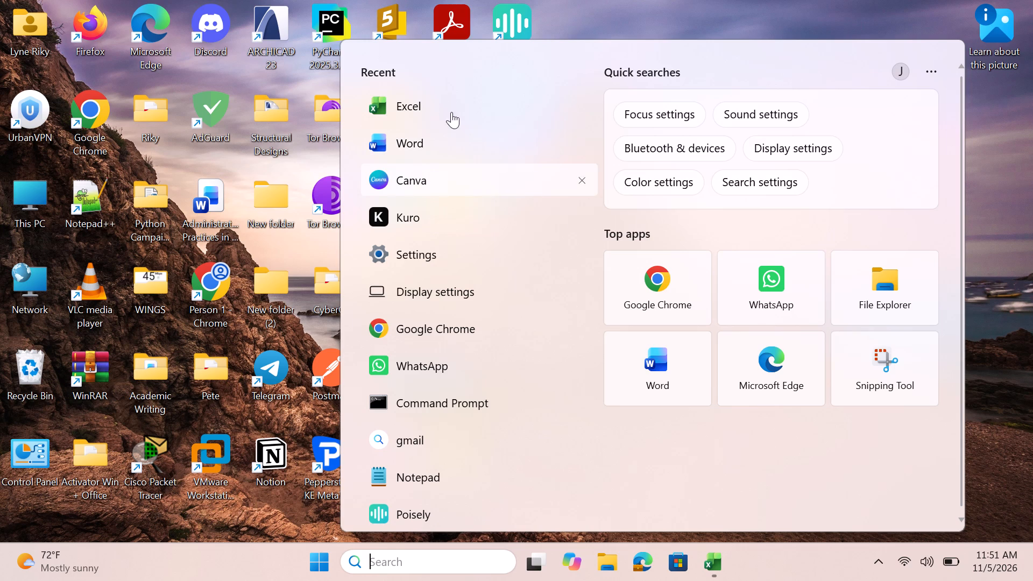
Open the recent workbook UNITED WELFARE CHAMA in Excel.
{"action": "left_click", "coordinate": [432, 98]}
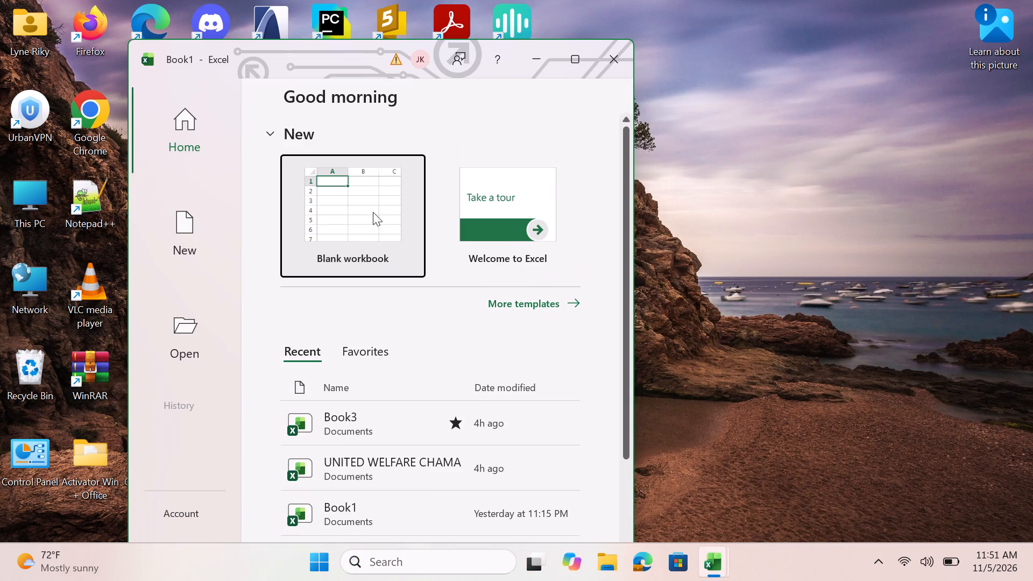
{"action": "double_click", "coordinate": [375, 474]}
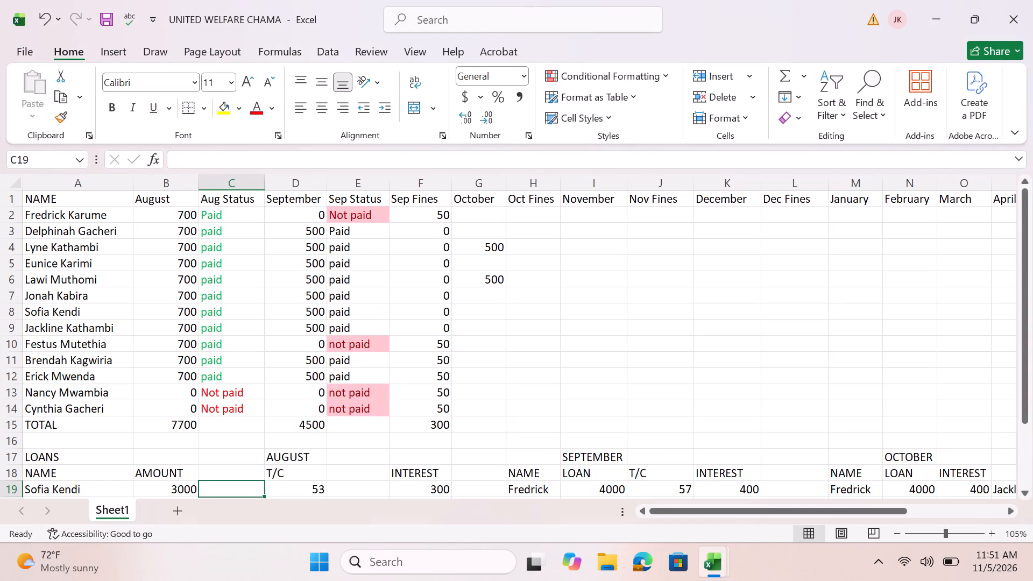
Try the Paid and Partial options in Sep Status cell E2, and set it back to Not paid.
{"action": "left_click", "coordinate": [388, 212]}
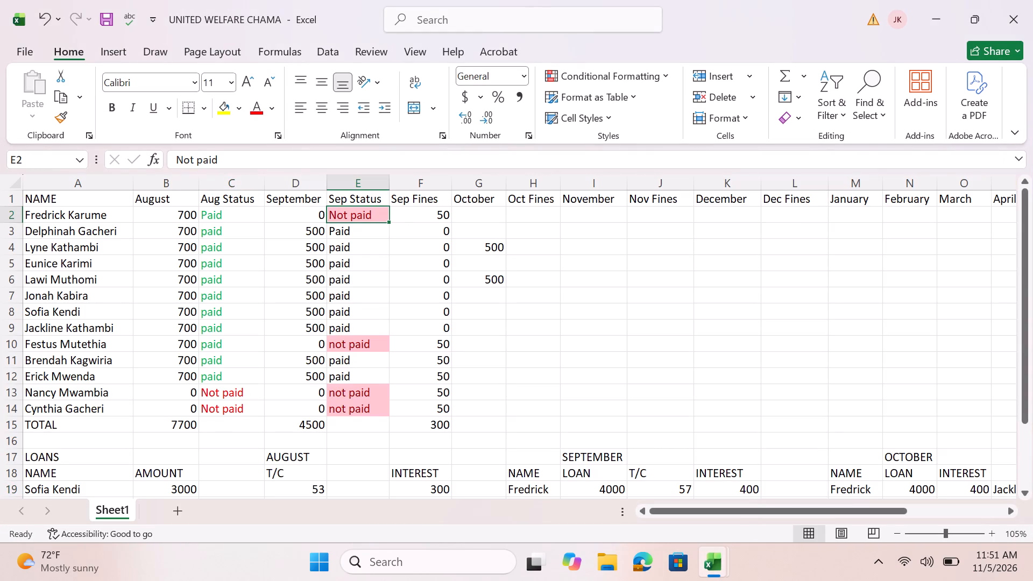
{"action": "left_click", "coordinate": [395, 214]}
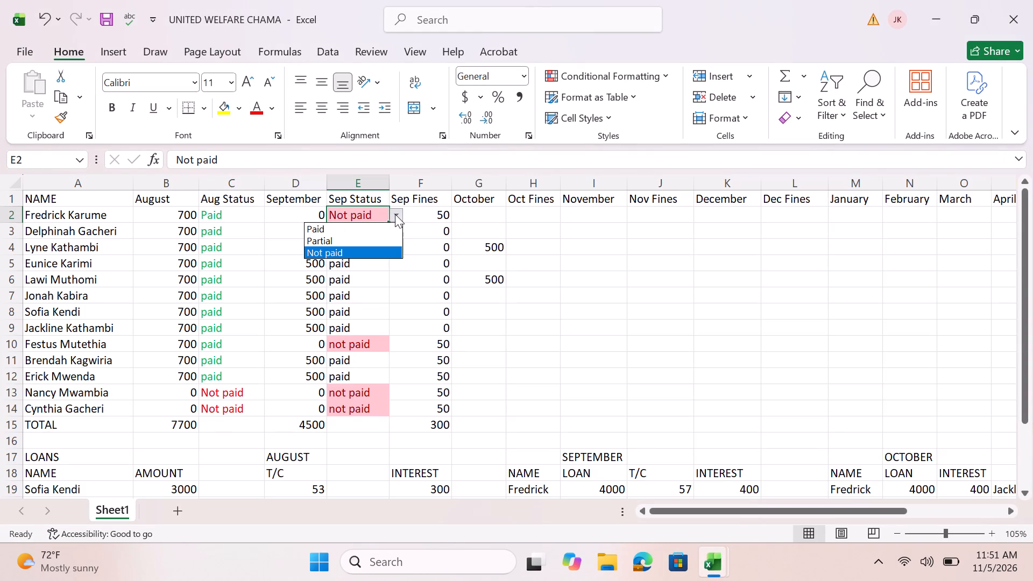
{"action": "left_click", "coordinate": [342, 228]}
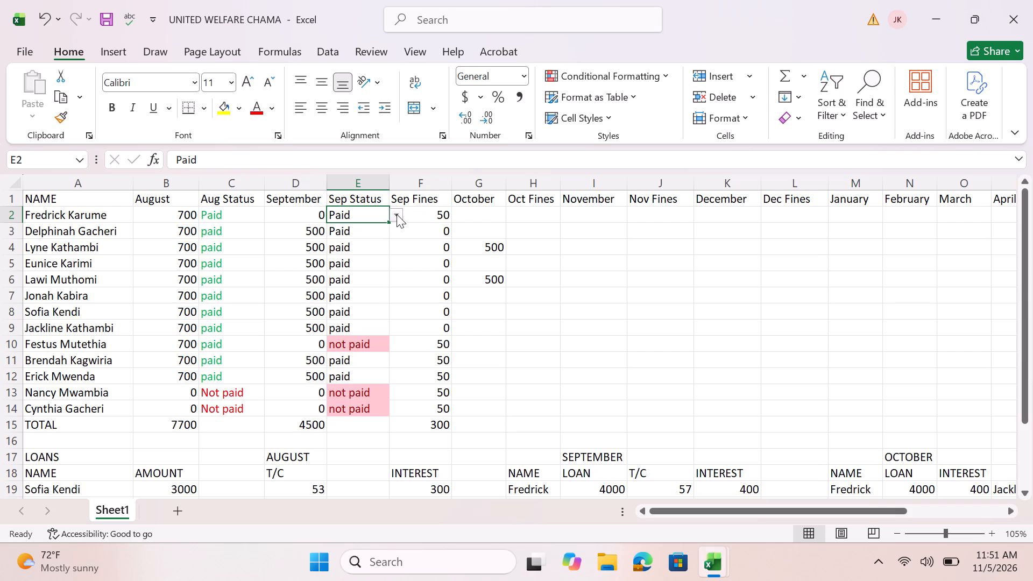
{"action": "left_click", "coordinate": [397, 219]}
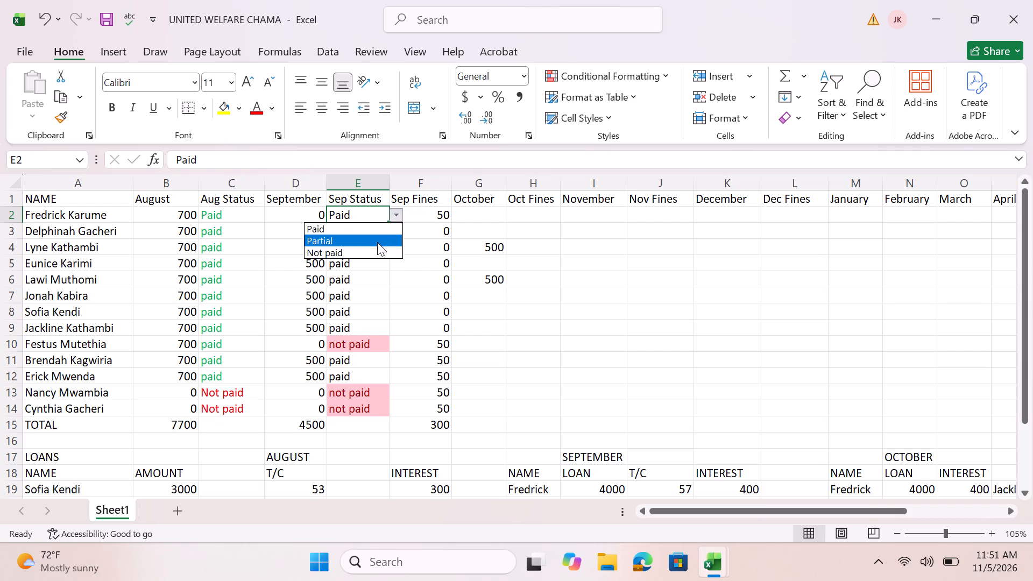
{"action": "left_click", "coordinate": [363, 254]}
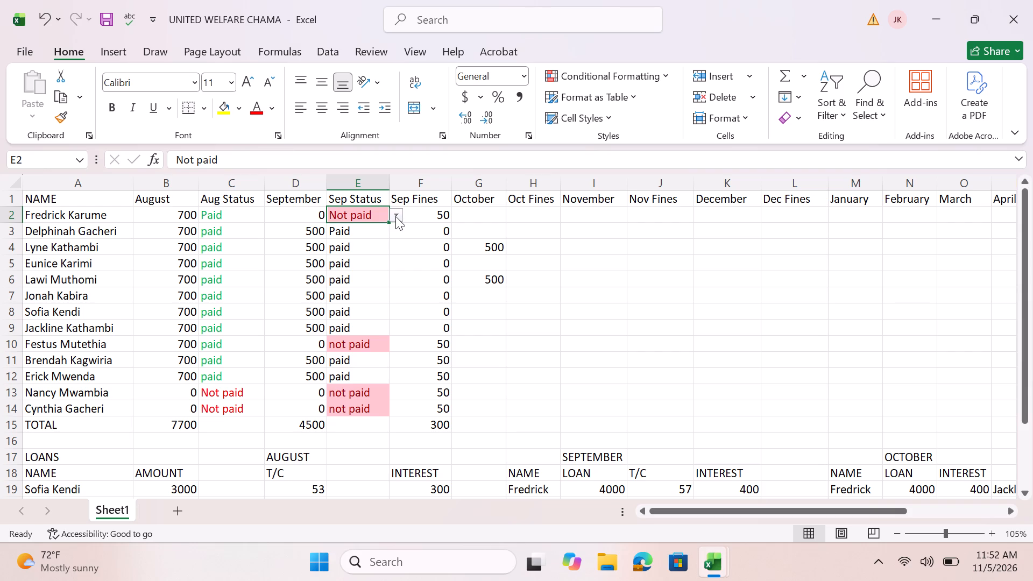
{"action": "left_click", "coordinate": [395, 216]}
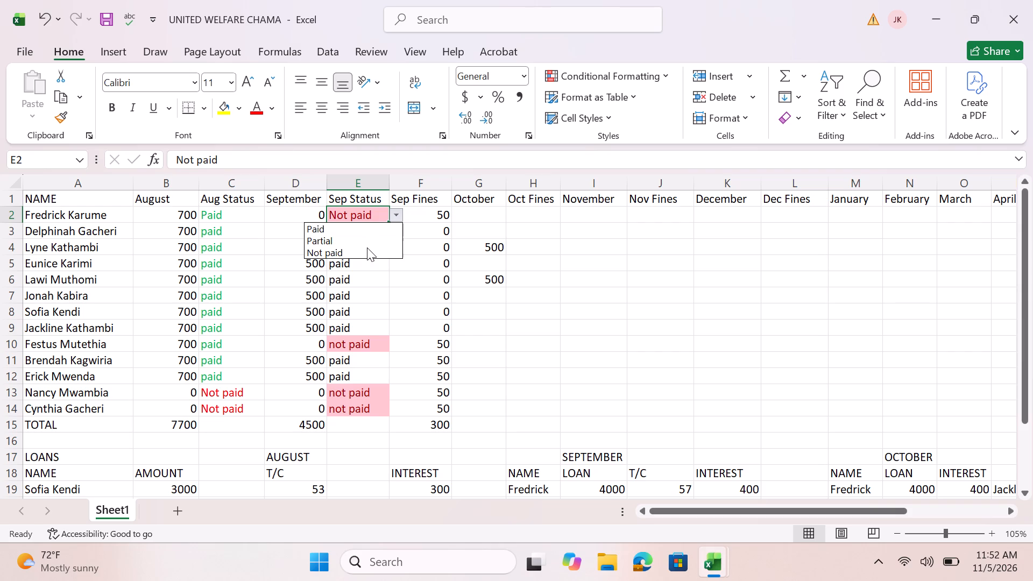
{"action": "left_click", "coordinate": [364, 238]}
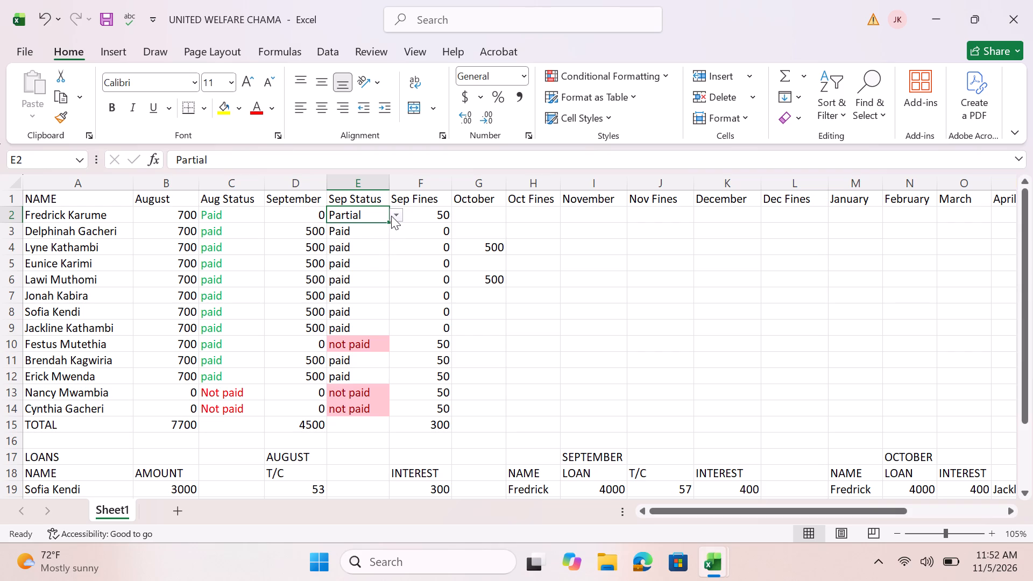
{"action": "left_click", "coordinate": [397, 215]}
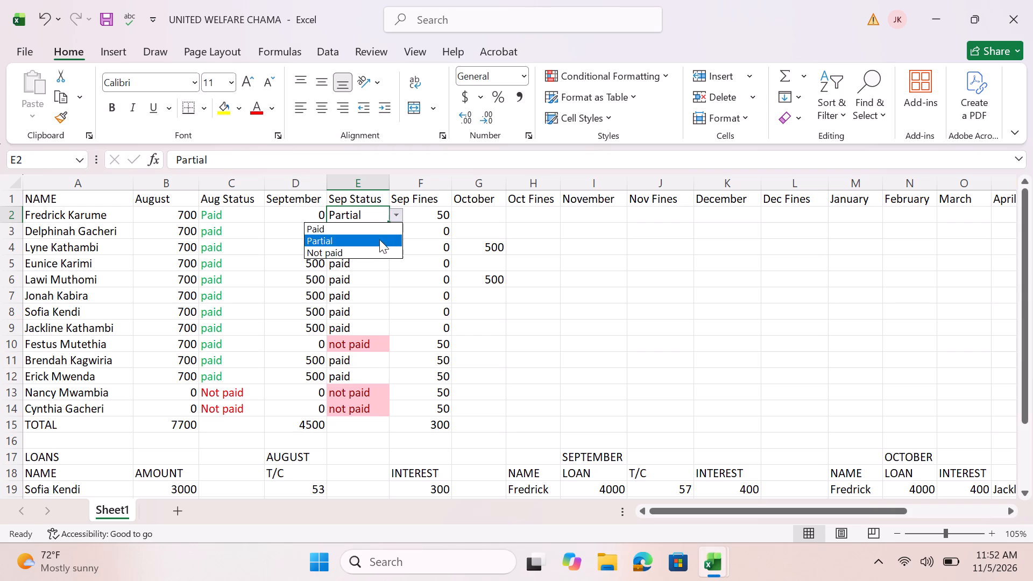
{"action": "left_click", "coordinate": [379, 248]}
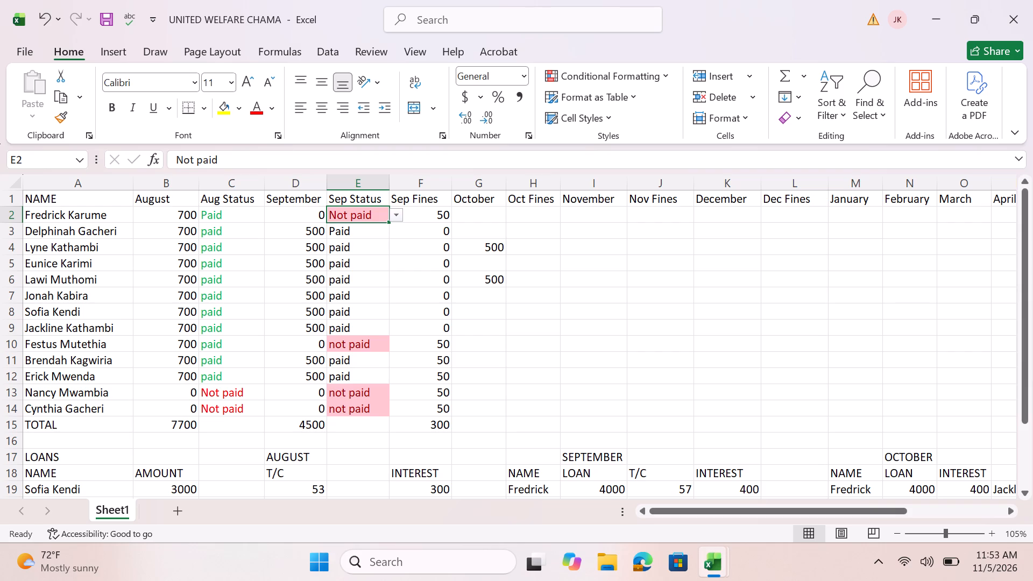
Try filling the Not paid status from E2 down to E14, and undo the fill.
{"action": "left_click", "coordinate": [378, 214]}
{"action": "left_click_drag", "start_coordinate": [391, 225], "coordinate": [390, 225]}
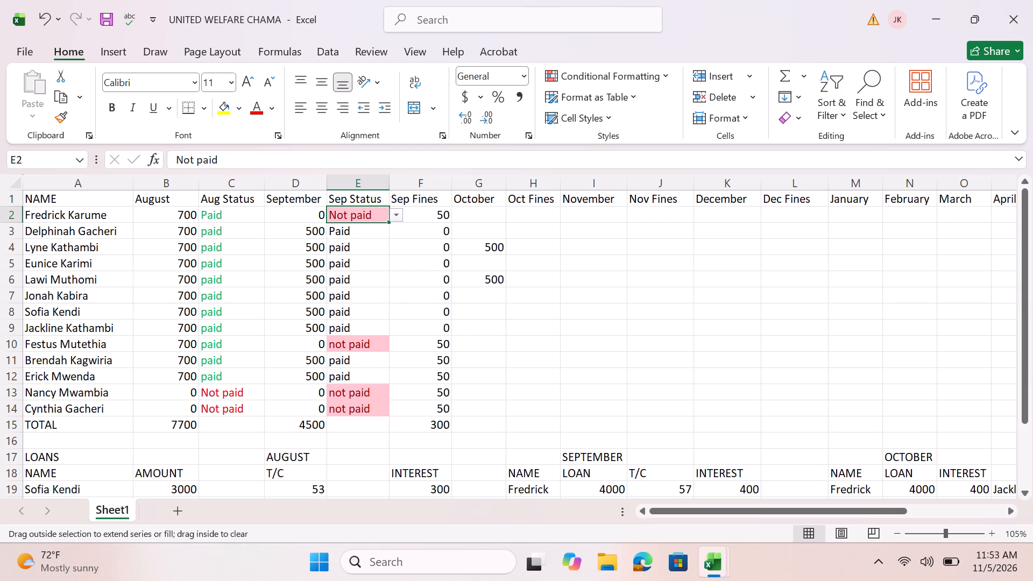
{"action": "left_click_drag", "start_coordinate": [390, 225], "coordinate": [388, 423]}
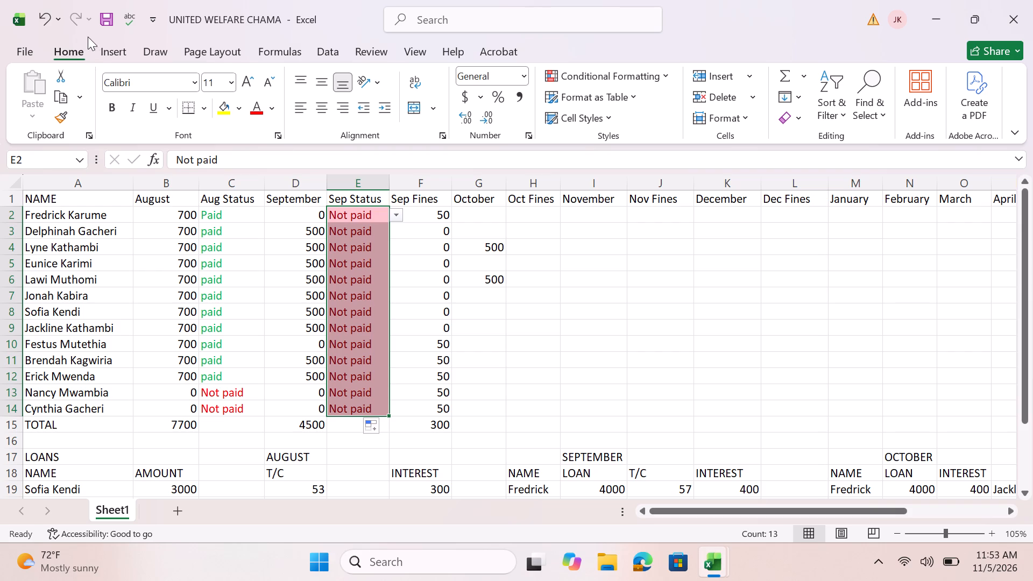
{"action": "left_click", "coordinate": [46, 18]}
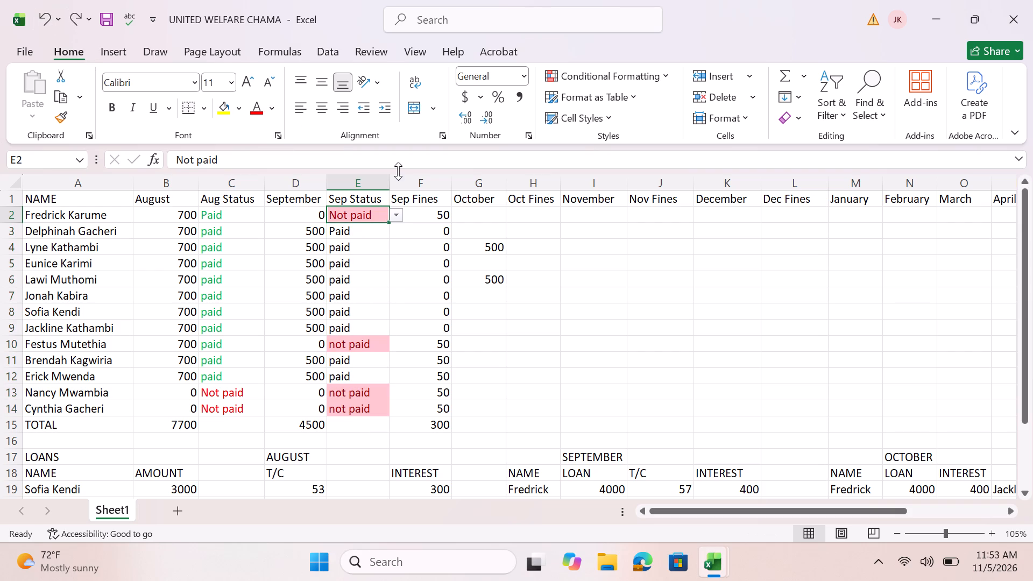
Clear the conditional formatting rules from the Sep Status cells E2:E14 only.
{"action": "left_click", "coordinate": [613, 221]}
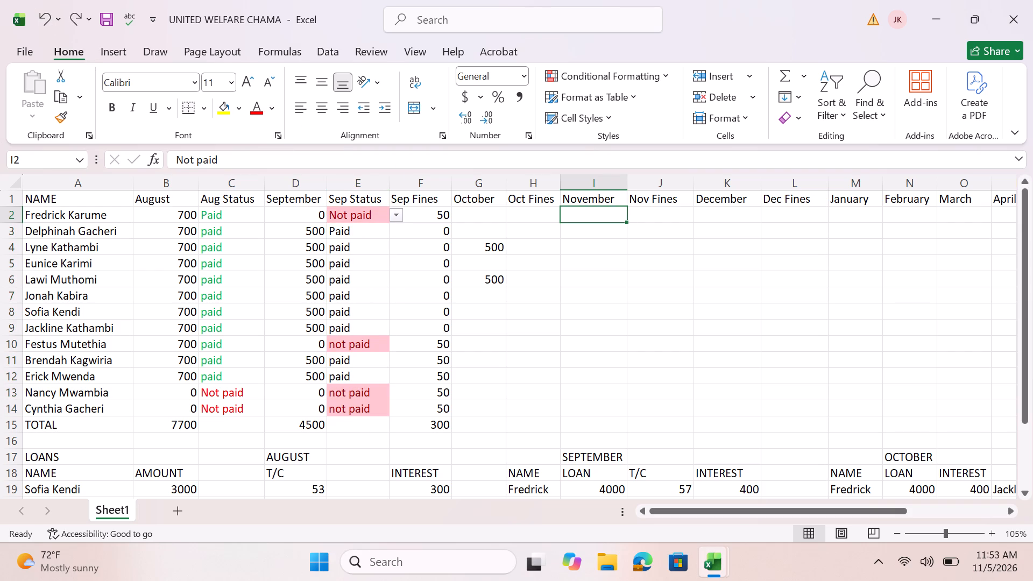
{"action": "left_click_drag", "start_coordinate": [387, 223], "coordinate": [381, 415]}
{"action": "left_click", "coordinate": [647, 371]}
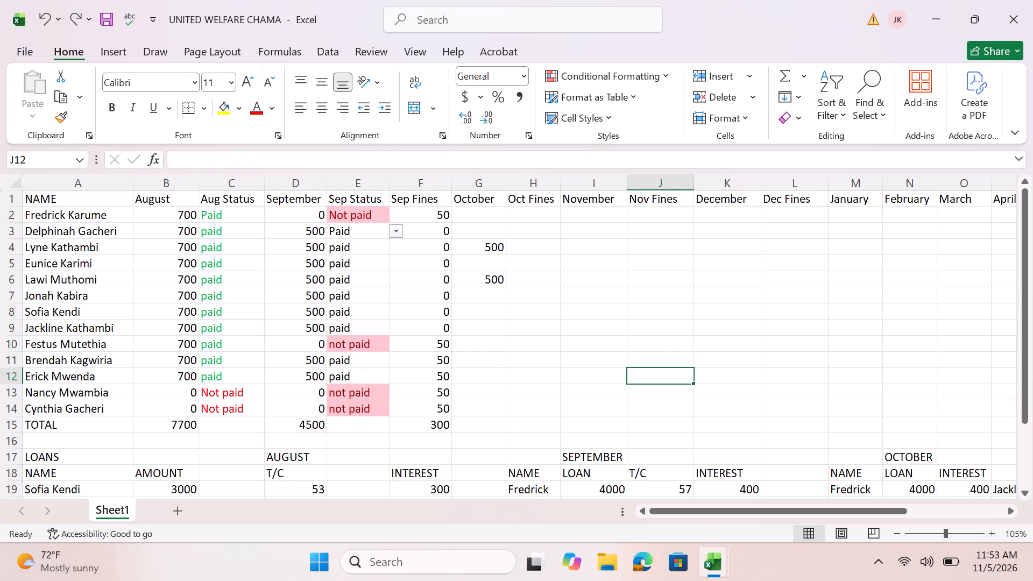
{"action": "left_click_drag", "start_coordinate": [388, 207], "coordinate": [379, 412]}
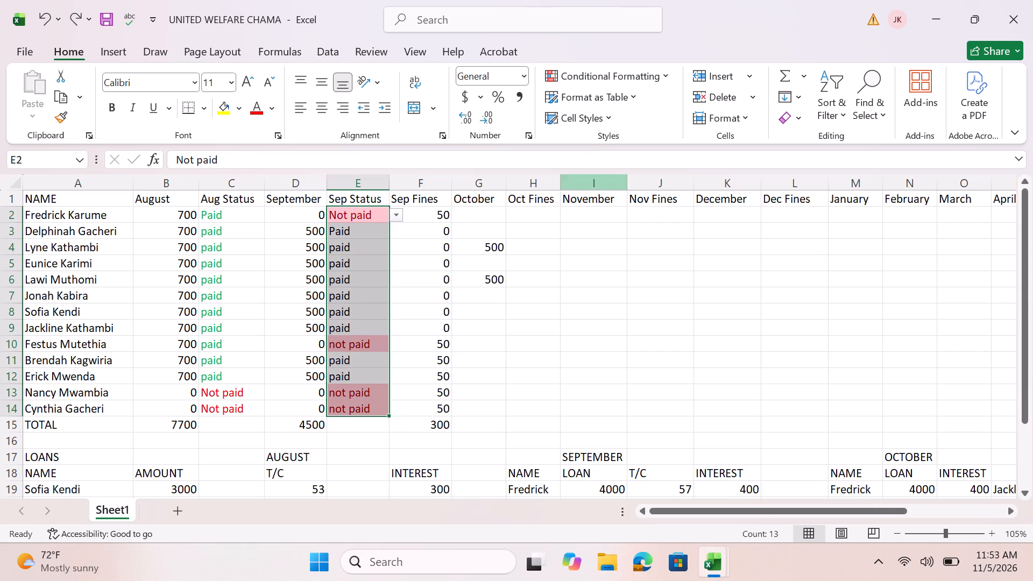
{"action": "left_click", "coordinate": [629, 75]}
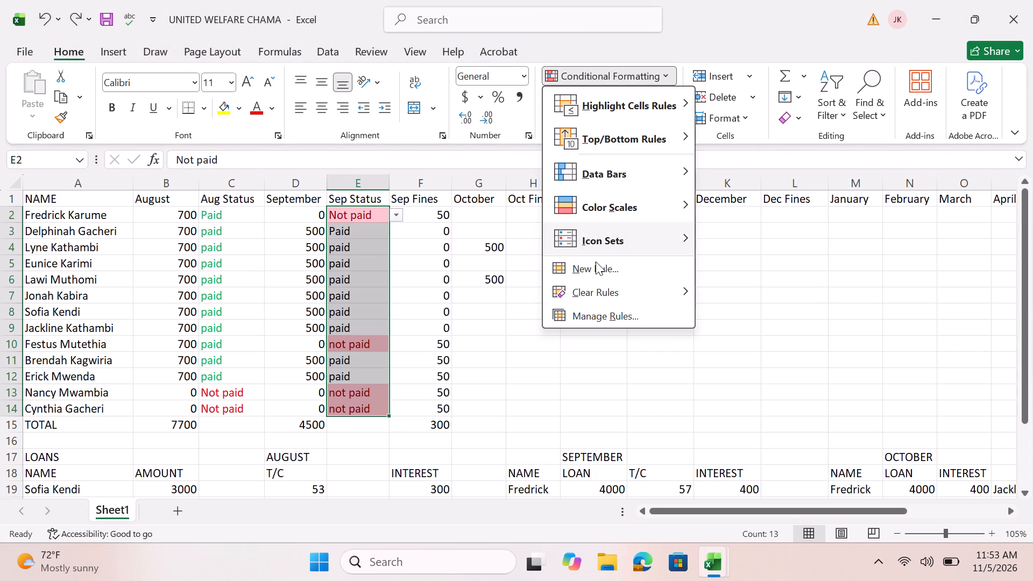
{"action": "left_click", "coordinate": [598, 286]}
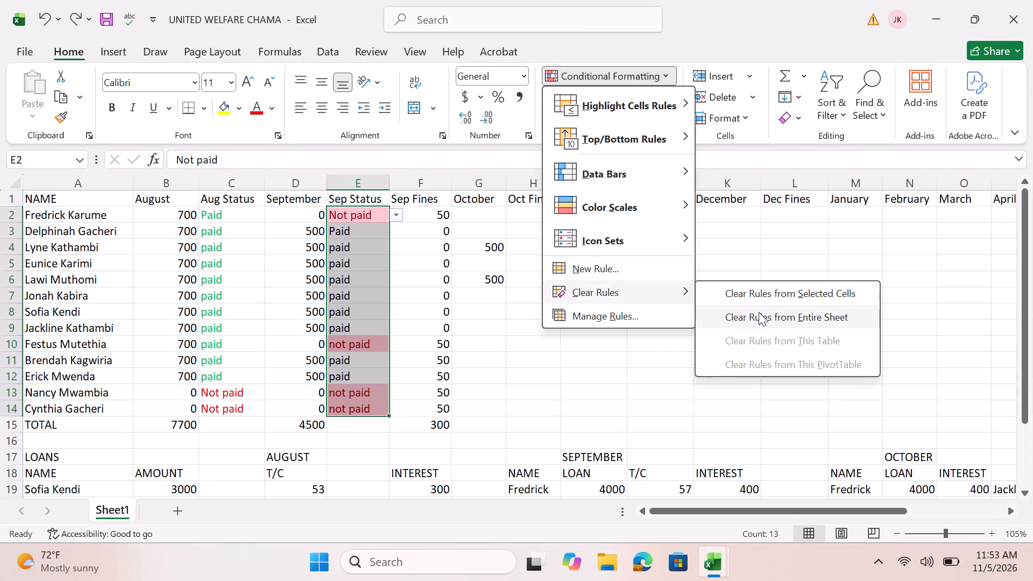
{"action": "left_click", "coordinate": [776, 295]}
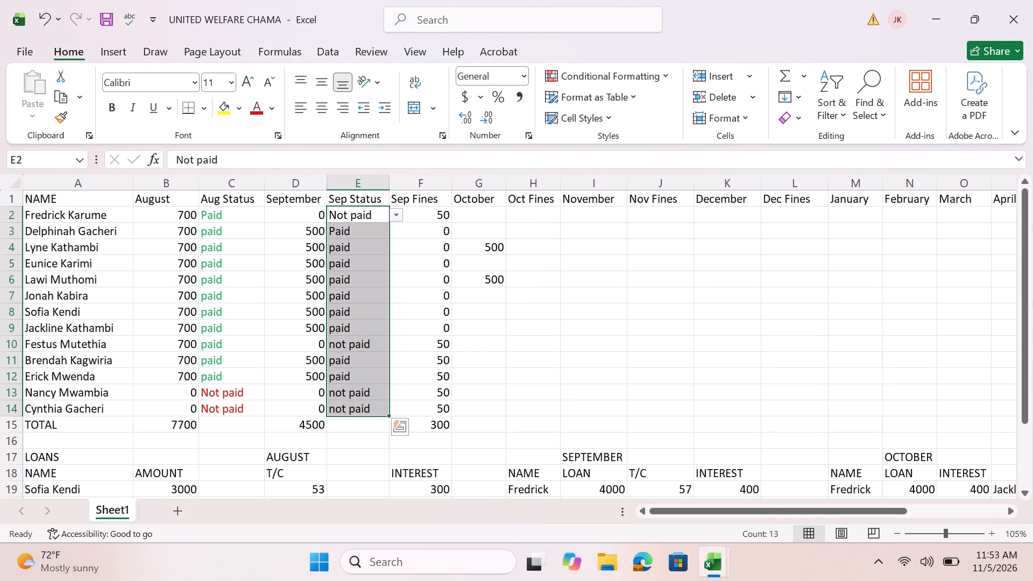
{"action": "left_click", "coordinate": [408, 341]}
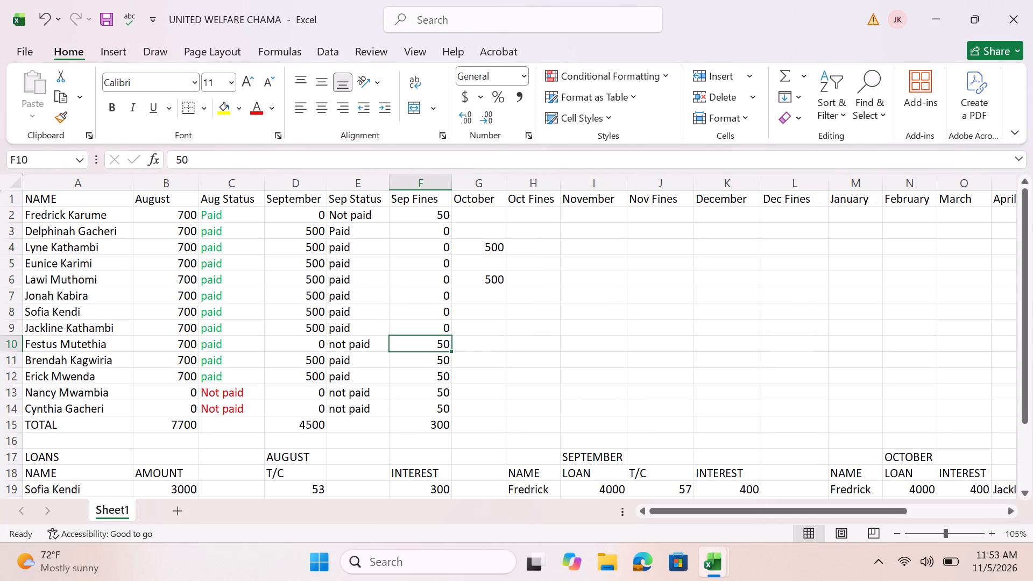
Set the fill colour of the Sep Status cells E2:E14 to No Fill.
{"action": "left_click", "coordinate": [381, 214]}
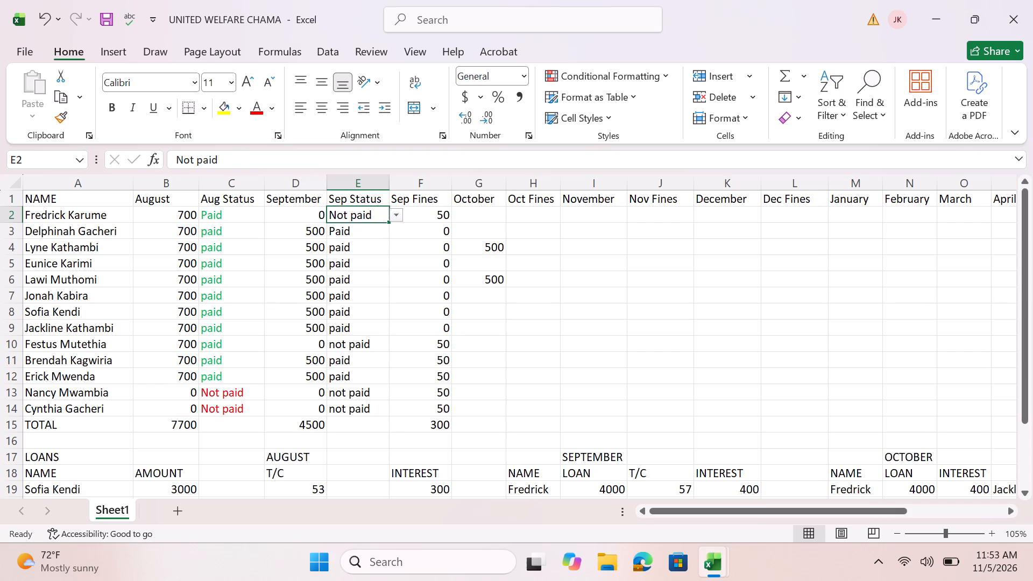
{"action": "left_click", "coordinate": [540, 248]}
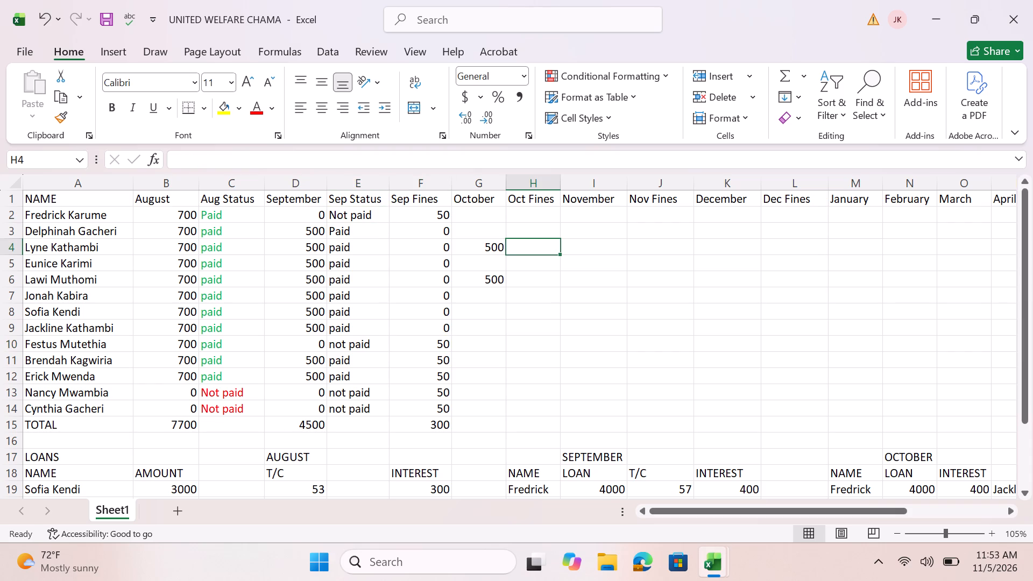
{"action": "left_click_drag", "start_coordinate": [391, 210], "coordinate": [377, 324]}
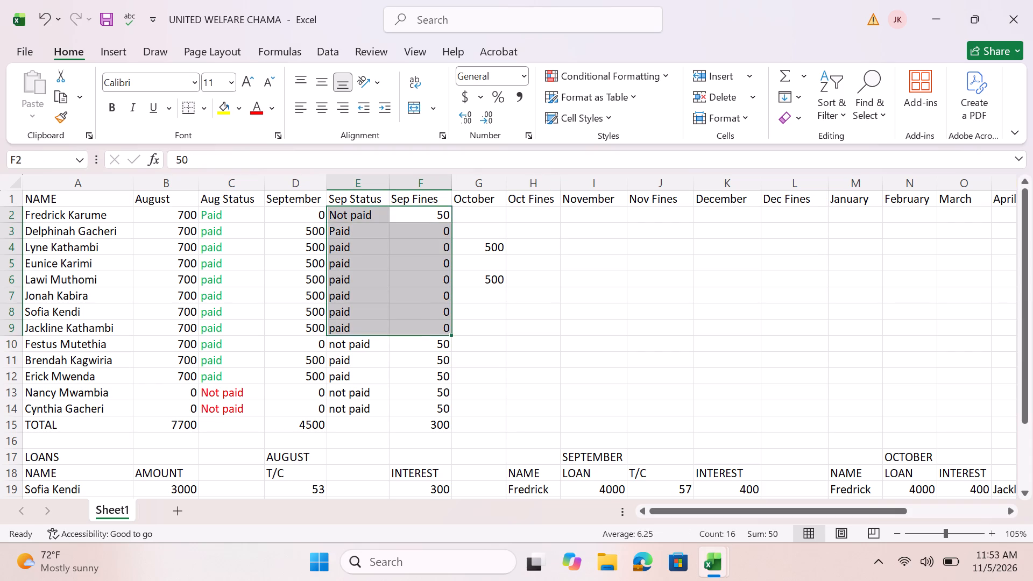
{"action": "left_click", "coordinate": [634, 247]}
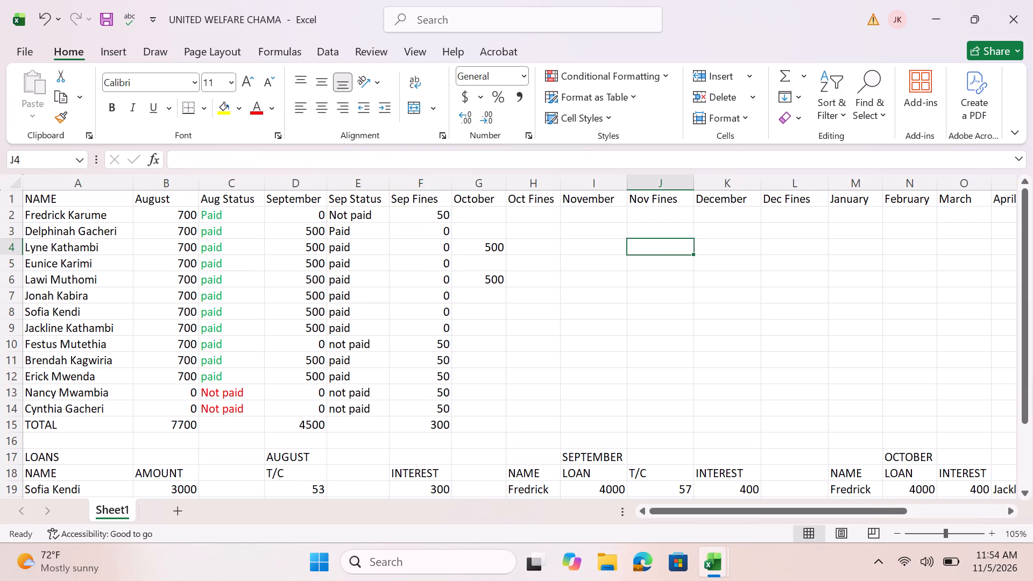
{"action": "left_click_drag", "start_coordinate": [383, 207], "coordinate": [380, 243]}
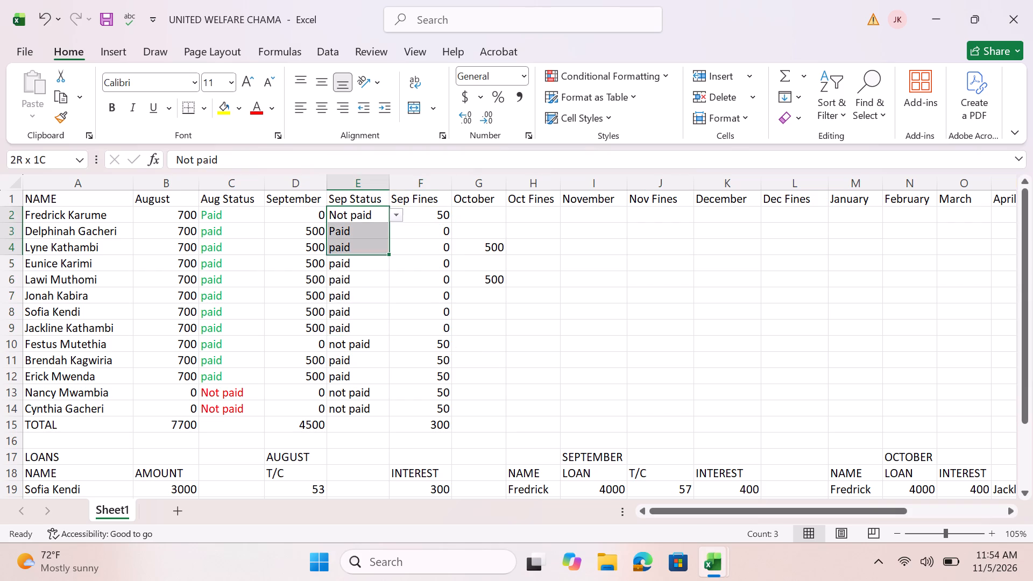
{"action": "left_click_drag", "start_coordinate": [380, 243], "coordinate": [374, 409]}
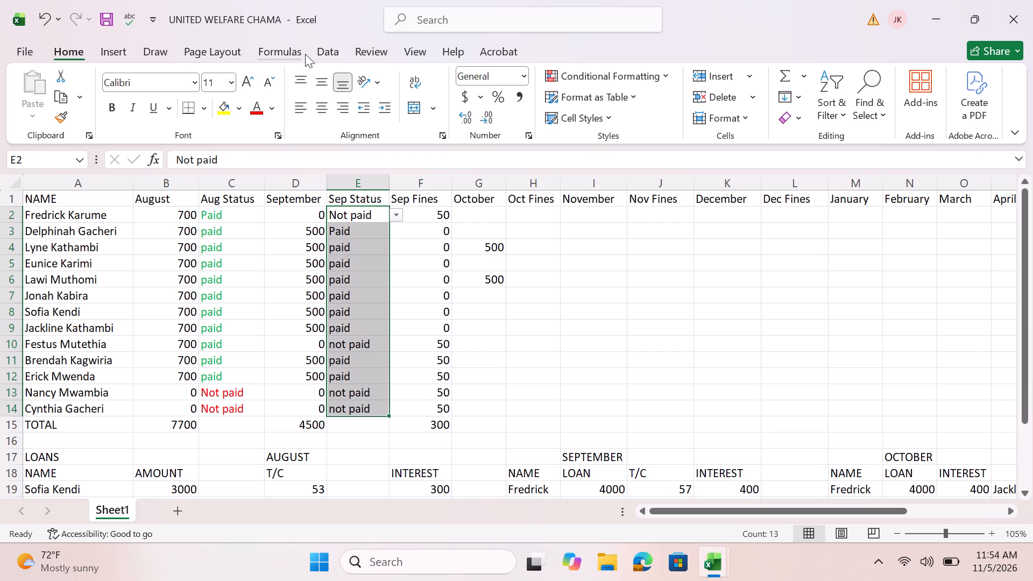
{"action": "left_click", "coordinate": [273, 107]}
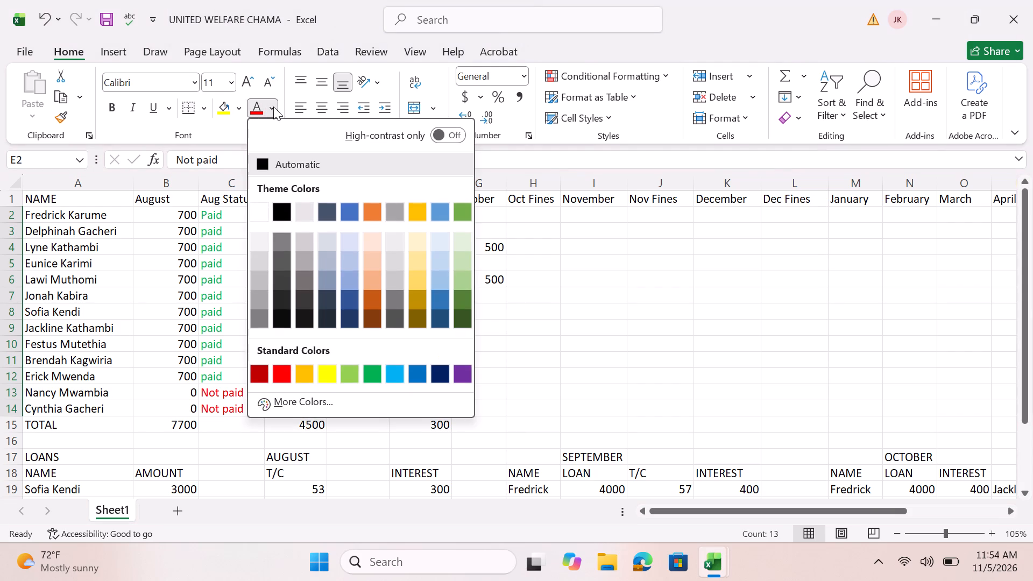
{"action": "left_click", "coordinate": [213, 132]}
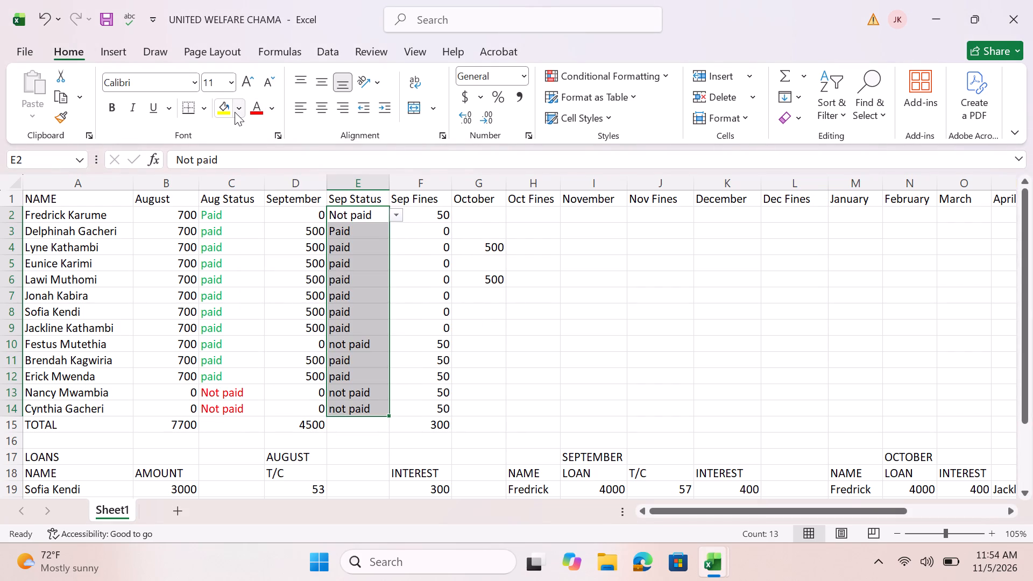
{"action": "left_click", "coordinate": [235, 112]}
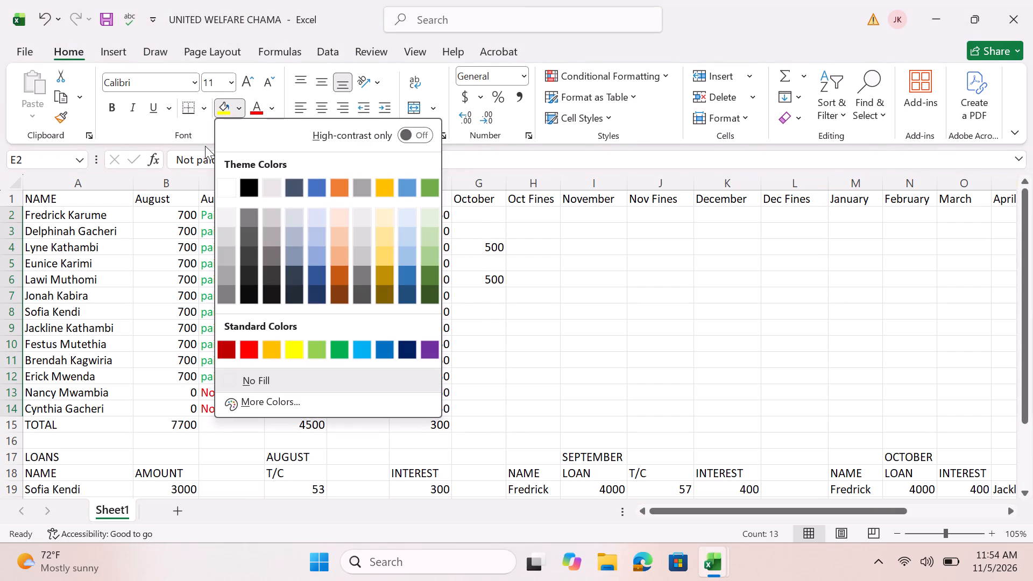
{"action": "left_click", "coordinate": [296, 373]}
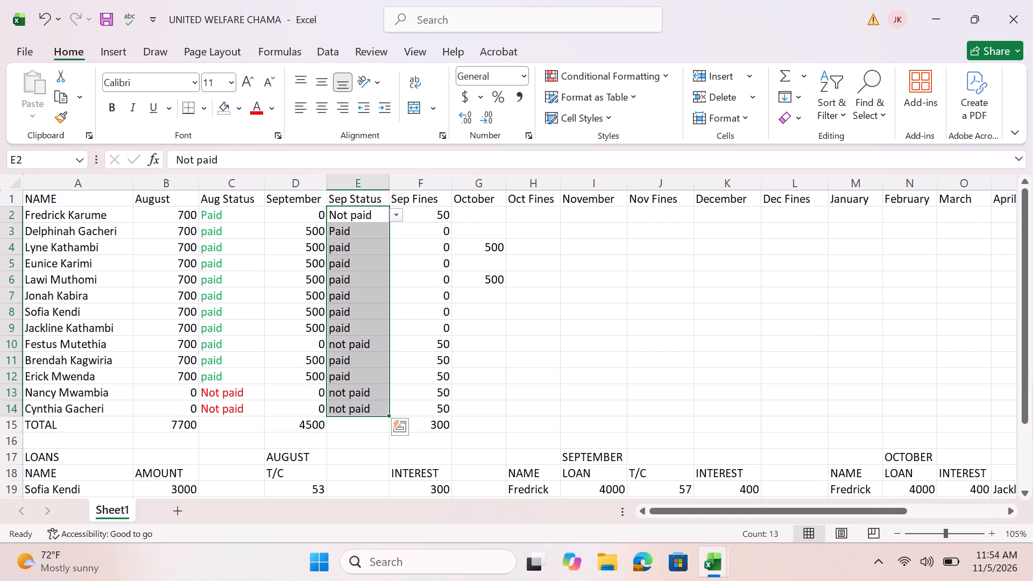
{"action": "left_click", "coordinate": [515, 349]}
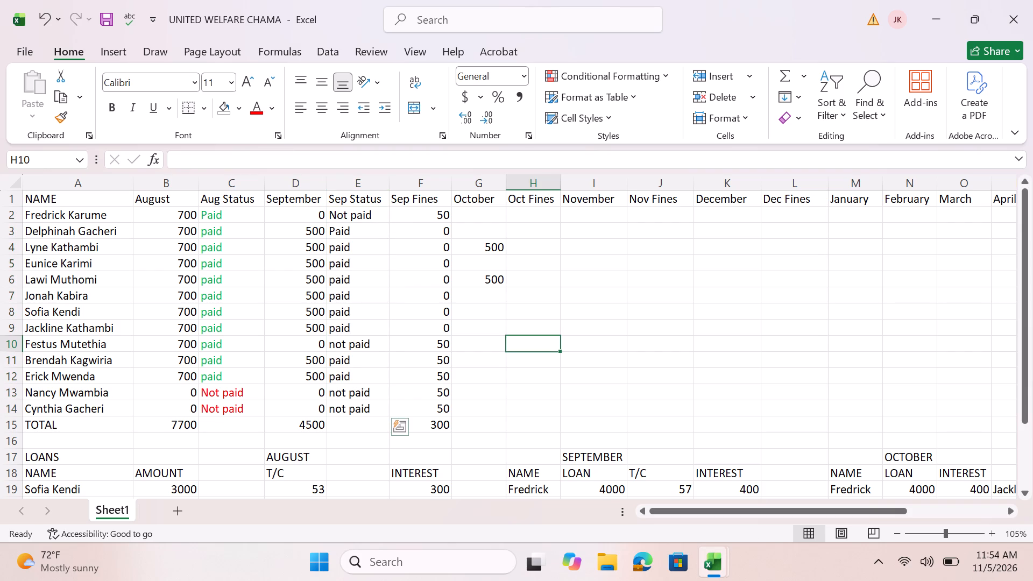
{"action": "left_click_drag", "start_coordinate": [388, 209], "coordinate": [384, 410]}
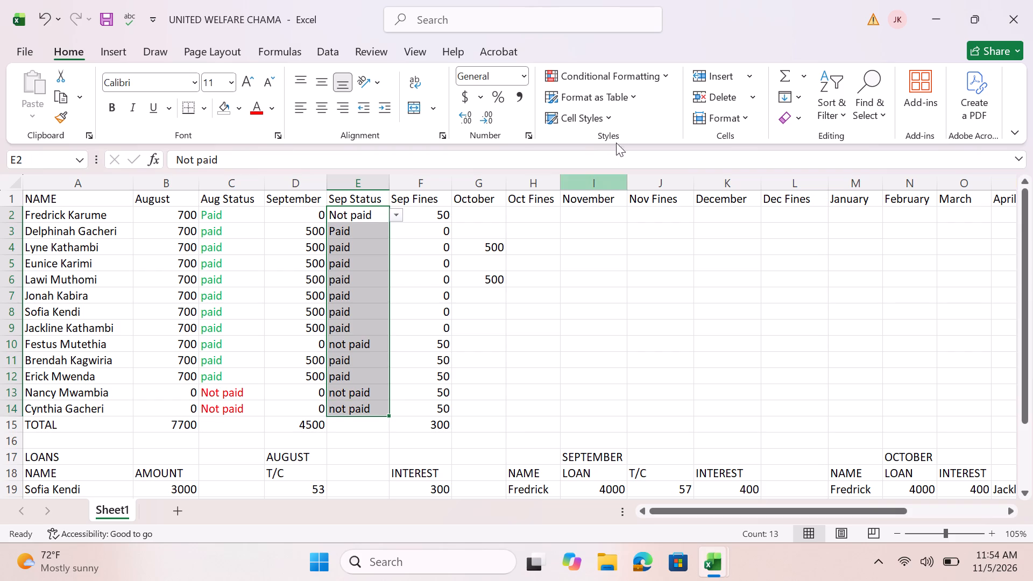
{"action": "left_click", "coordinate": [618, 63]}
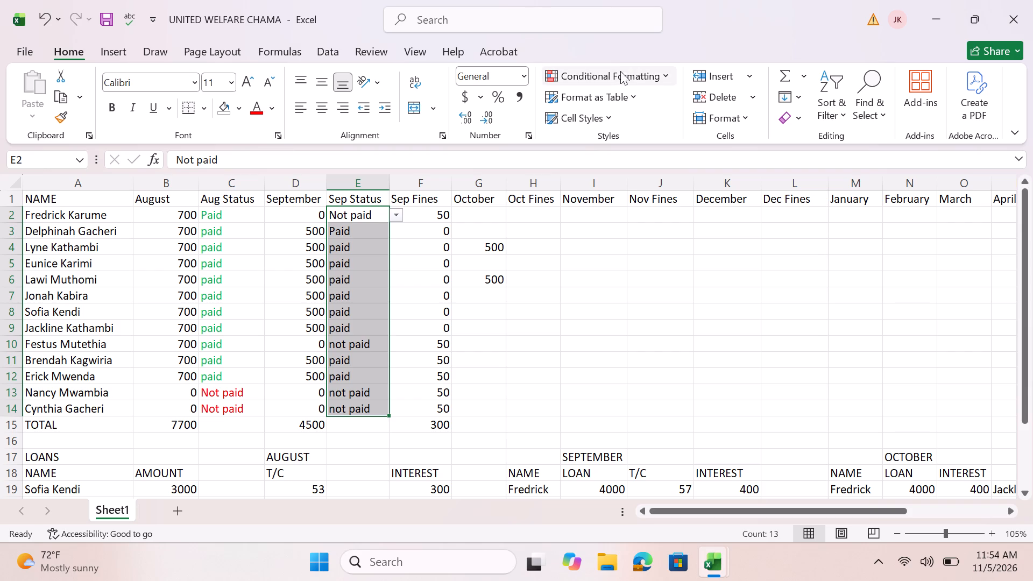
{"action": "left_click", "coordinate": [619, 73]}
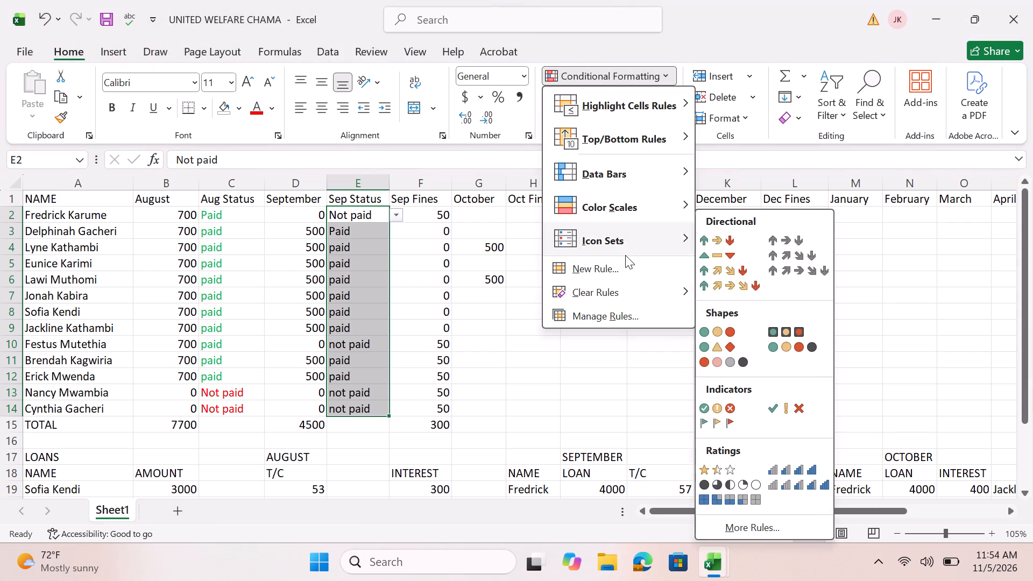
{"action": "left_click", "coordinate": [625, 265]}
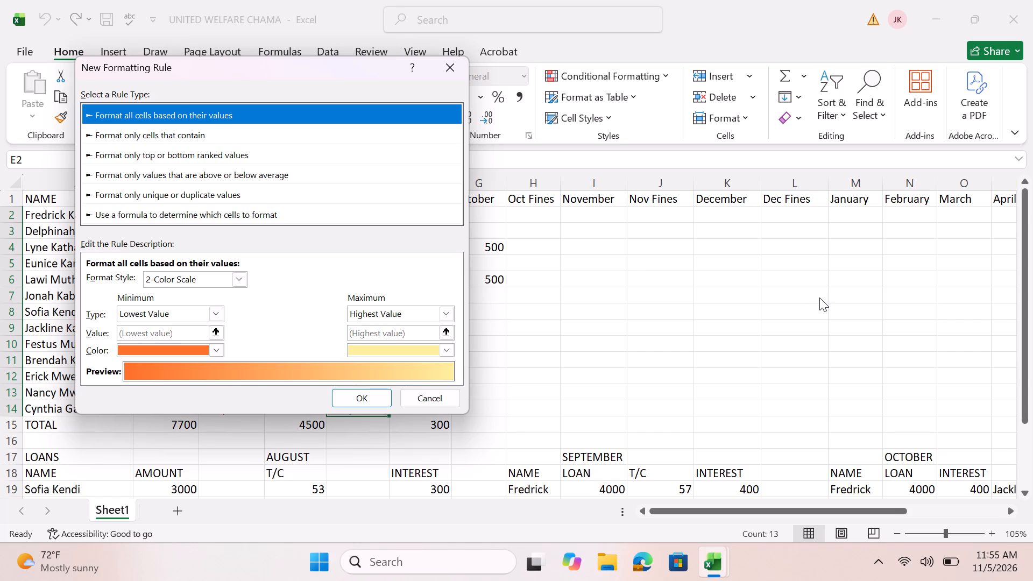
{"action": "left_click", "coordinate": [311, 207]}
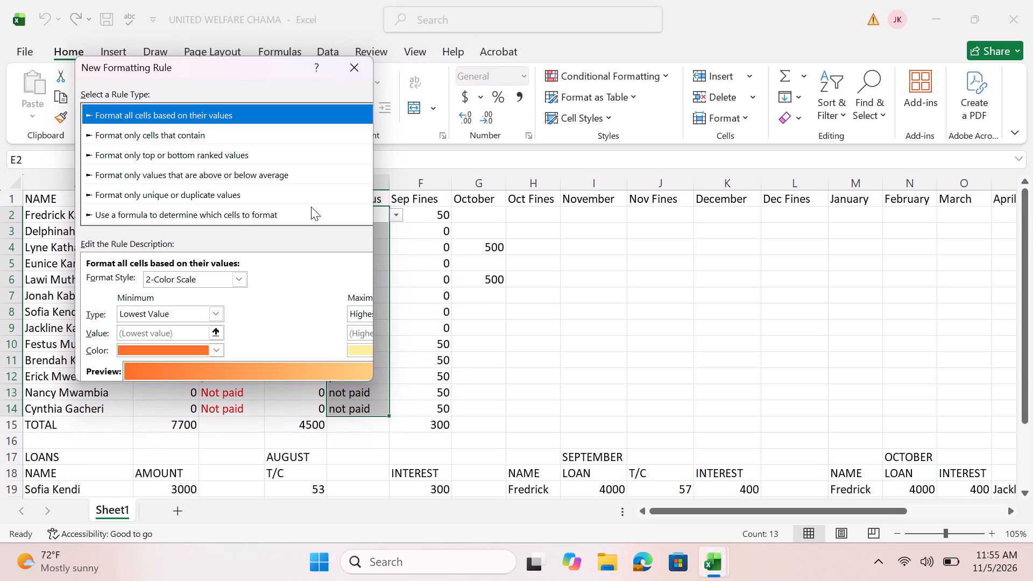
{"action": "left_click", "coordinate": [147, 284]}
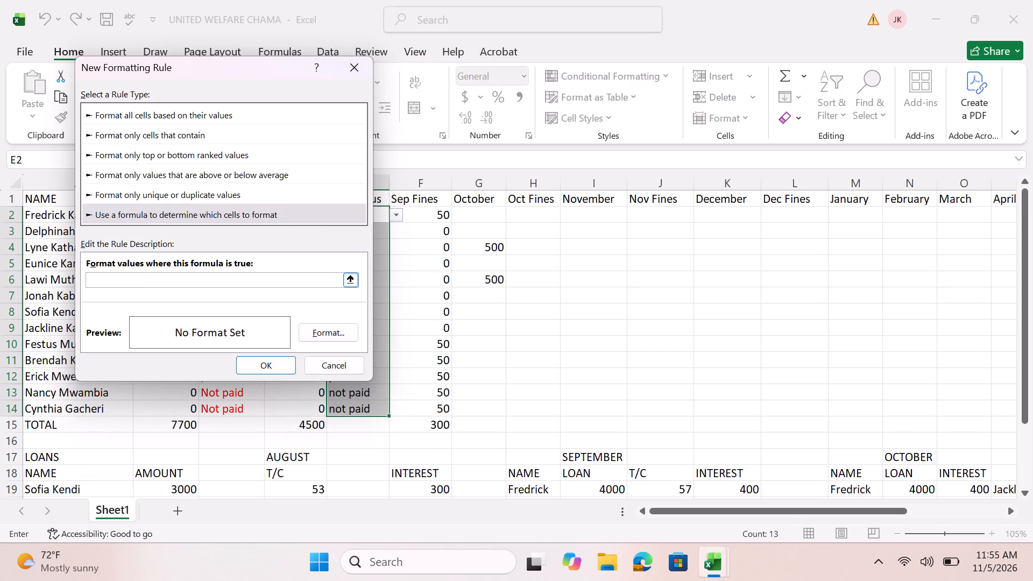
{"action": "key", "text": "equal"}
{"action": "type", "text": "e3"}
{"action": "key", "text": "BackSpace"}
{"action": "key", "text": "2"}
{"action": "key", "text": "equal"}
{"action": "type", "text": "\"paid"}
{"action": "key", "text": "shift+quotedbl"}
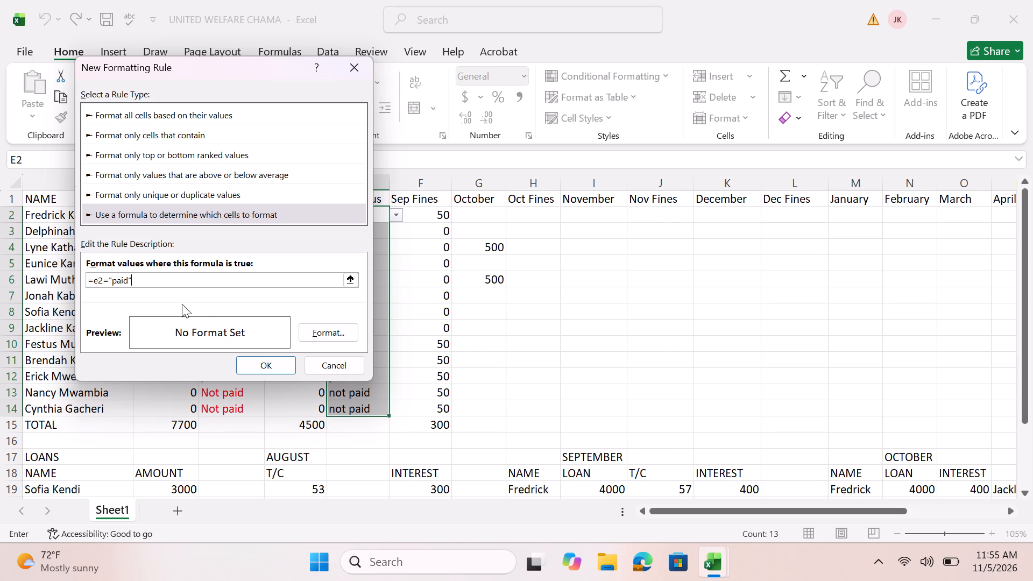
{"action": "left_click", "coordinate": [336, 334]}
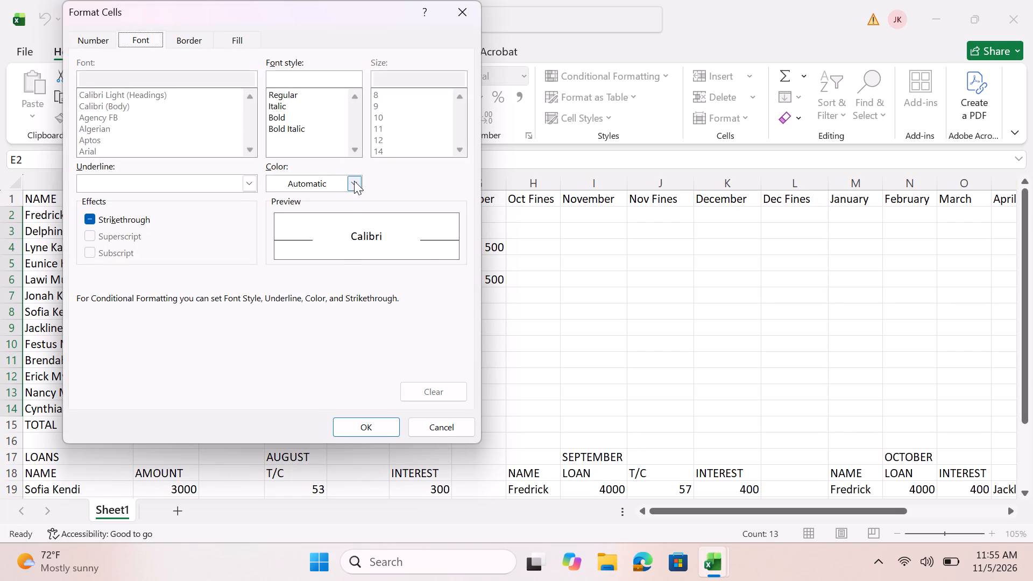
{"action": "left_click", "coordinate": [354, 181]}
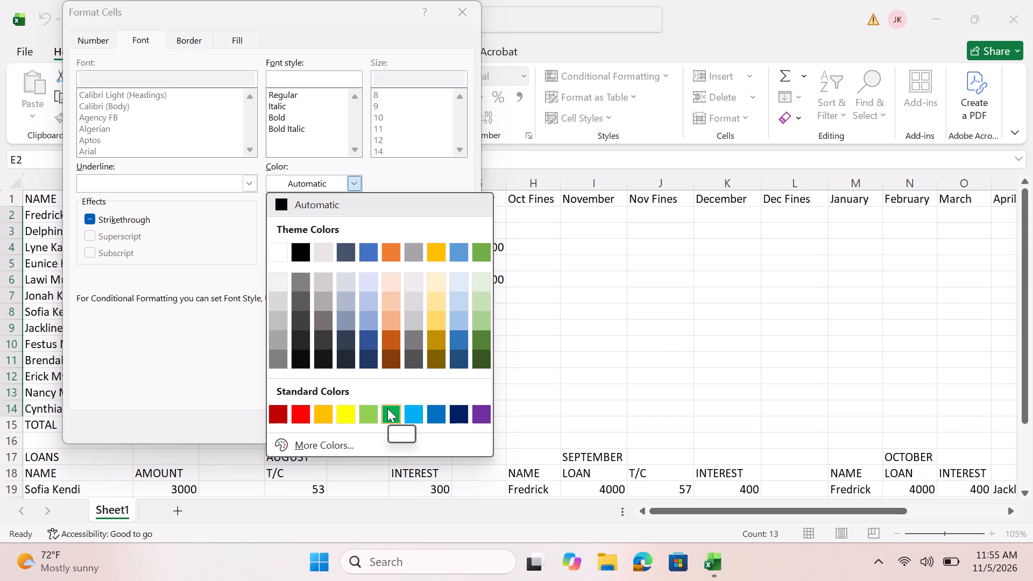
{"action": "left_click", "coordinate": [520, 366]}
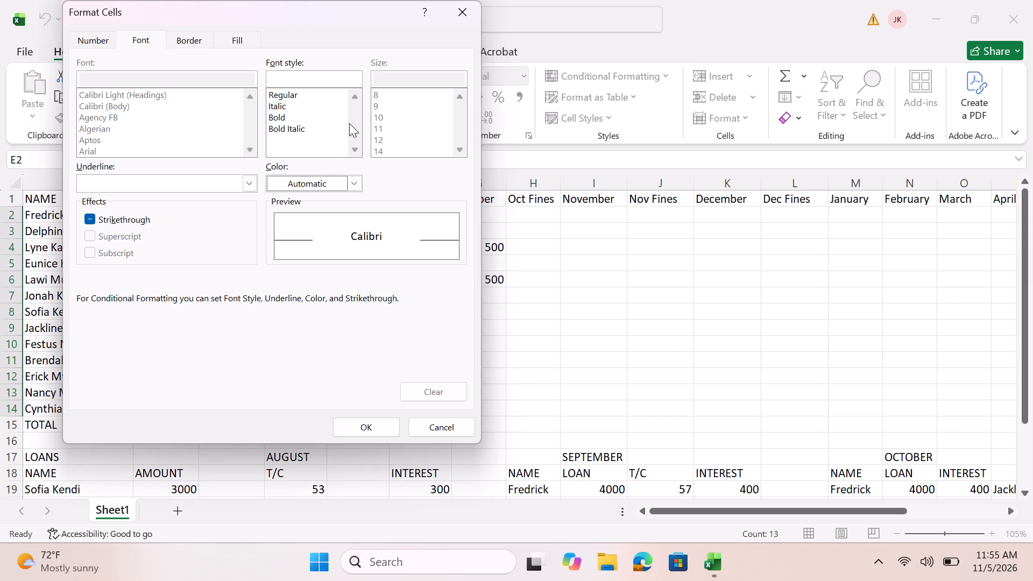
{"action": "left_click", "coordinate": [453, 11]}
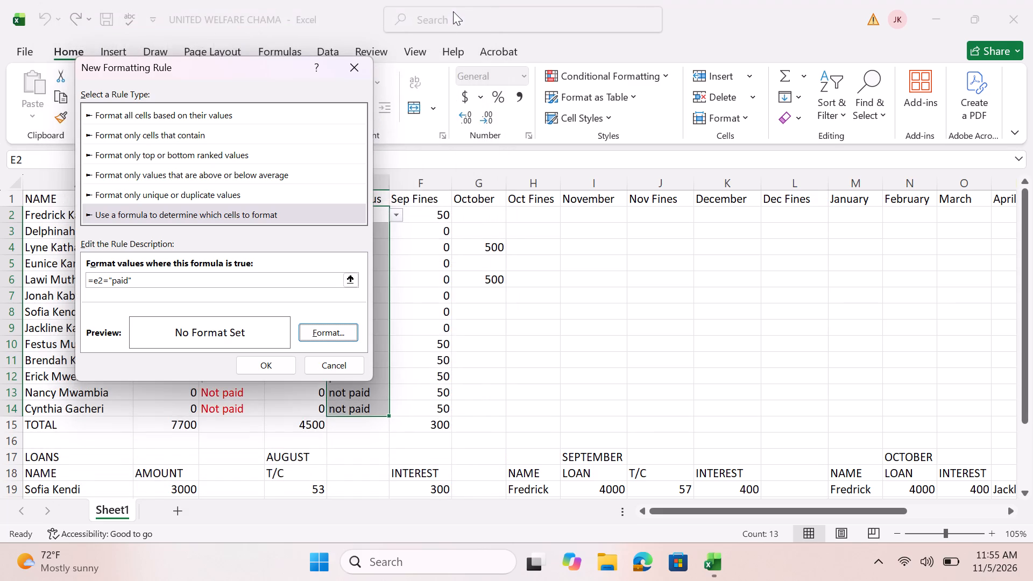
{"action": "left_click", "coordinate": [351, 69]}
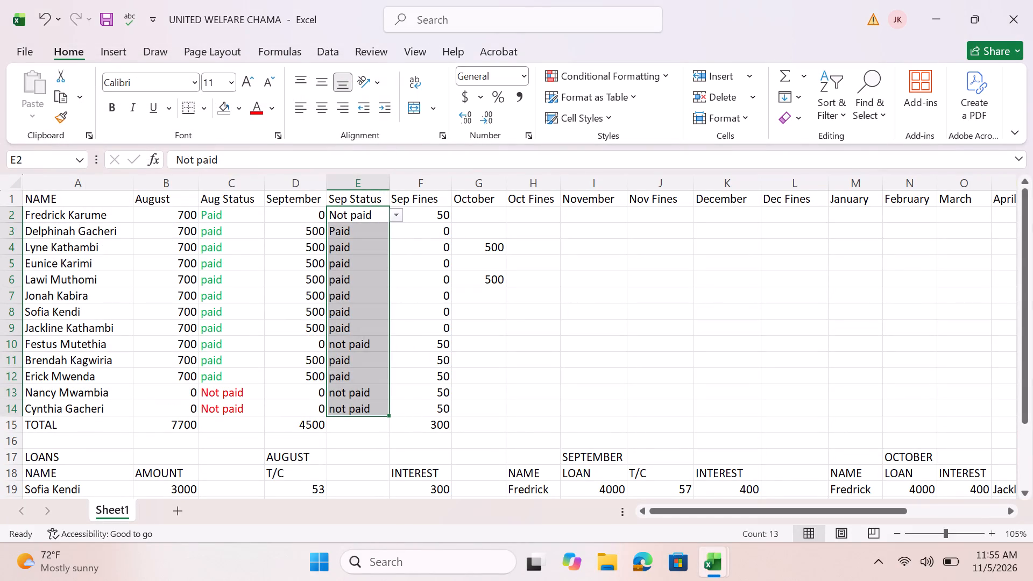
Start a formula-based conditional formatting rule for the Sep Status cells E2:E14, entering the formula =e2="paid'.
{"action": "left_click", "coordinate": [629, 67]}
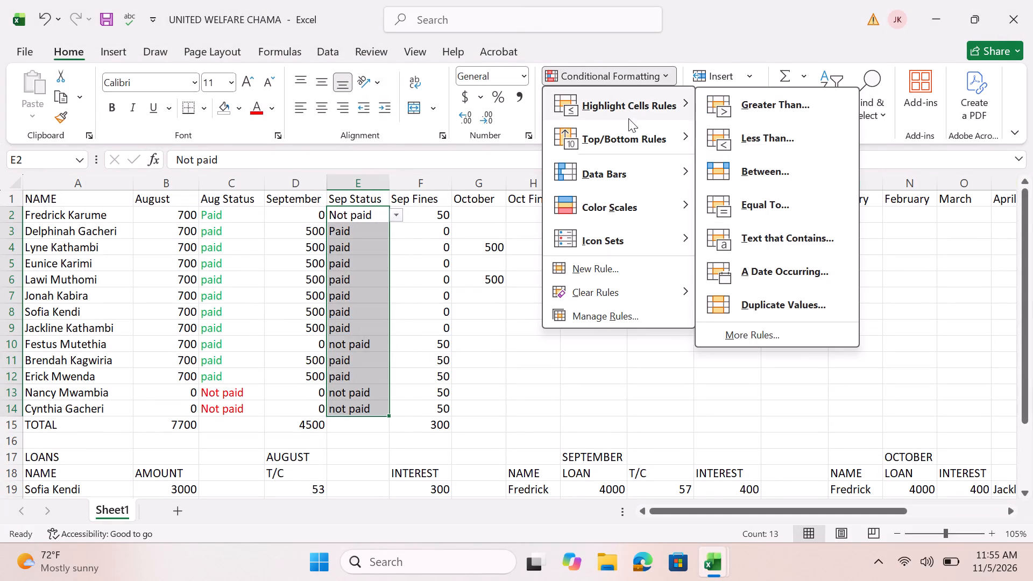
{"action": "left_click", "coordinate": [596, 266]}
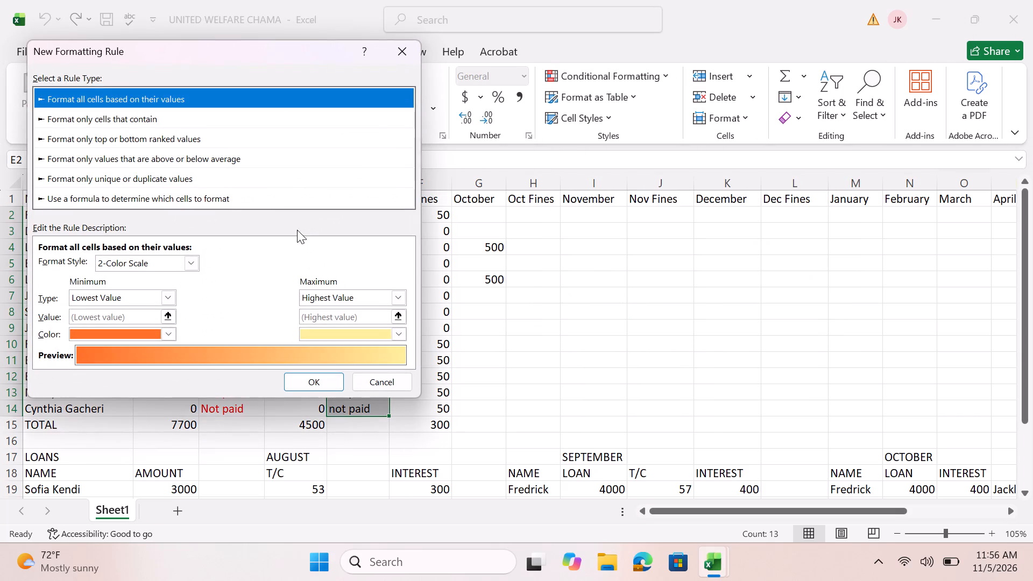
{"action": "left_click", "coordinate": [257, 195]}
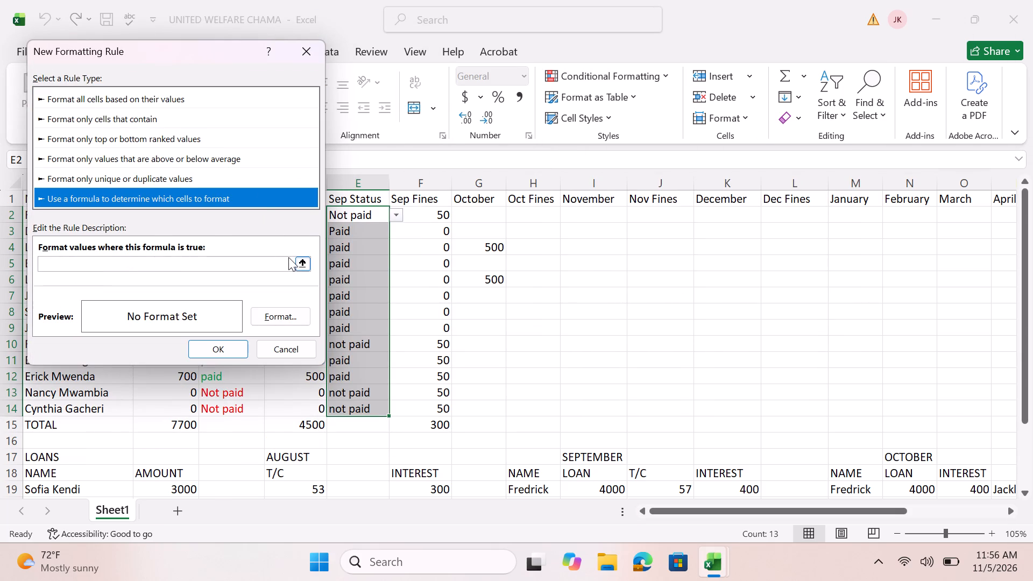
{"action": "left_click", "coordinate": [175, 258]}
{"action": "key", "text": "equal"}
{"action": "type", "text": "e2"}
{"action": "key", "text": "equal"}
{"action": "key", "text": "apostrophe"}
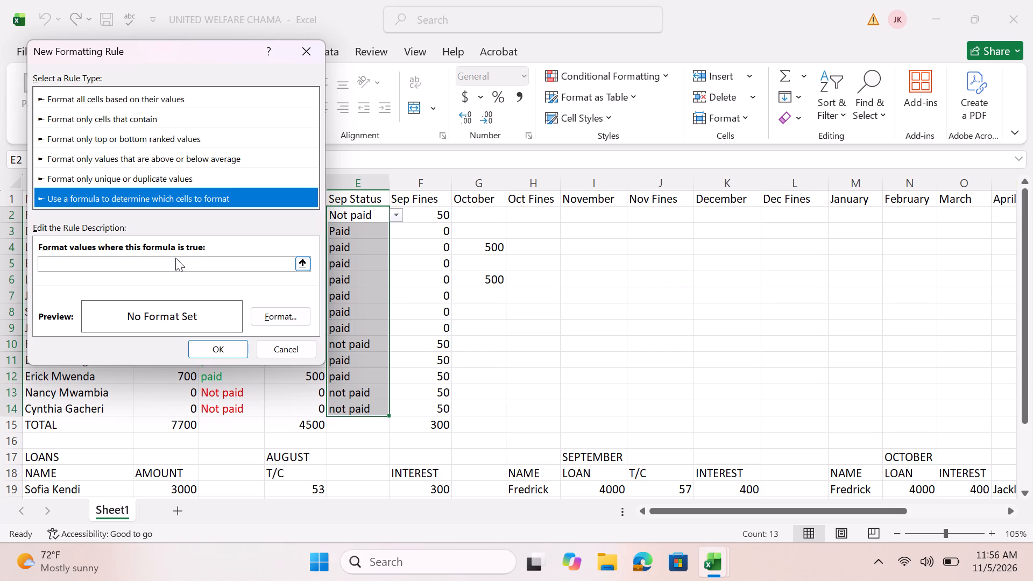
{"action": "left_click", "coordinate": [175, 258]}
{"action": "left_click", "coordinate": [81, 259]}
{"action": "left_click", "coordinate": [81, 259]}
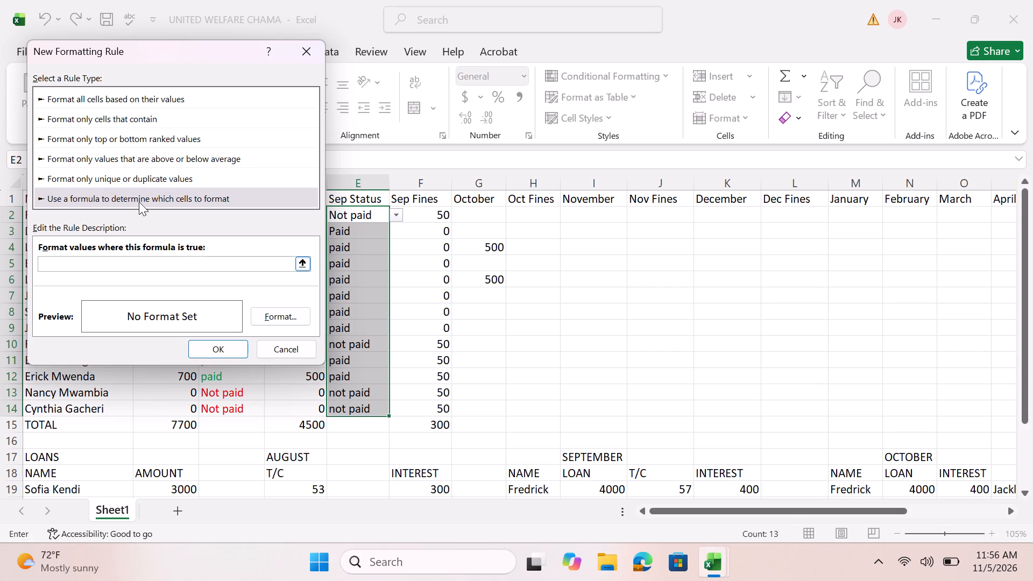
{"action": "key", "text": "equal"}
{"action": "type", "text": "e2"}
{"action": "key", "text": "equal"}
{"action": "key", "text": "shift+quotedbl"}
{"action": "key", "text": "o"}
{"action": "key", "text": "BackSpace"}
{"action": "type", "text": "paid"}
{"action": "key", "text": "apostrophe"}
Set the new rule's font colour to the standard green and accept the format.
{"action": "left_click", "coordinate": [280, 311]}
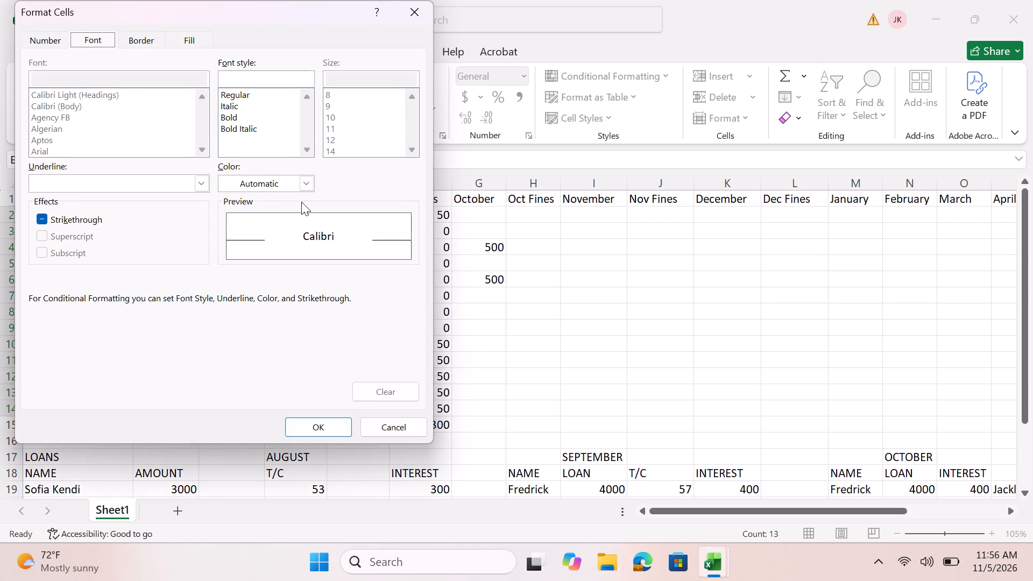
{"action": "left_click", "coordinate": [307, 181]}
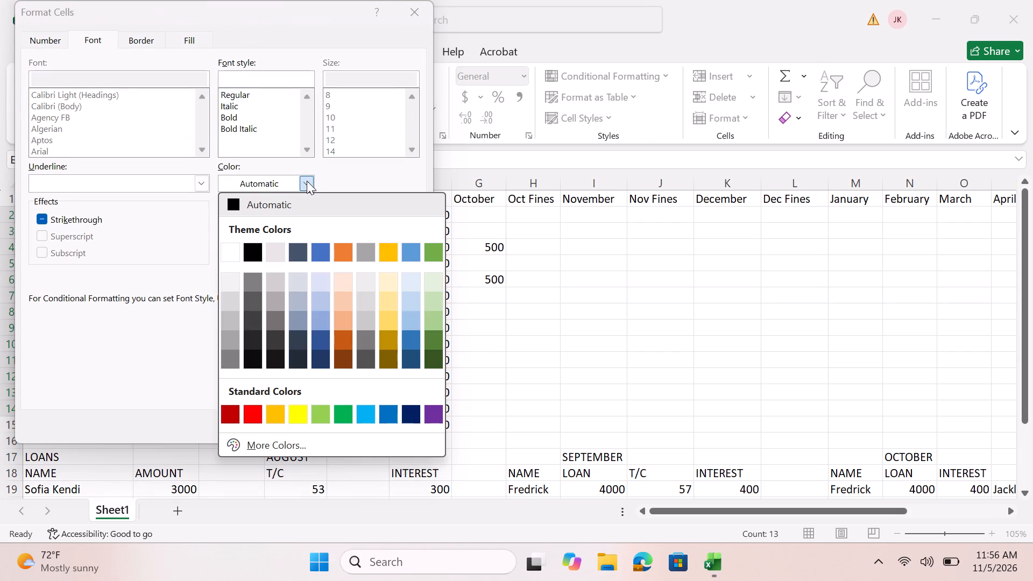
{"action": "left_click", "coordinate": [344, 412]}
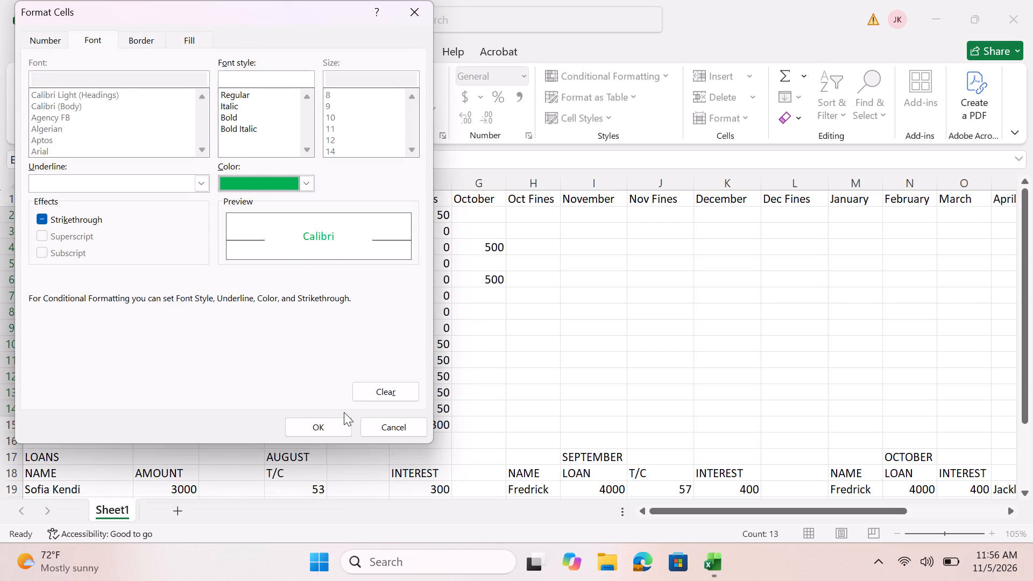
{"action": "left_click", "coordinate": [335, 423]}
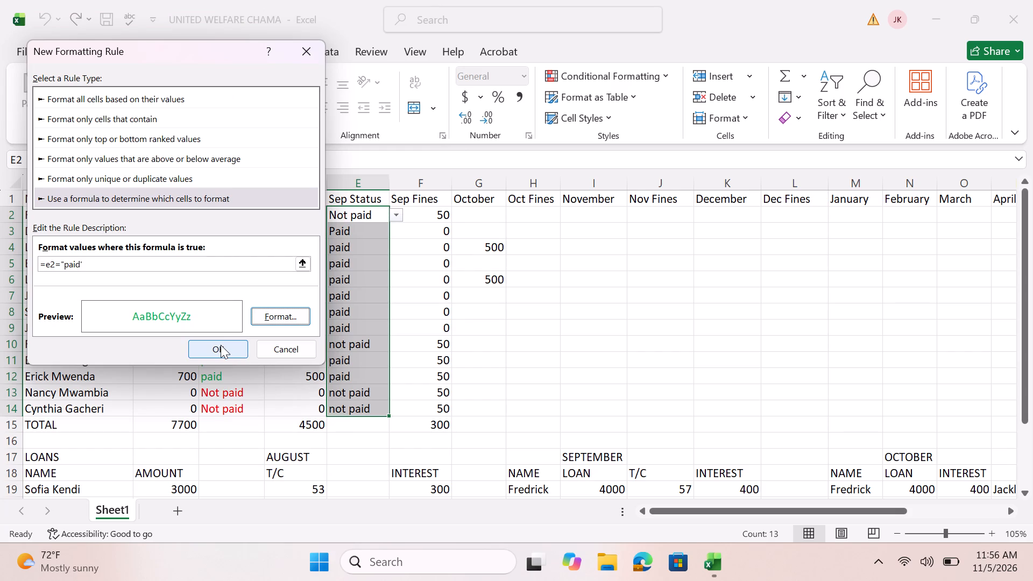
Correct the new rule's formula to =e2="paid" and apply the green-font rule to the Sep Status cells E2:E14.
{"action": "left_click", "coordinate": [221, 345]}
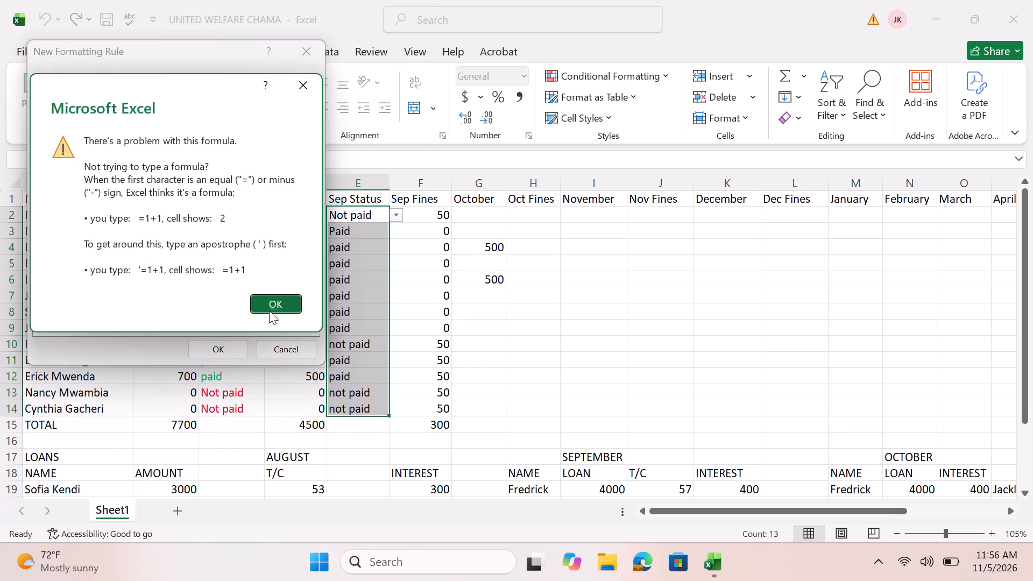
{"action": "left_click", "coordinate": [273, 303]}
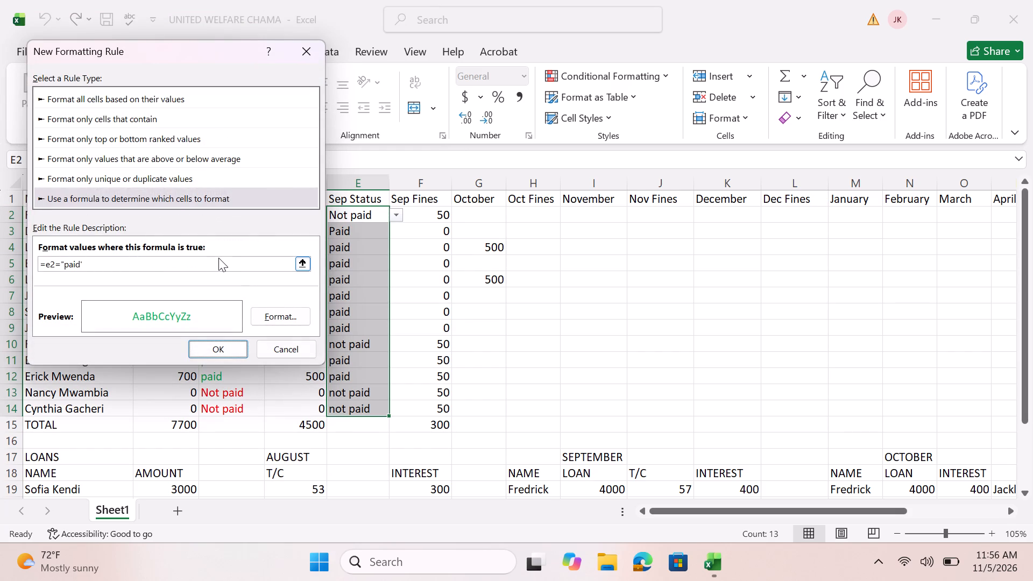
{"action": "left_click", "coordinate": [114, 262]}
{"action": "key", "text": "BackSpace"}
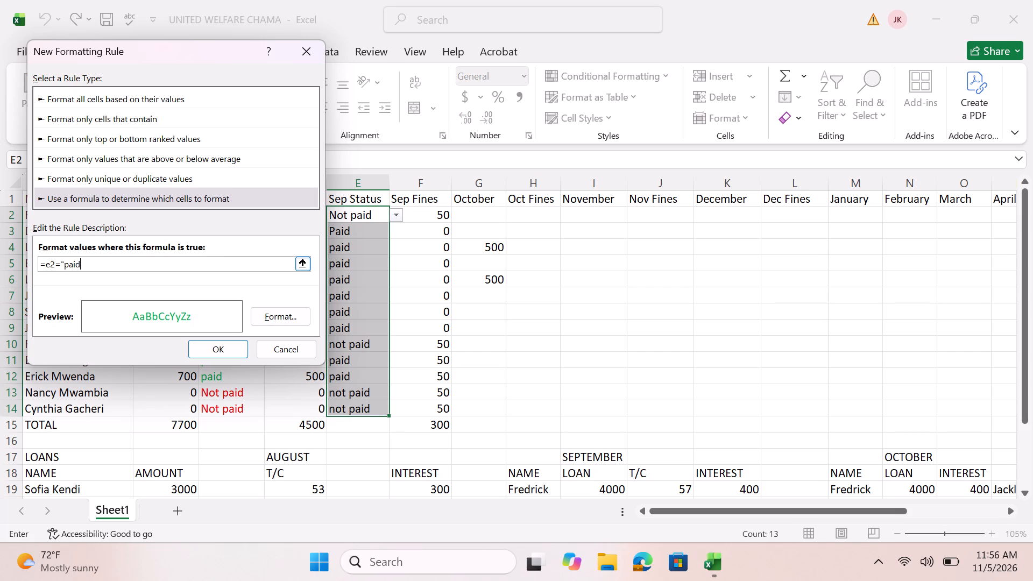
{"action": "key", "text": "shift+quotedbl"}
{"action": "left_click", "coordinate": [274, 314]}
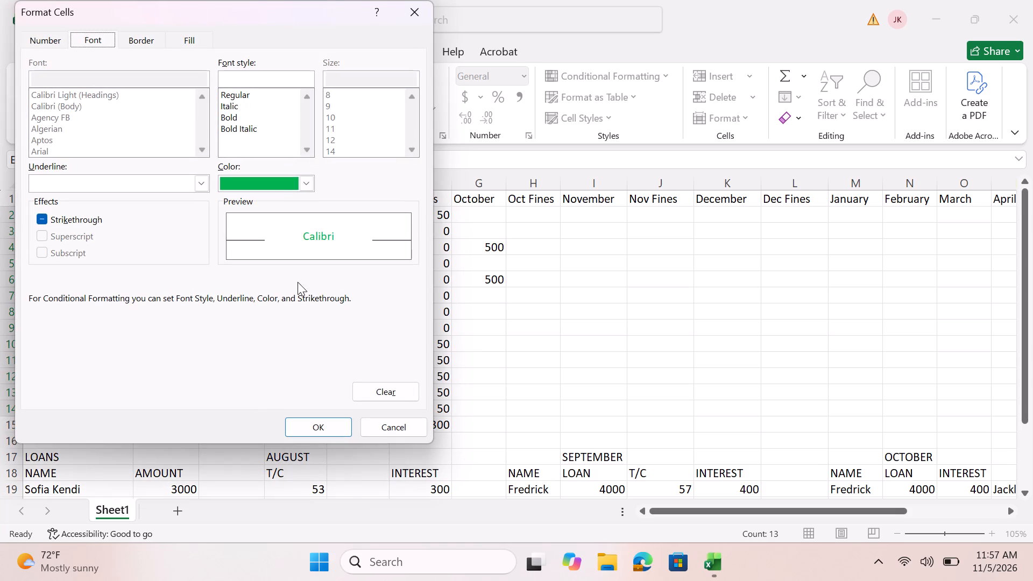
{"action": "left_click", "coordinate": [322, 433]}
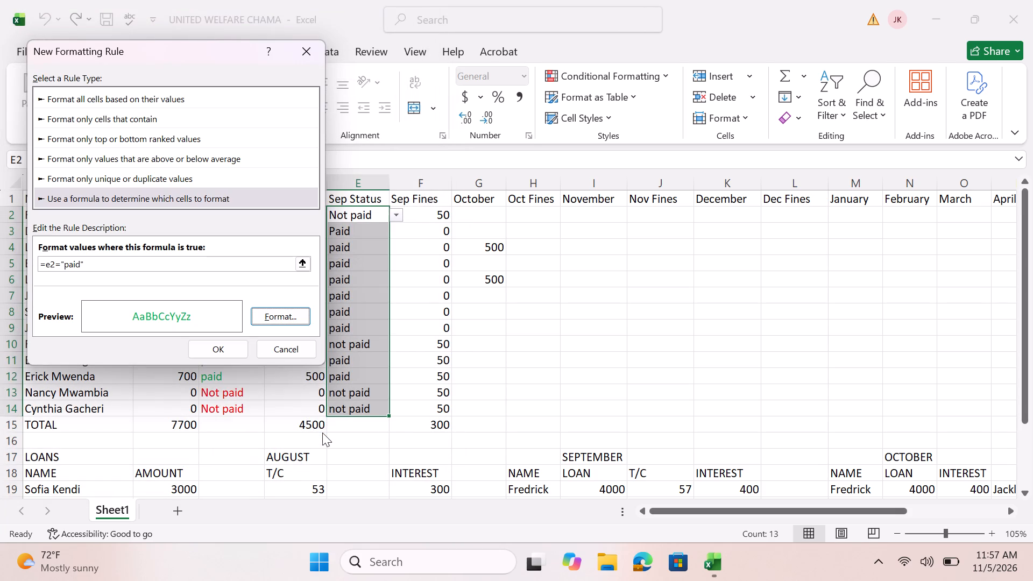
{"action": "left_click", "coordinate": [214, 348]}
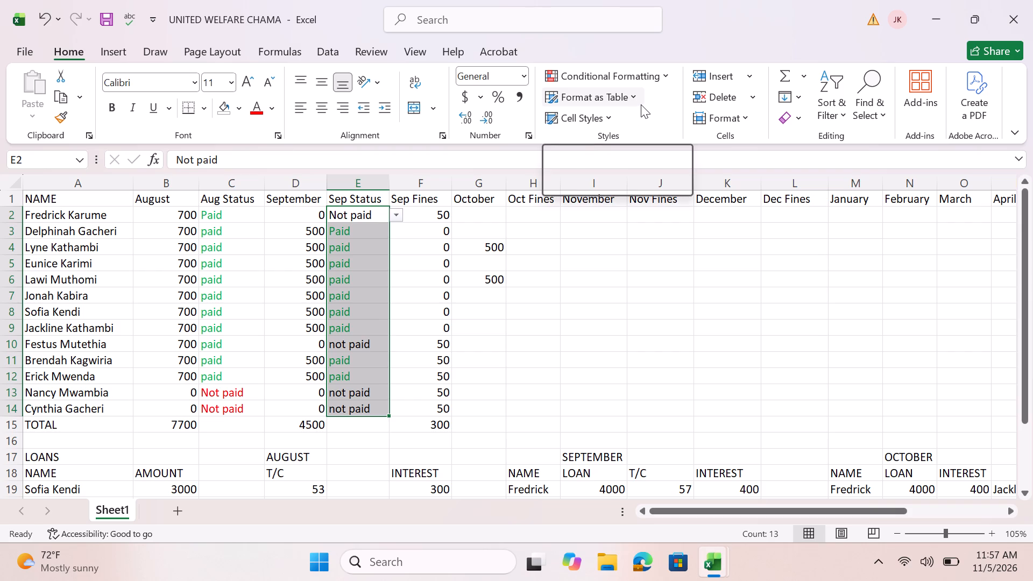
{"action": "left_click", "coordinate": [638, 257]}
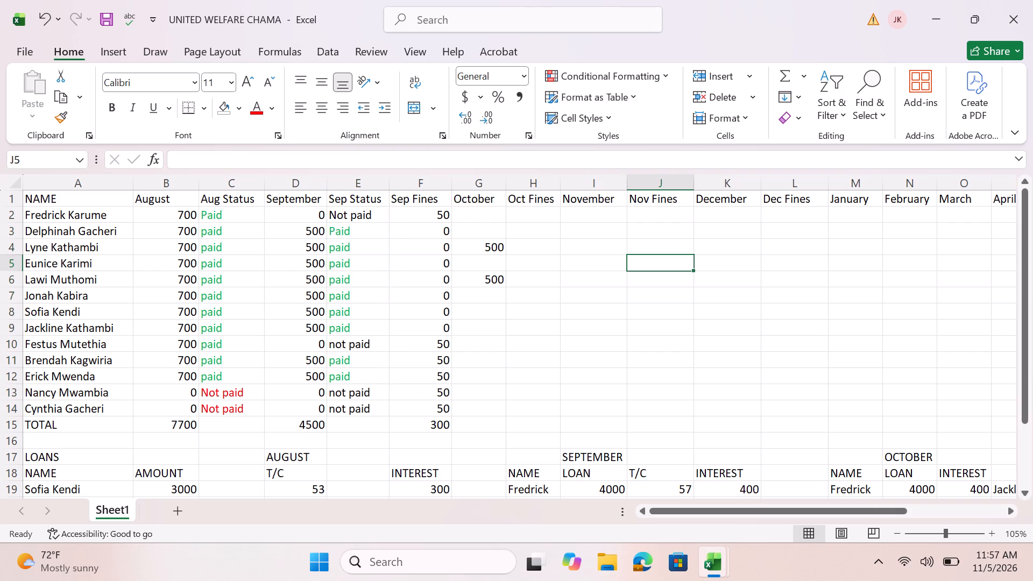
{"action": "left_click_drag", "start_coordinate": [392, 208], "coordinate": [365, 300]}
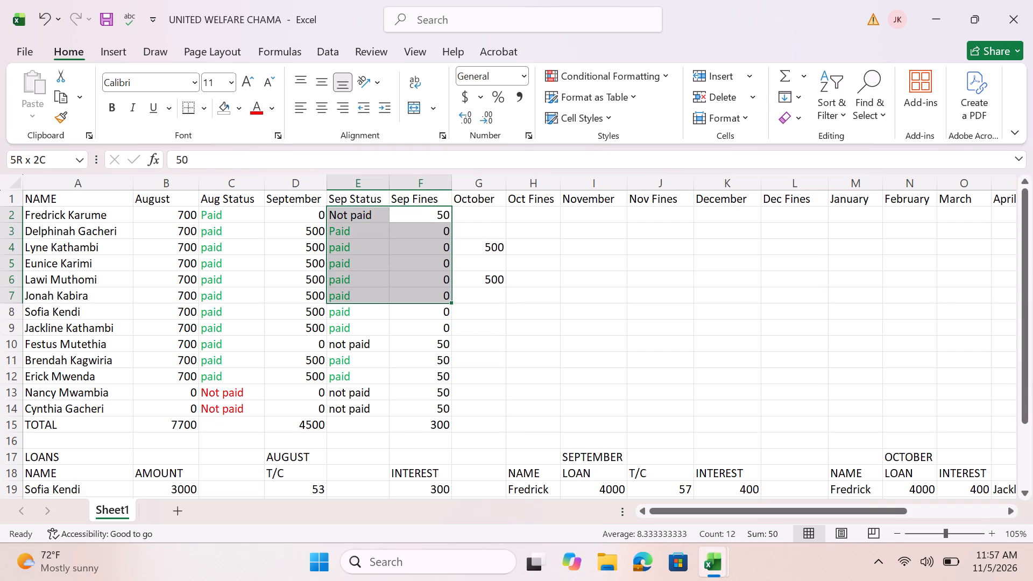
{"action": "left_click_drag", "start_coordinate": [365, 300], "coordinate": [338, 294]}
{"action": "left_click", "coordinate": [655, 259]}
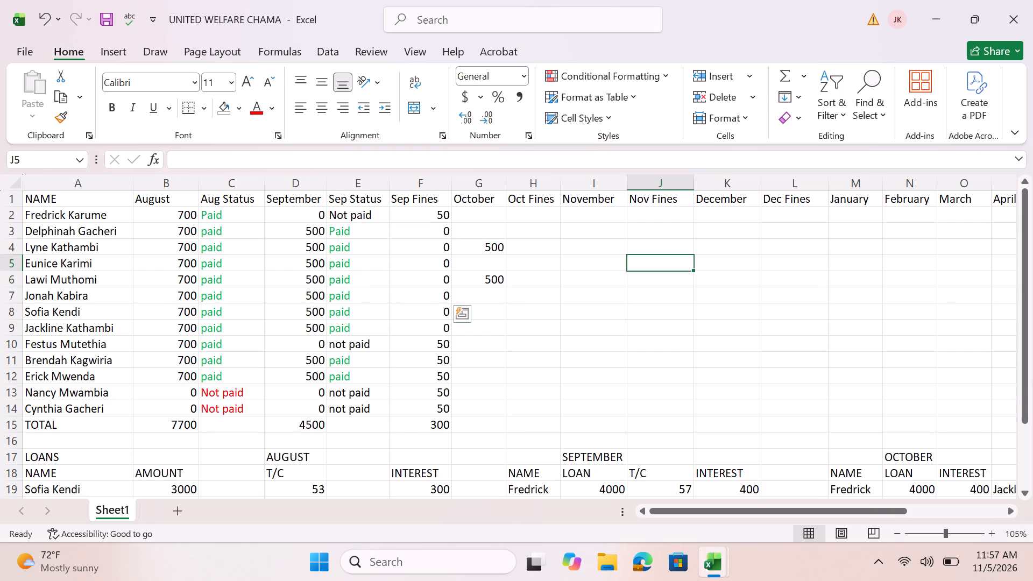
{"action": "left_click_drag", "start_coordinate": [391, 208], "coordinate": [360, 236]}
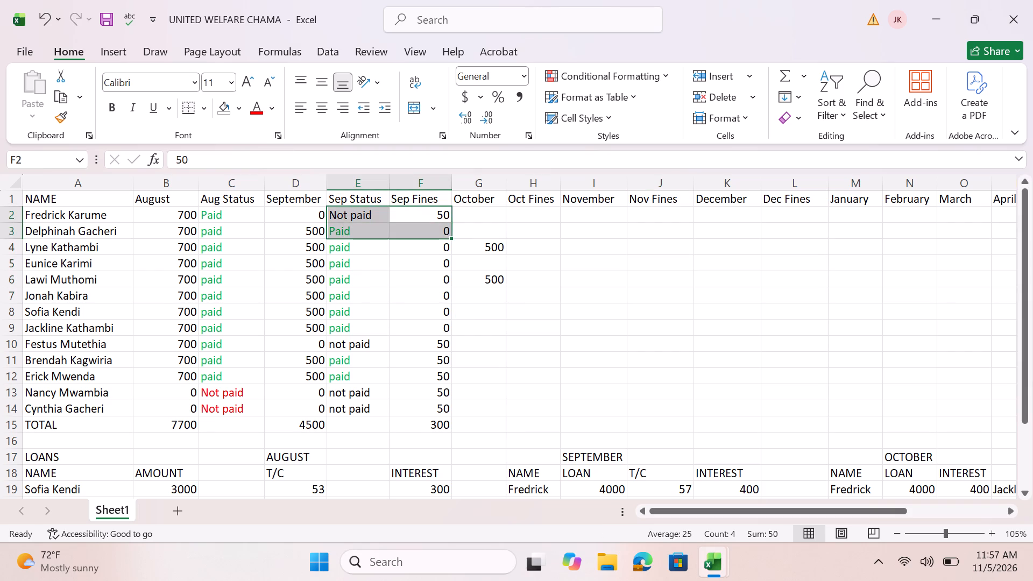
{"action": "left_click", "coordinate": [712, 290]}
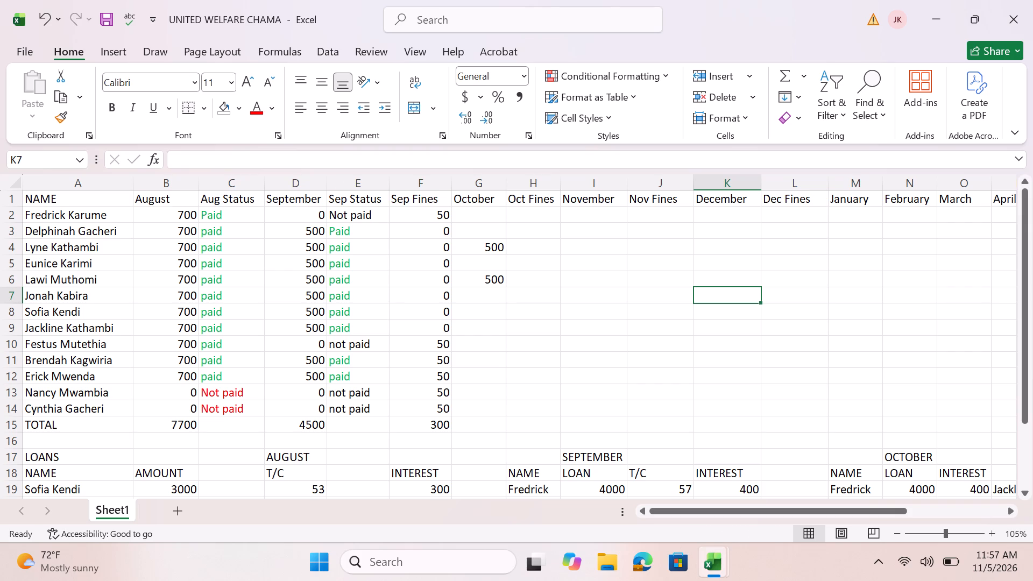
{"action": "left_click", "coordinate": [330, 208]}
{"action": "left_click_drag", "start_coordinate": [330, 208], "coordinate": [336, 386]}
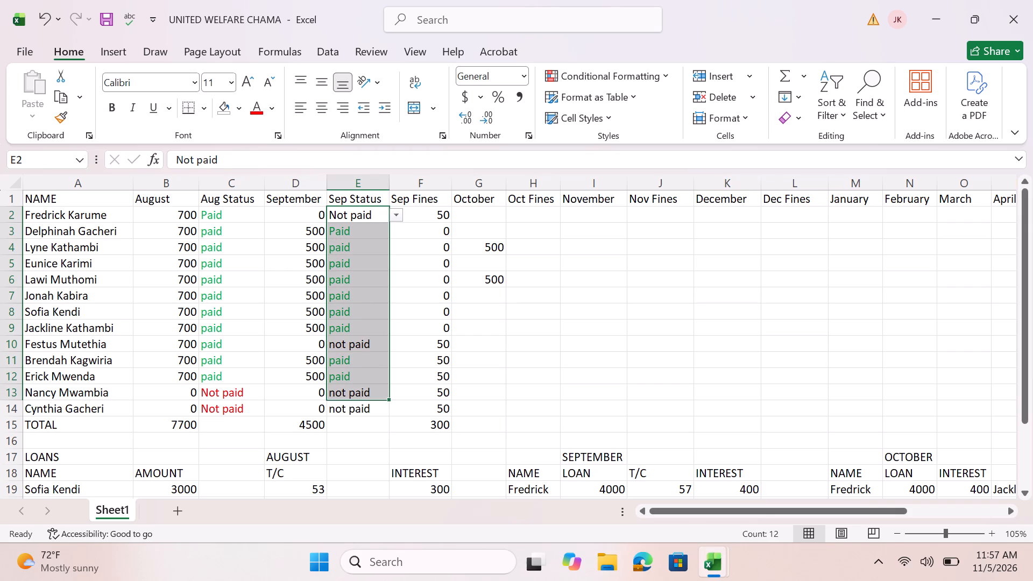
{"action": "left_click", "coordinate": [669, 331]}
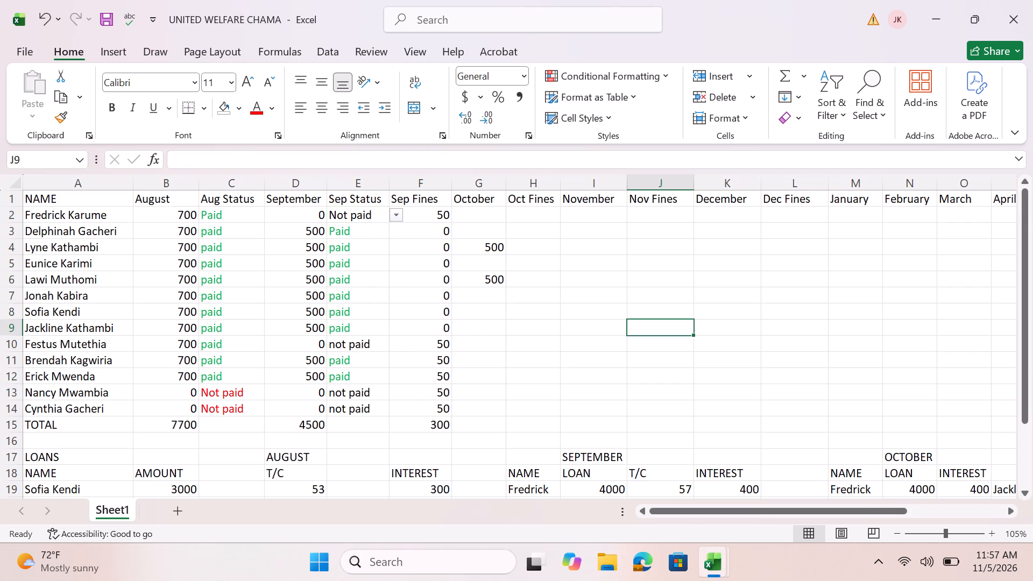
Start another formula-based conditional formatting rule for the Sep Status cells E2:E14, entering the formula =e2="partial".
{"action": "left_click_drag", "start_coordinate": [329, 207], "coordinate": [329, 405]}
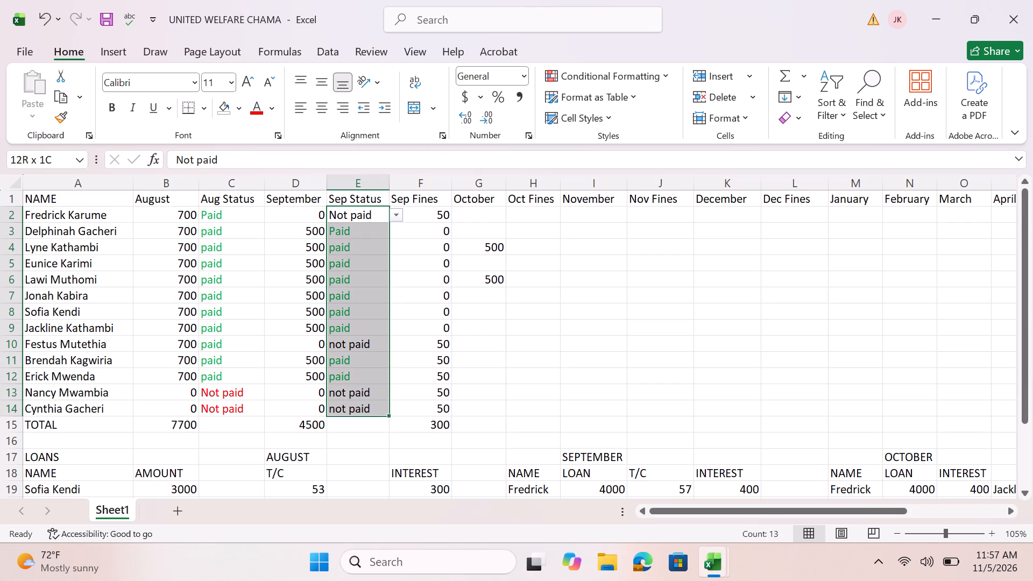
{"action": "left_click_drag", "start_coordinate": [329, 405], "coordinate": [331, 412]}
{"action": "left_click", "coordinate": [597, 73]}
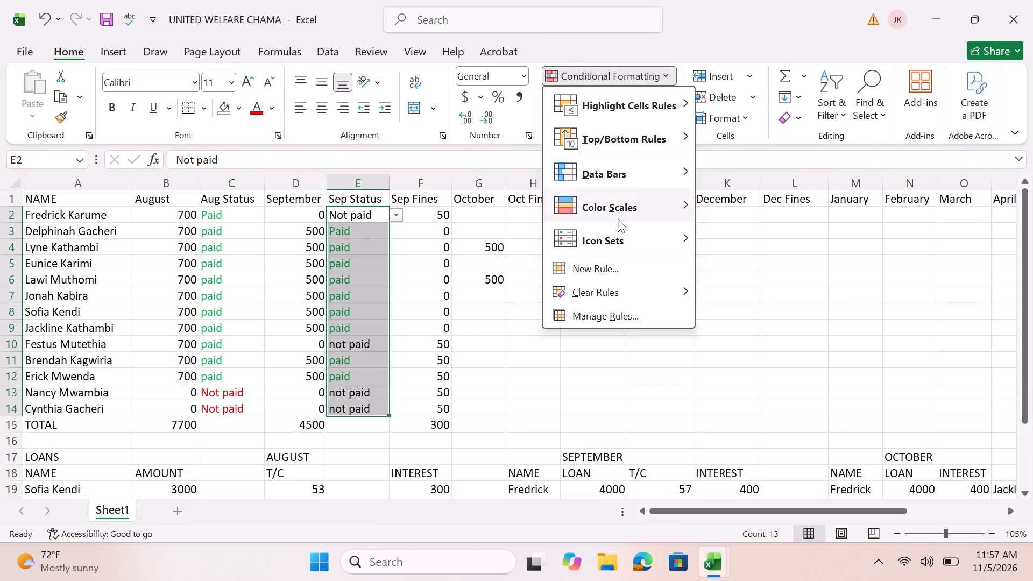
{"action": "left_click", "coordinate": [596, 268]}
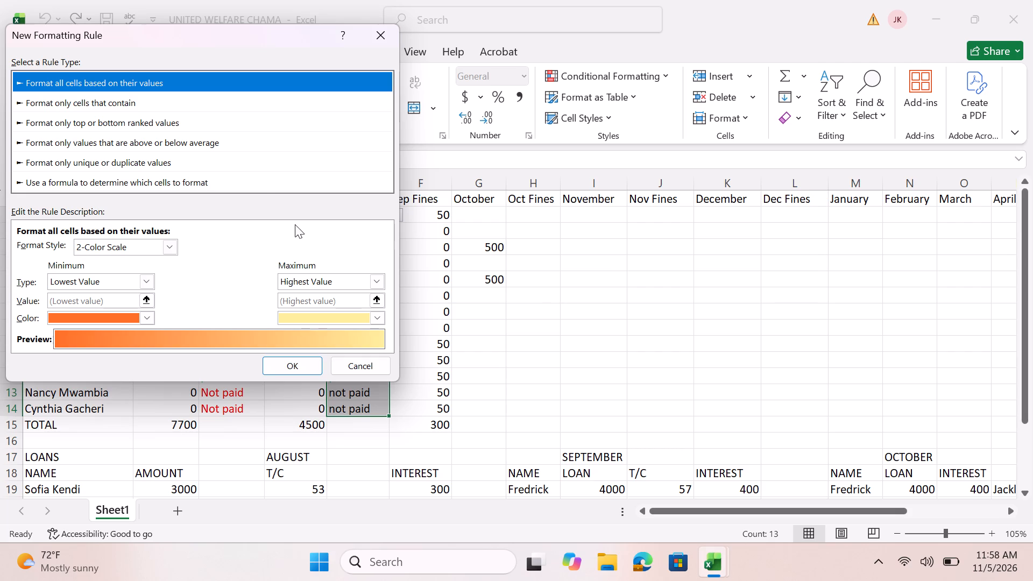
{"action": "left_click", "coordinate": [234, 183]}
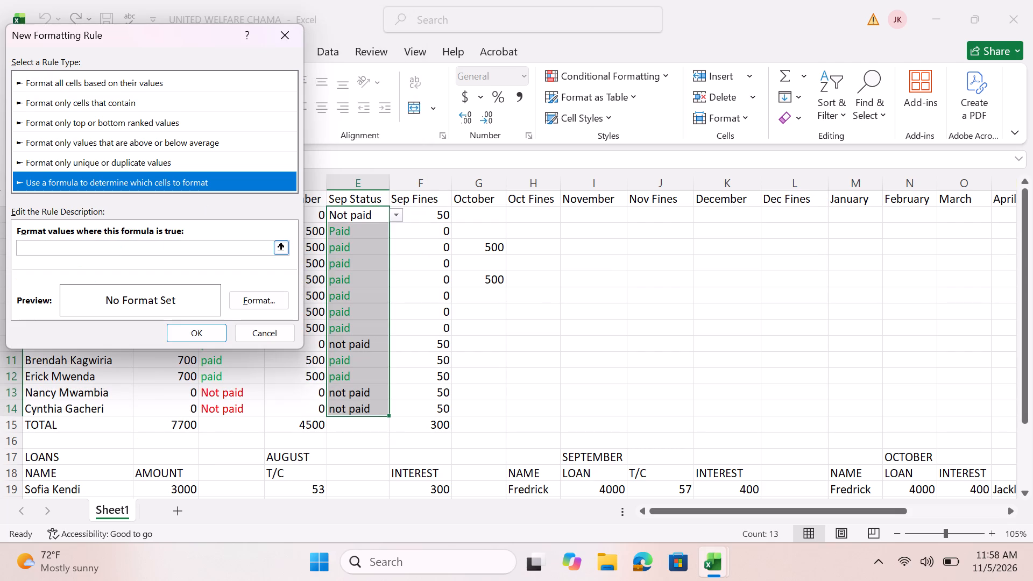
{"action": "left_click", "coordinate": [124, 250]}
{"action": "left_click", "coordinate": [124, 250]}
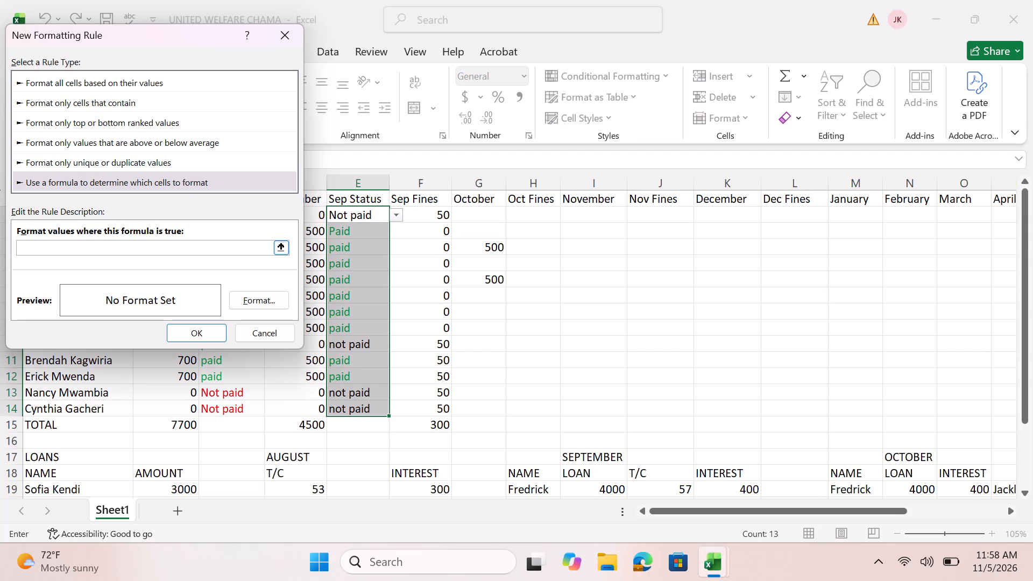
{"action": "key", "text": "equal"}
{"action": "type", "text": "e2"}
{"action": "key", "text": "equal"}
{"action": "type", "text": "\"pa"}
{"action": "type", "text": "rtial"}
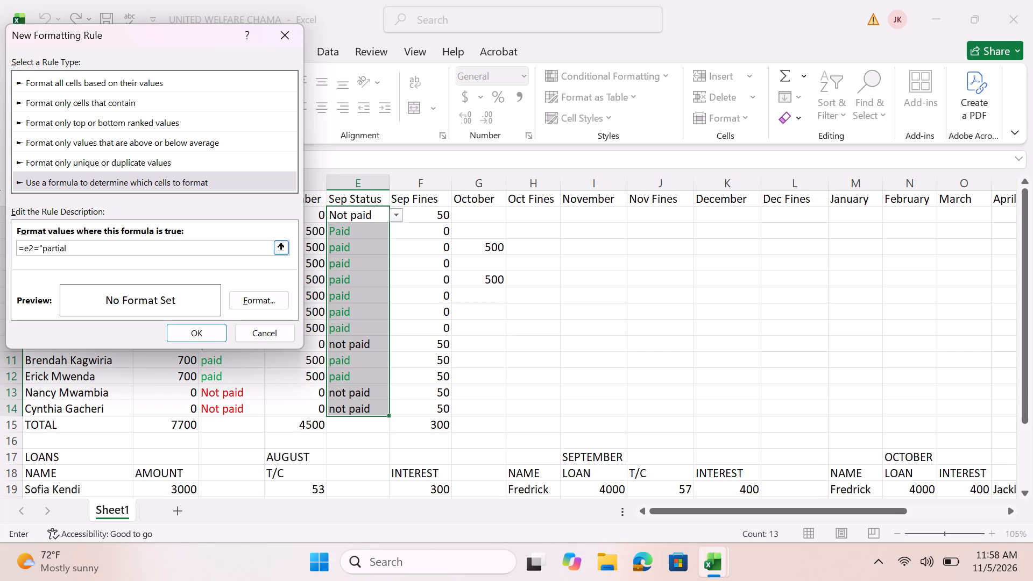
{"action": "key", "text": "shift+quotedbl"}
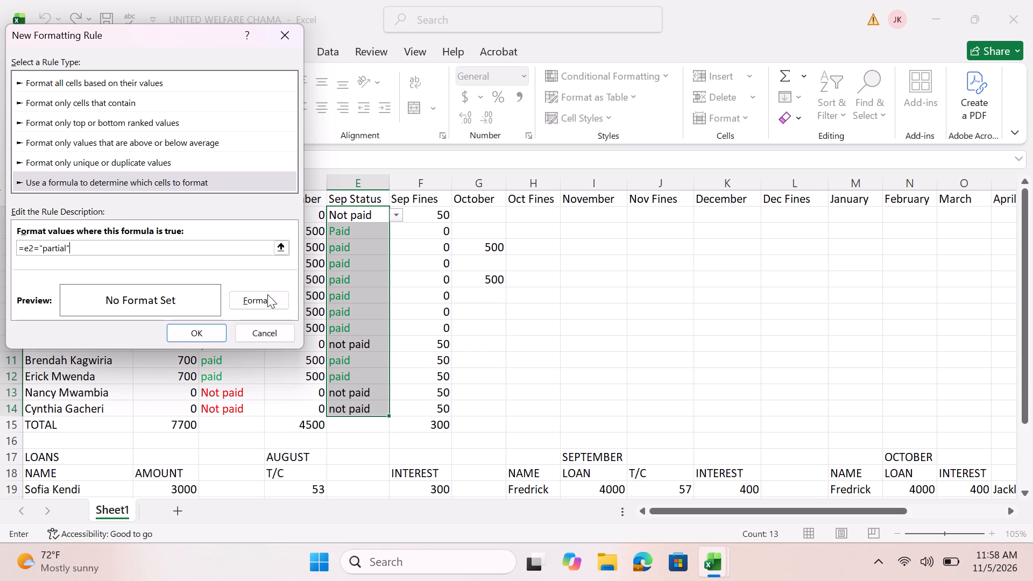
Set the partial rule's font colour to the standard yellow and apply the rule.
{"action": "left_click", "coordinate": [268, 294]}
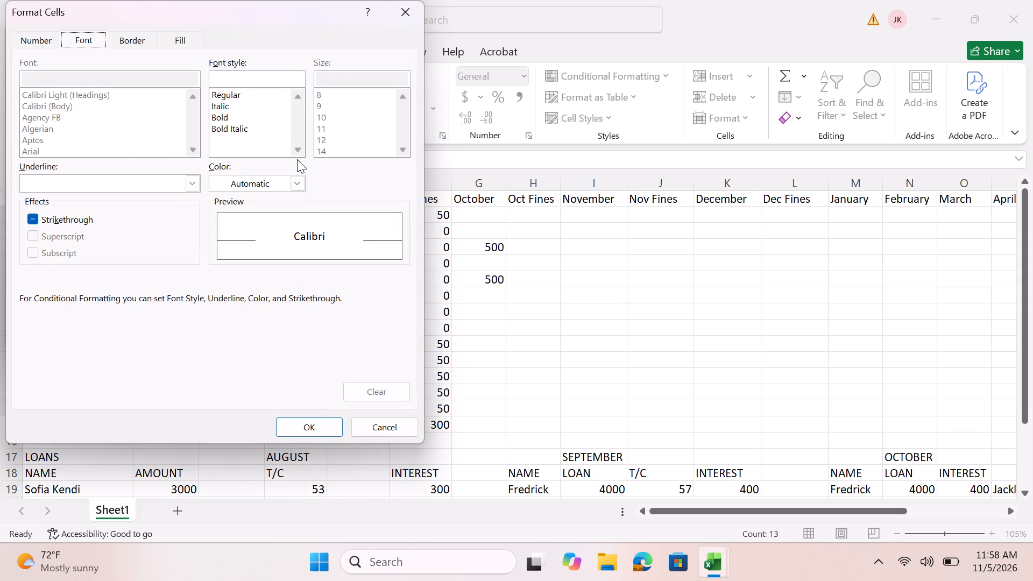
{"action": "left_click", "coordinate": [291, 181]}
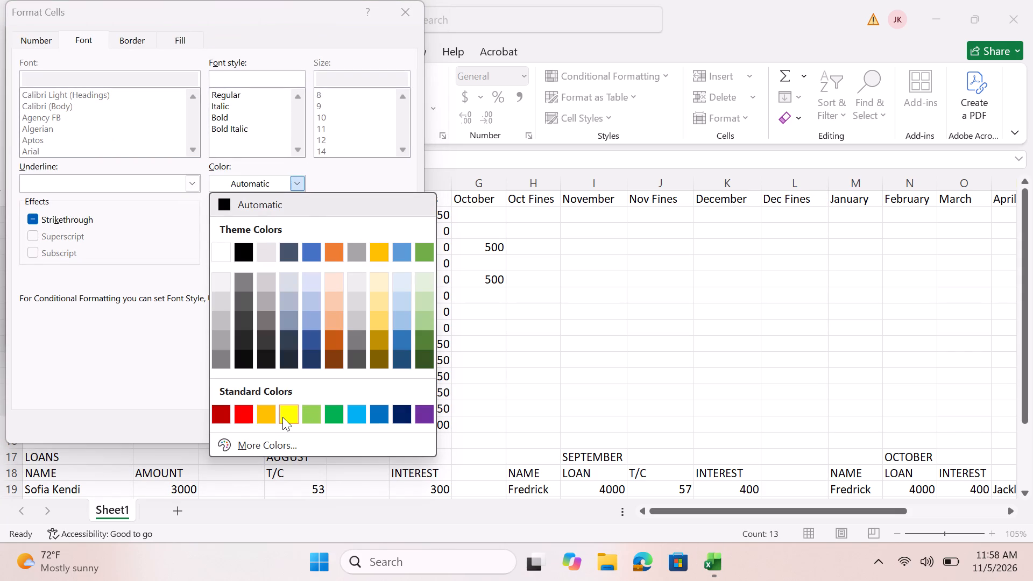
{"action": "left_click", "coordinate": [288, 415]}
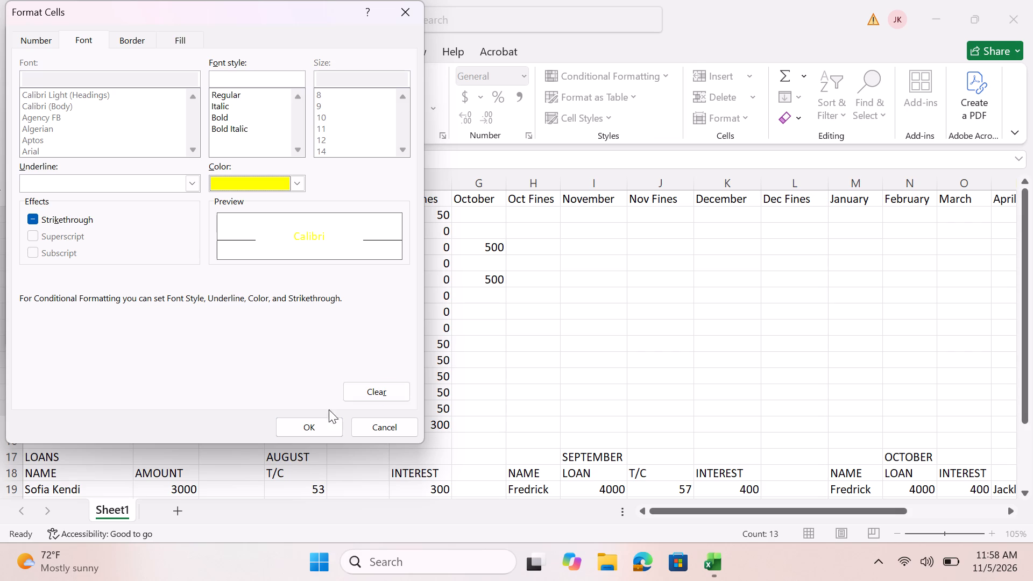
{"action": "left_click", "coordinate": [301, 427]}
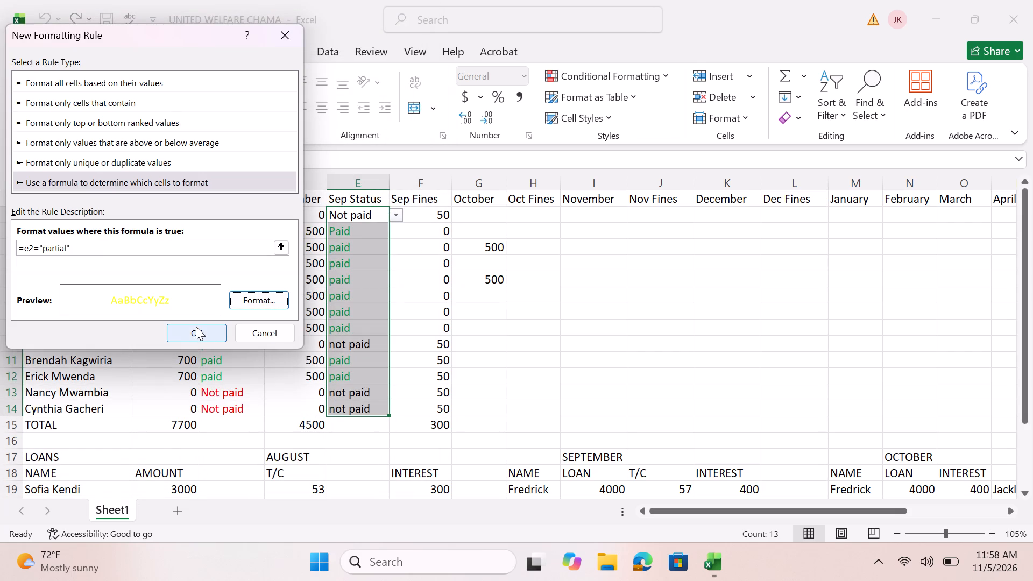
{"action": "left_click", "coordinate": [195, 327]}
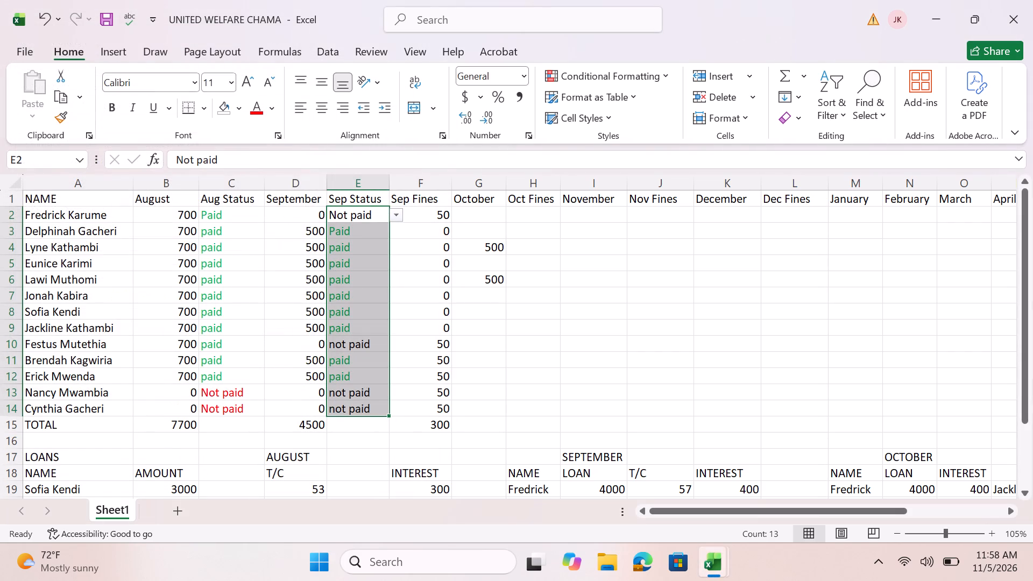
{"action": "left_click", "coordinate": [570, 355]}
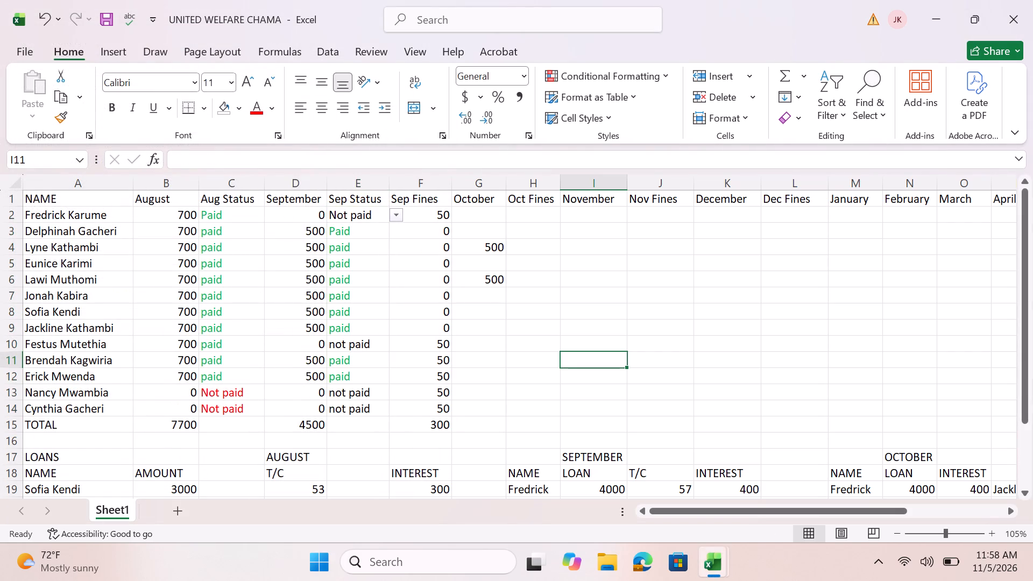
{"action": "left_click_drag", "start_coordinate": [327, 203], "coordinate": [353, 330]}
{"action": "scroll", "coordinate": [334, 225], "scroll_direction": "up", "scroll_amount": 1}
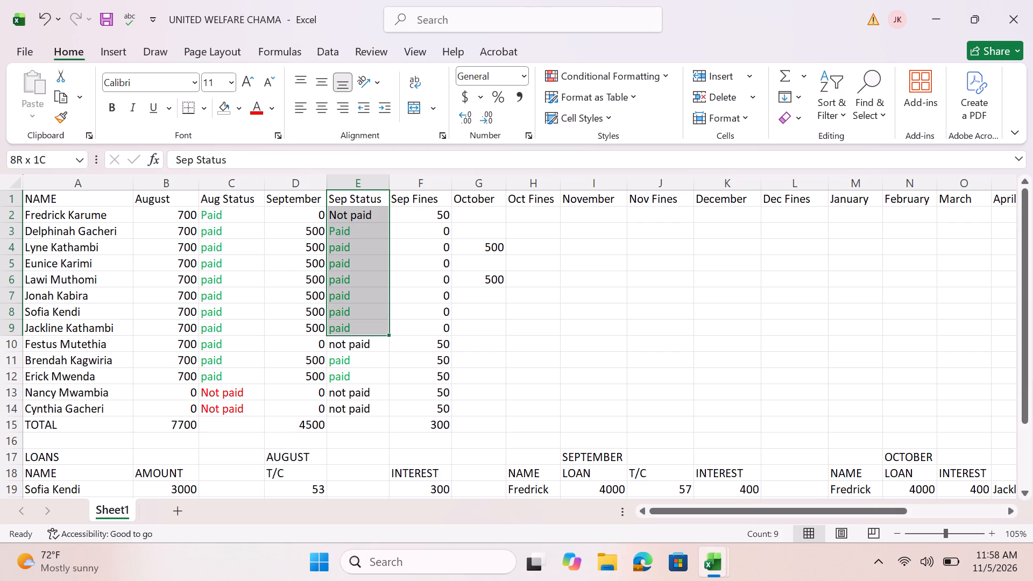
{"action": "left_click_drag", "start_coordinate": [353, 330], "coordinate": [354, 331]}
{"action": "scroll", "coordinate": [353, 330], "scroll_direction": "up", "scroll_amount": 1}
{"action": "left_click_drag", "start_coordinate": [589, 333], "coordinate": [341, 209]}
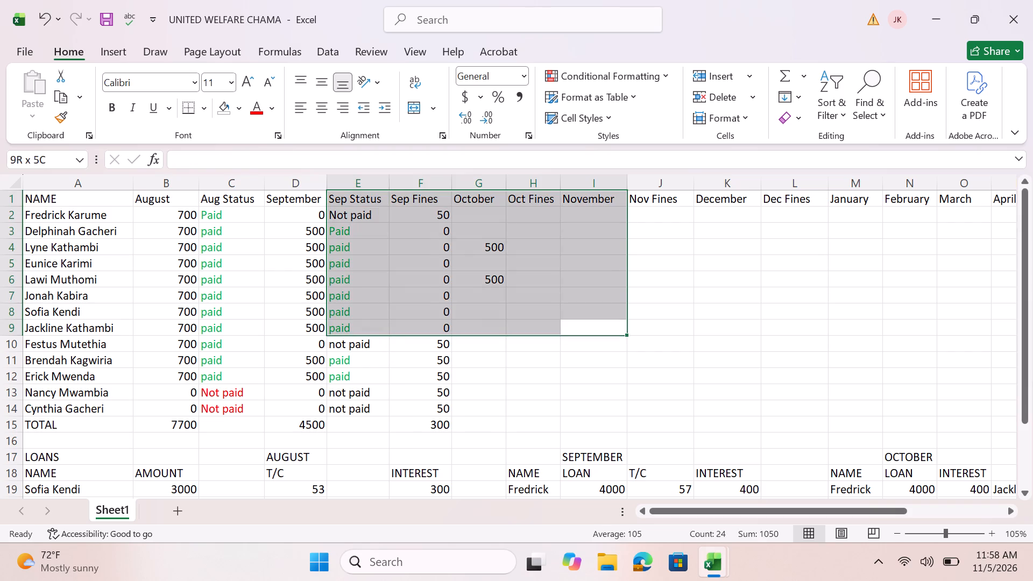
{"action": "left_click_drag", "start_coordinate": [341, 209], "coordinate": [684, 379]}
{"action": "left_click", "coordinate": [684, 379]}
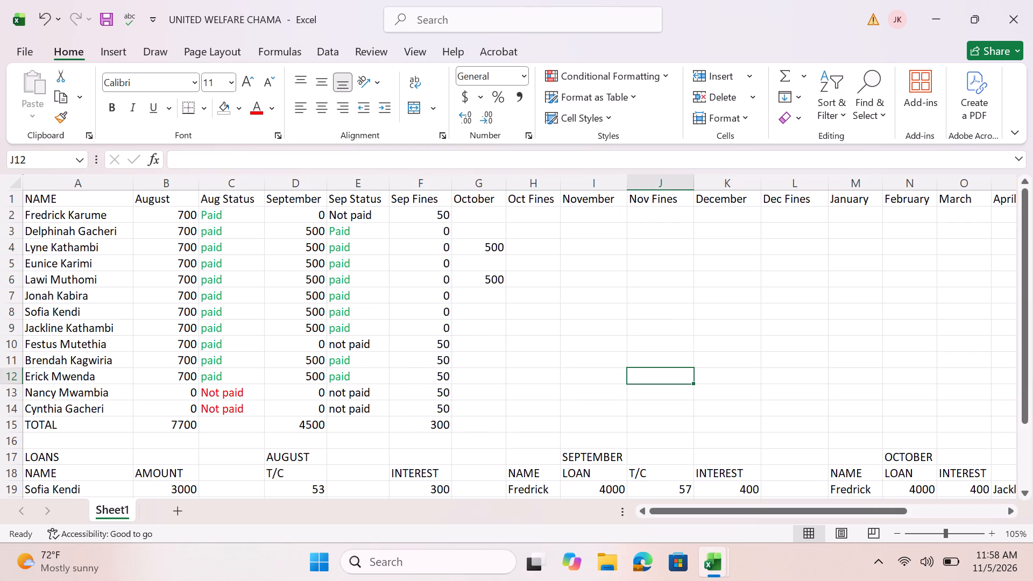
Start a formula-based conditional formatting rule for the Sep Status cells E2:E14, entering the formula =e2="Not paid".
{"action": "left_click_drag", "start_coordinate": [331, 208], "coordinate": [351, 399]}
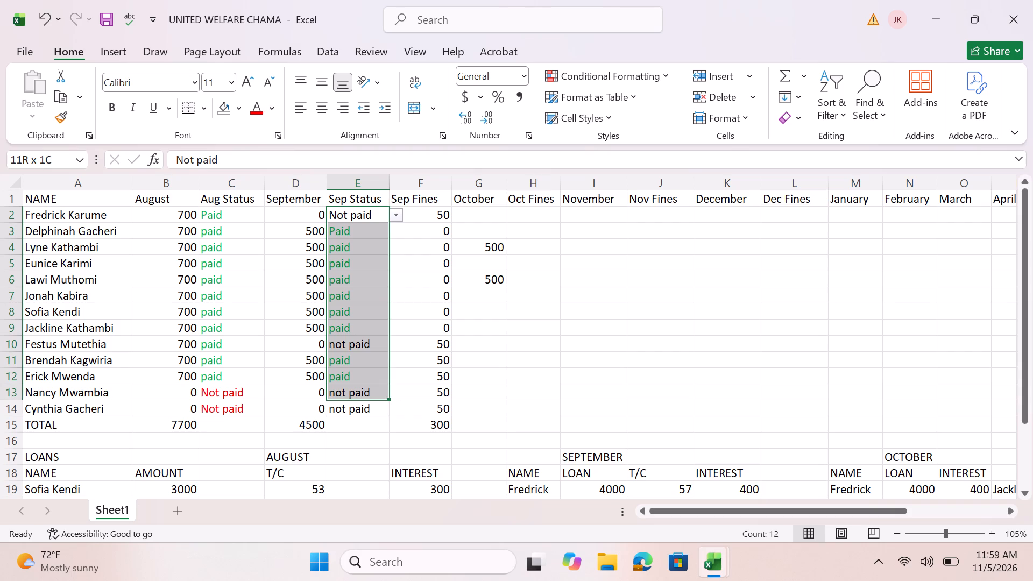
{"action": "left_click_drag", "start_coordinate": [351, 399], "coordinate": [353, 407]}
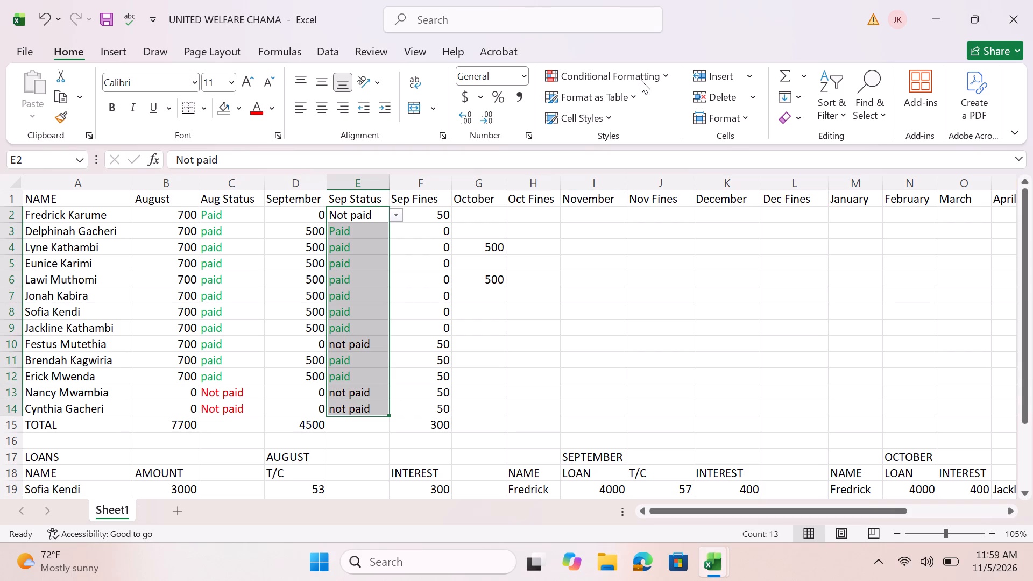
{"action": "left_click", "coordinate": [641, 79]}
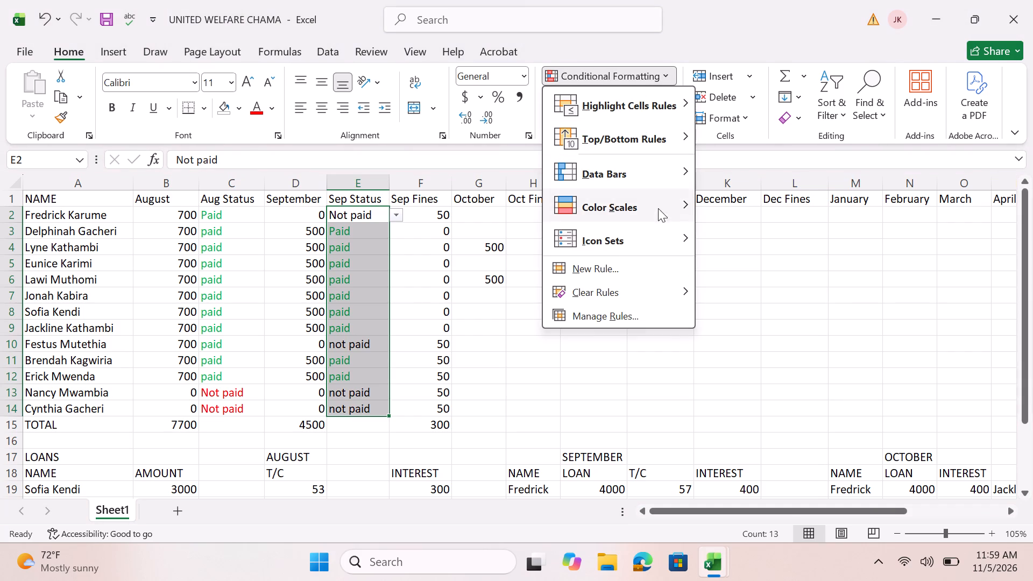
{"action": "left_click", "coordinate": [613, 268]}
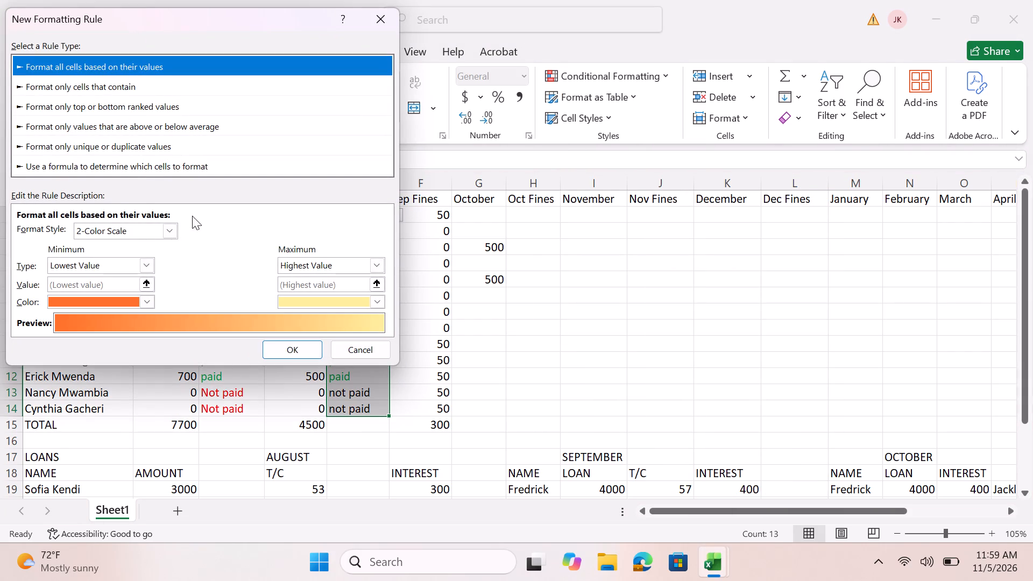
{"action": "left_click", "coordinate": [140, 160]}
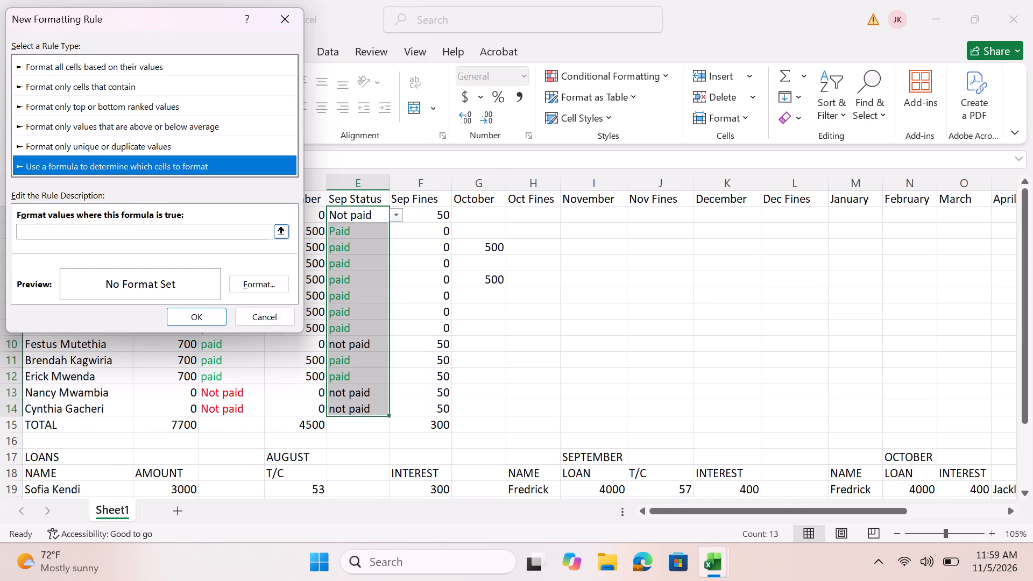
{"action": "left_click", "coordinate": [89, 229]}
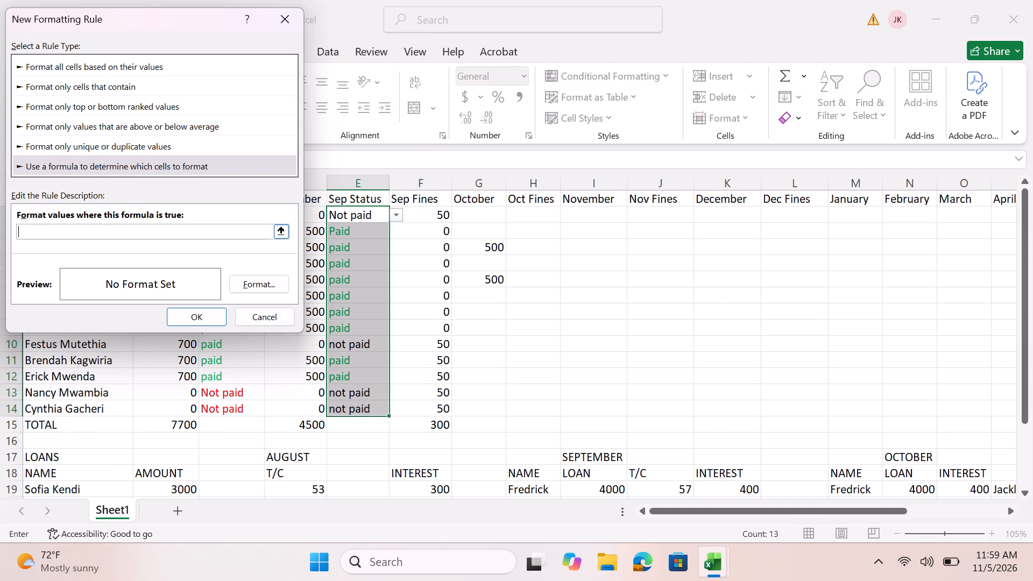
{"action": "key", "text": "equal"}
{"action": "type", "text": "e2"}
{"action": "key", "text": "equal"}
{"action": "key", "text": "shift+quotedbl"}
{"action": "key", "text": "n"}
{"action": "type", "text": "ot"}
{"action": "key", "text": "space"}
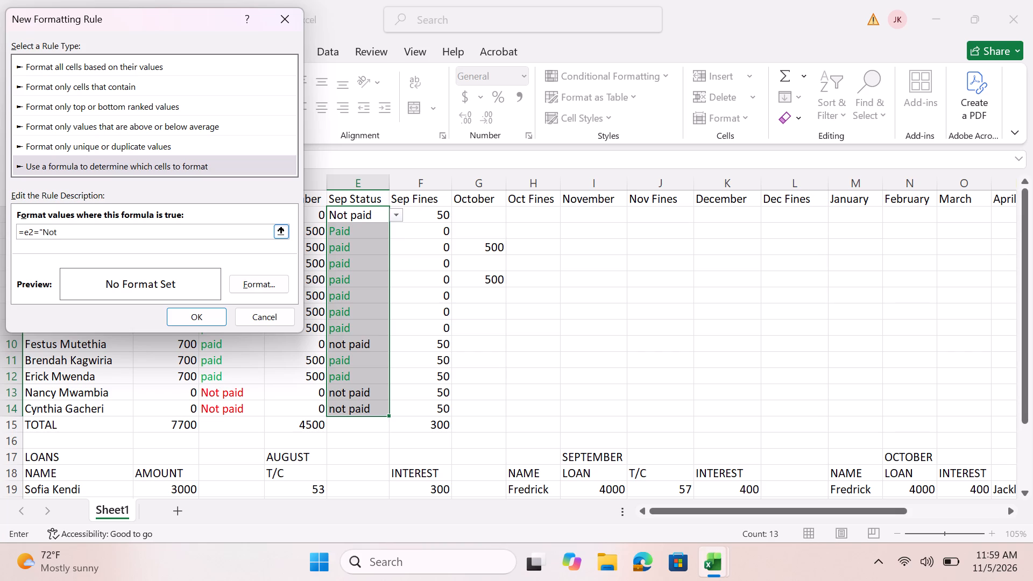
{"action": "type", "text": "pai"}
{"action": "key", "text": "d"}
{"action": "key", "text": "shift+quotedbl"}
Set the not-paid rule's font colour to the standard red and apply the rule.
{"action": "left_click", "coordinate": [270, 285]}
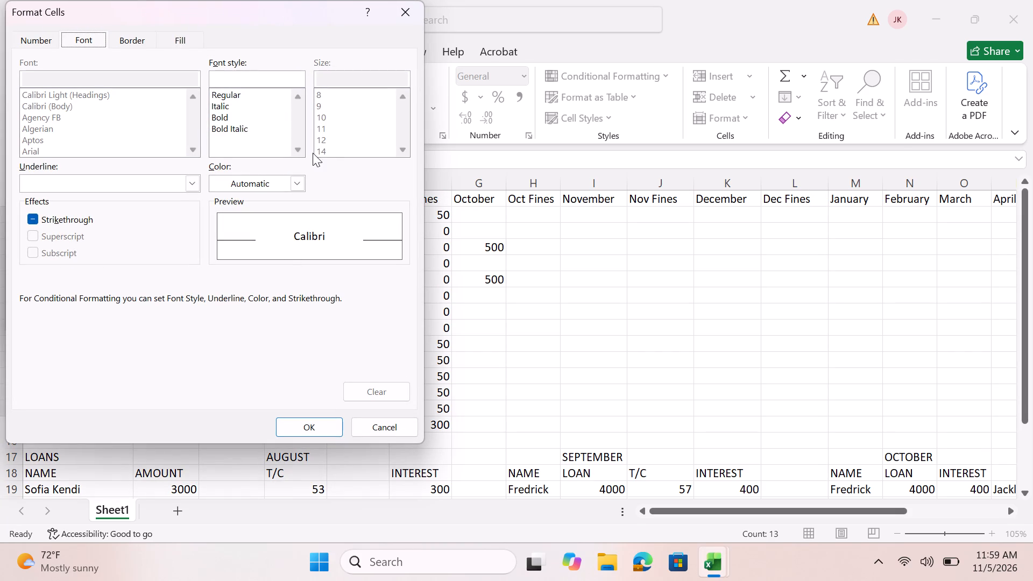
{"action": "left_click", "coordinate": [295, 180]}
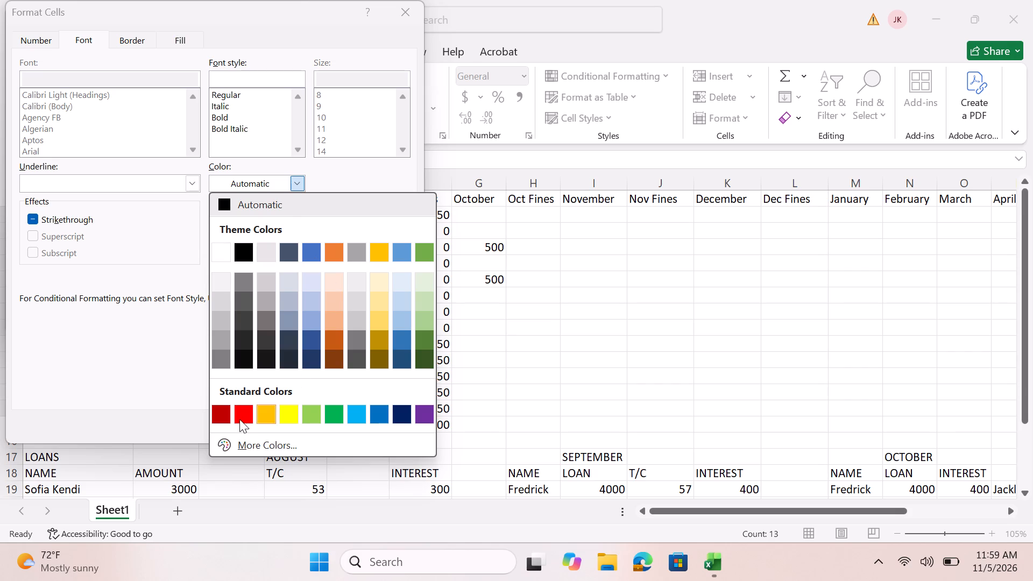
{"action": "left_click", "coordinate": [238, 420]}
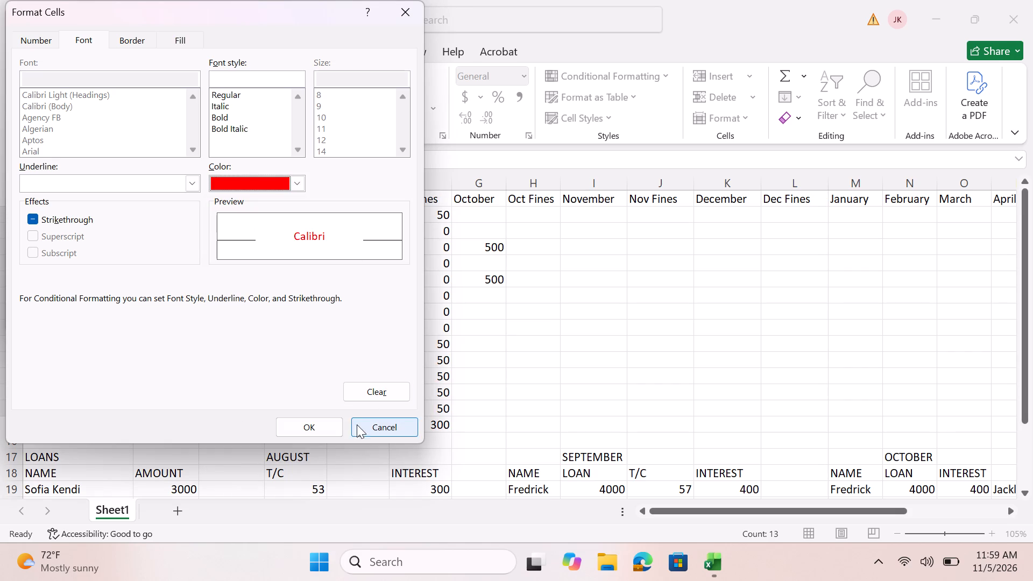
{"action": "left_click", "coordinate": [310, 431]}
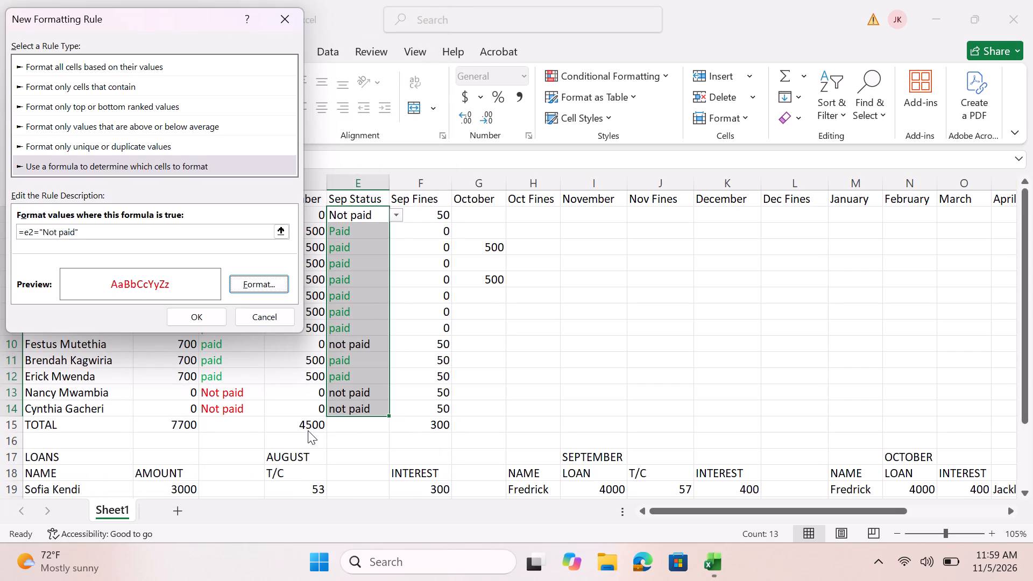
{"action": "left_click", "coordinate": [202, 312]}
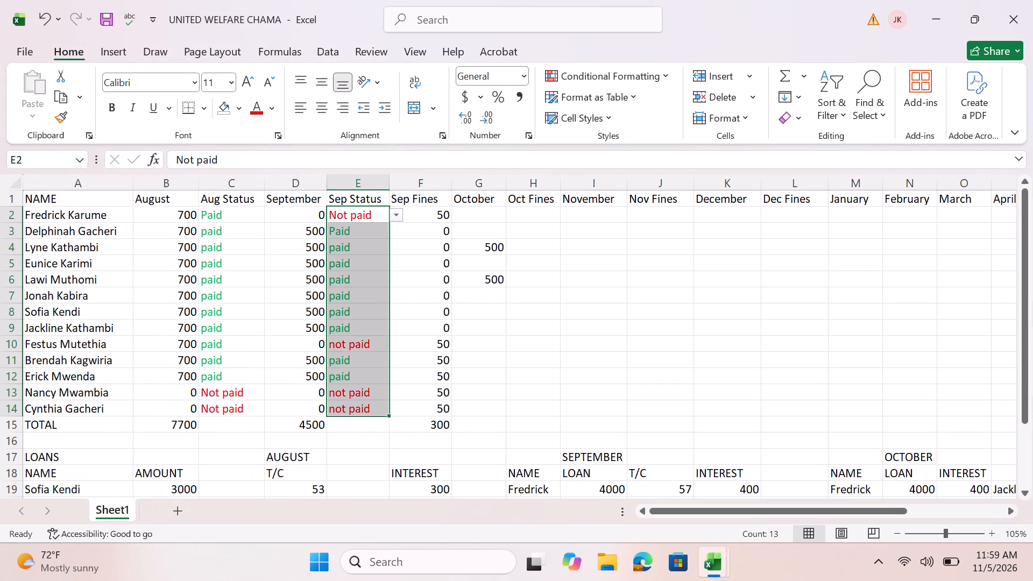
{"action": "left_click", "coordinate": [612, 345]}
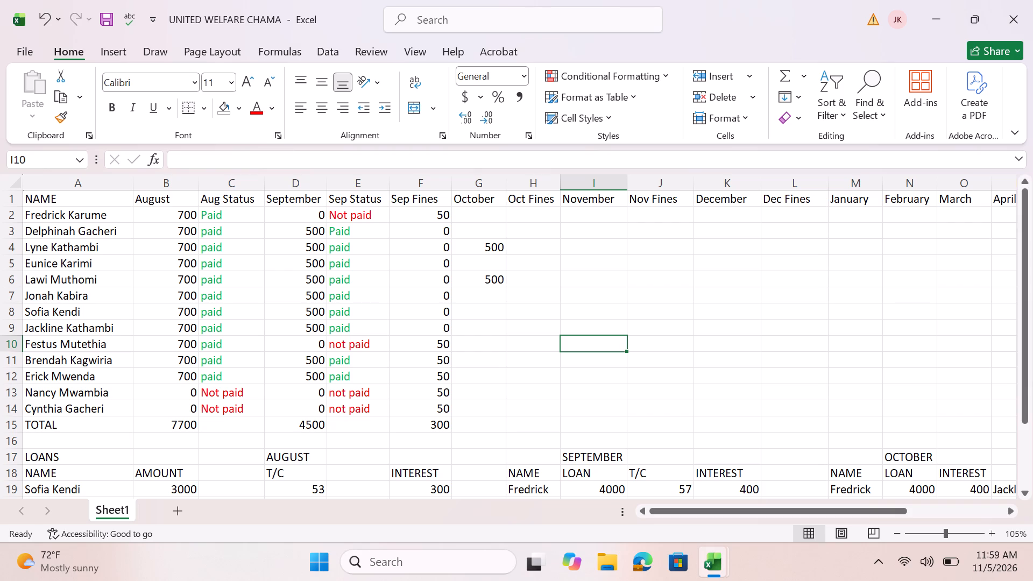
Test the Sep Status colours in E2 by choosing Partial, then set the cell to Paid.
{"action": "left_click", "coordinate": [391, 219]}
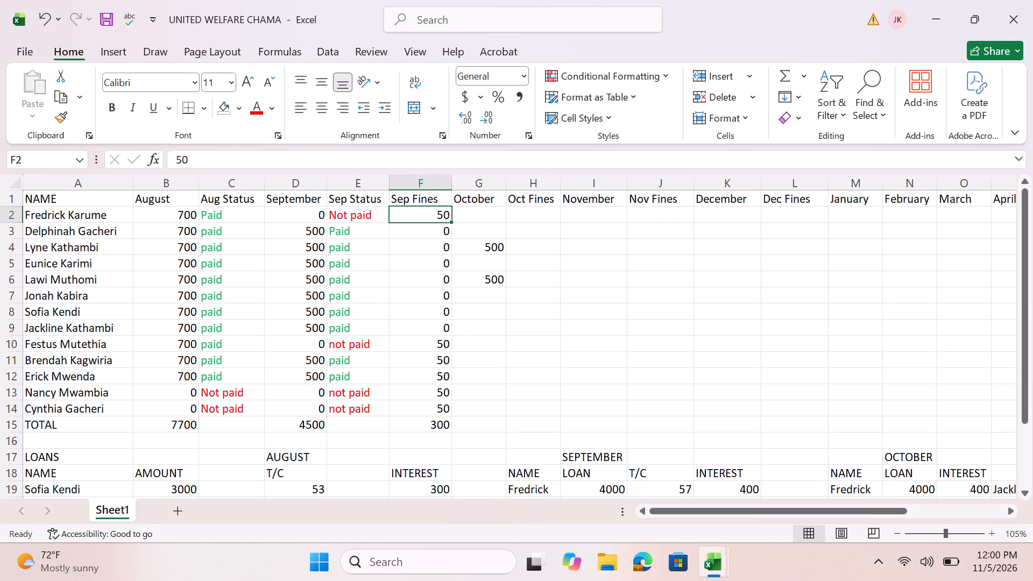
{"action": "left_click", "coordinate": [376, 217]}
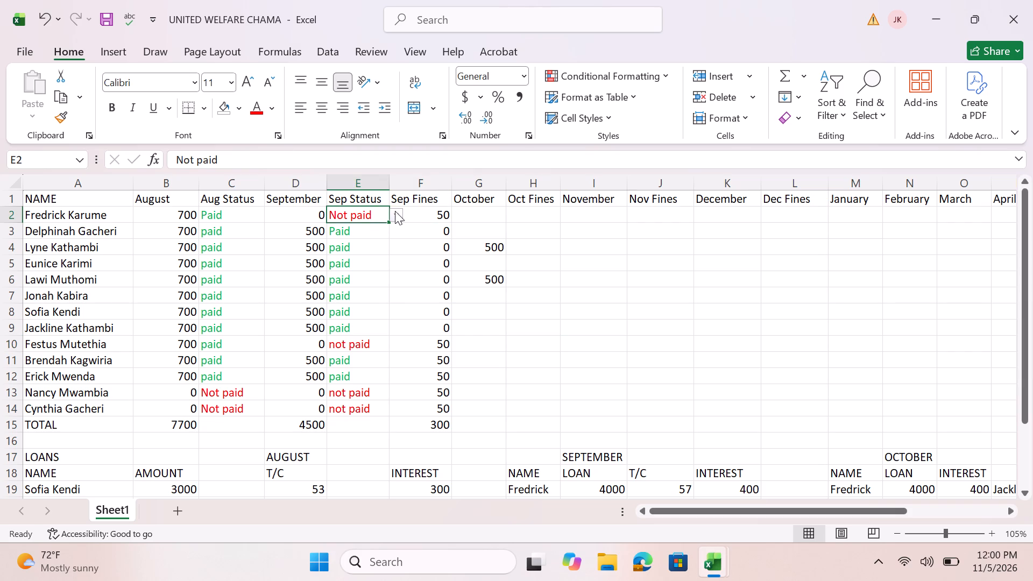
{"action": "left_click", "coordinate": [395, 211]}
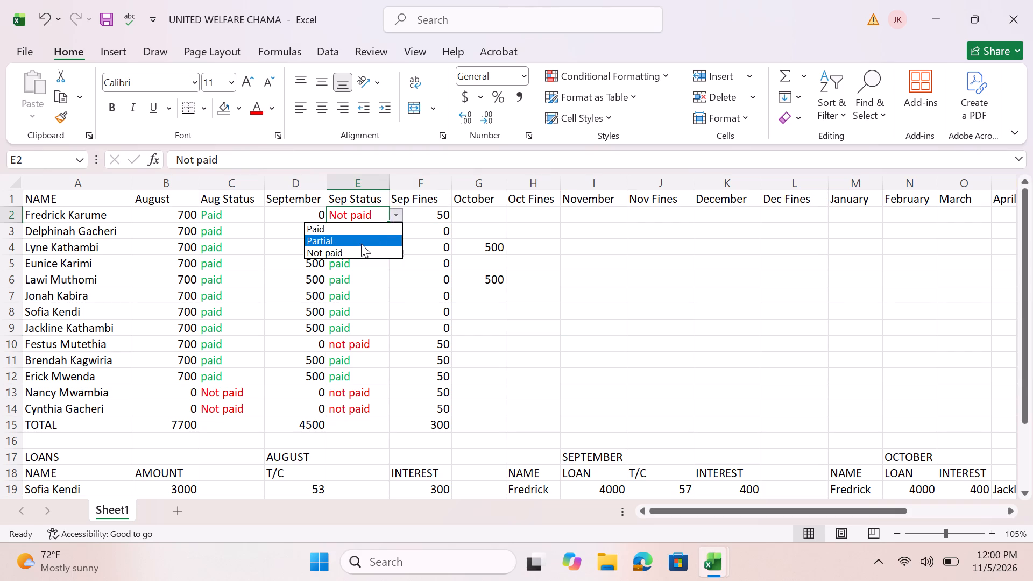
{"action": "left_click", "coordinate": [361, 244]}
{"action": "left_click", "coordinate": [397, 216]}
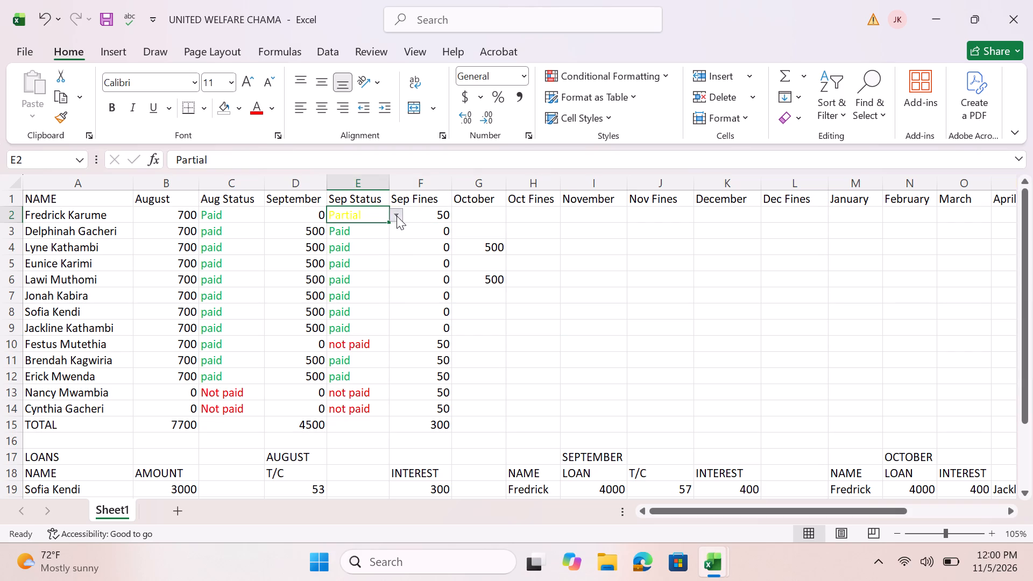
{"action": "left_click", "coordinate": [362, 225]}
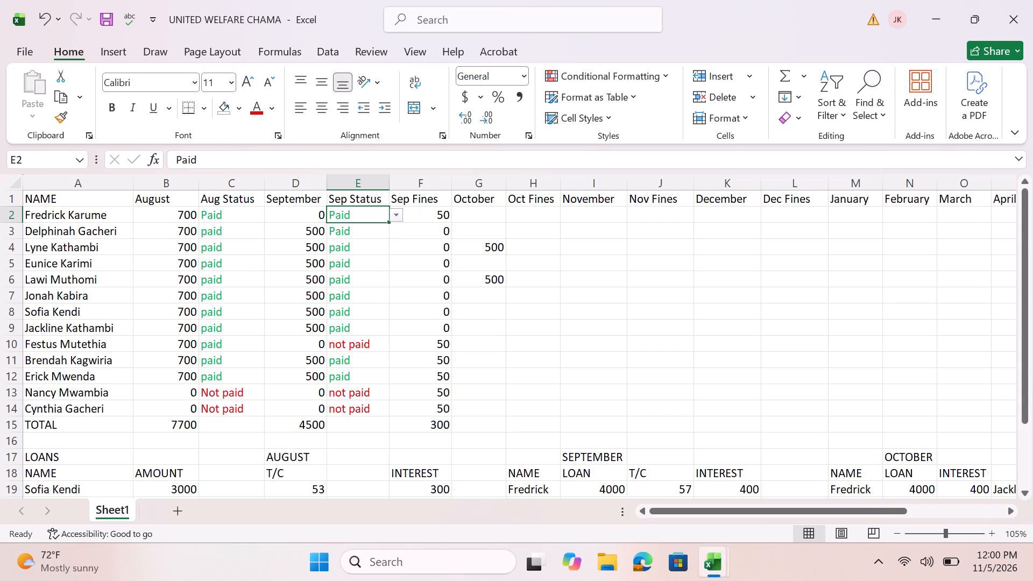
Test the Aug Status colours in C3 by choosing Partial and Not paid, then set the cell to Paid.
{"action": "left_click", "coordinate": [223, 233]}
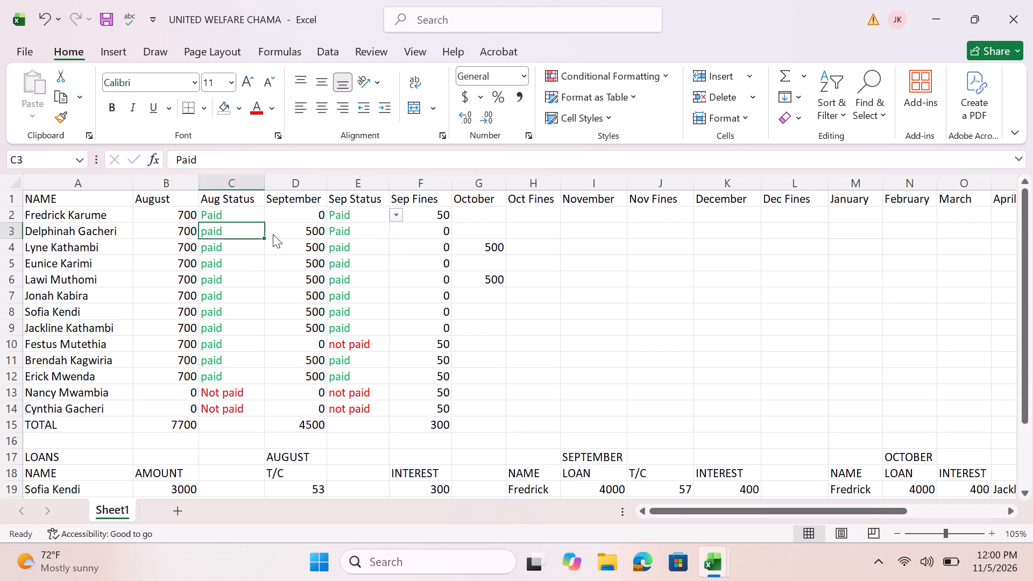
{"action": "left_click", "coordinate": [272, 224]}
{"action": "left_click_drag", "start_coordinate": [243, 224], "coordinate": [270, 230]}
{"action": "left_click", "coordinate": [270, 230]}
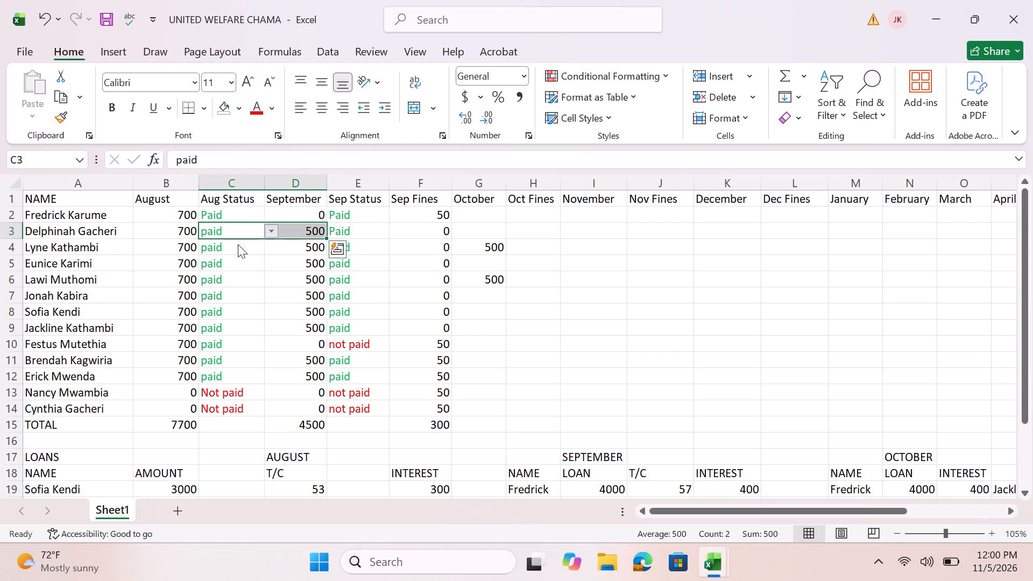
{"action": "left_click", "coordinate": [230, 252]}
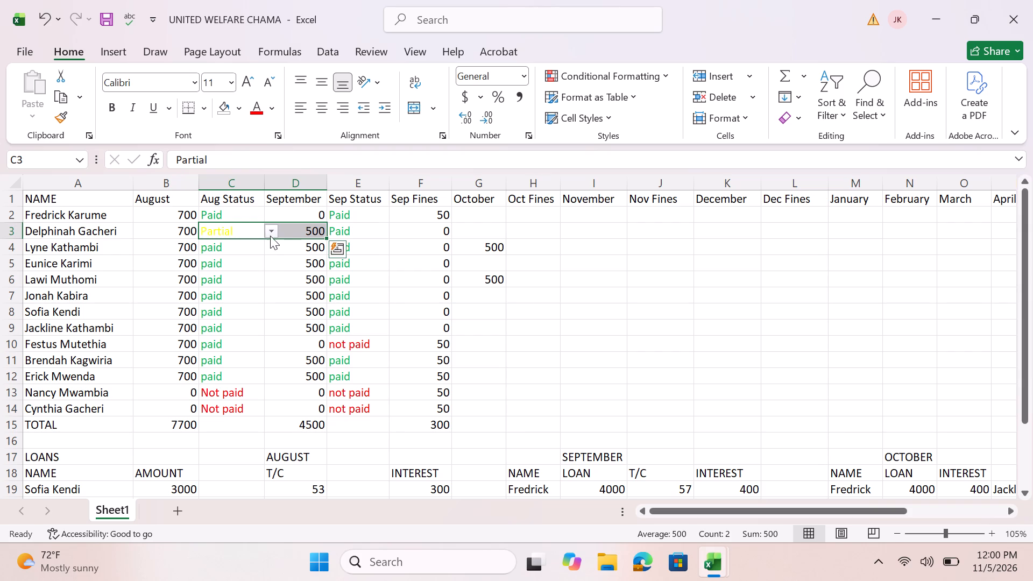
{"action": "left_click", "coordinate": [271, 229]}
{"action": "left_click", "coordinate": [240, 264]}
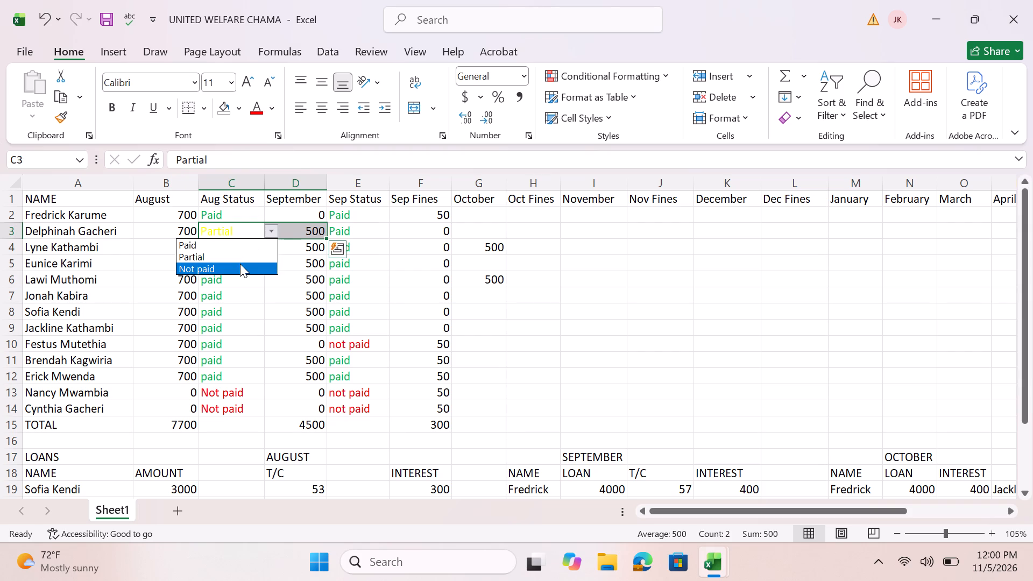
{"action": "left_click", "coordinate": [274, 234]}
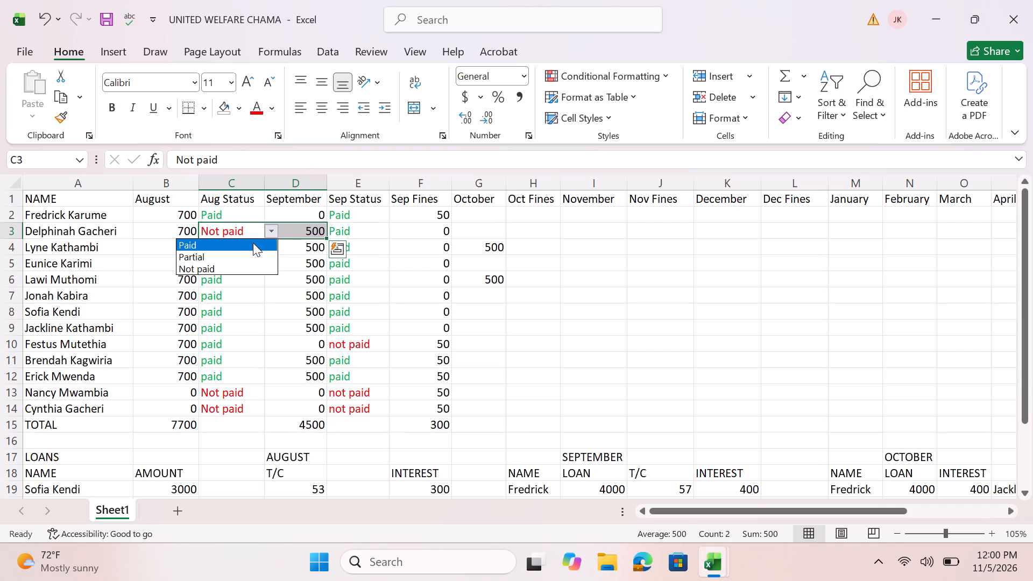
{"action": "left_click", "coordinate": [242, 240]}
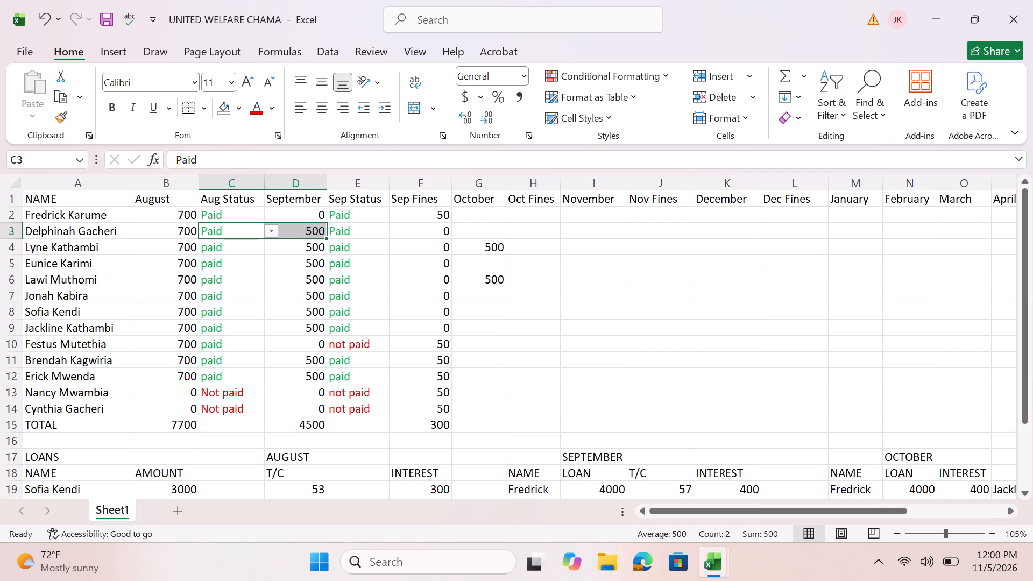
{"action": "left_click", "coordinate": [541, 321]}
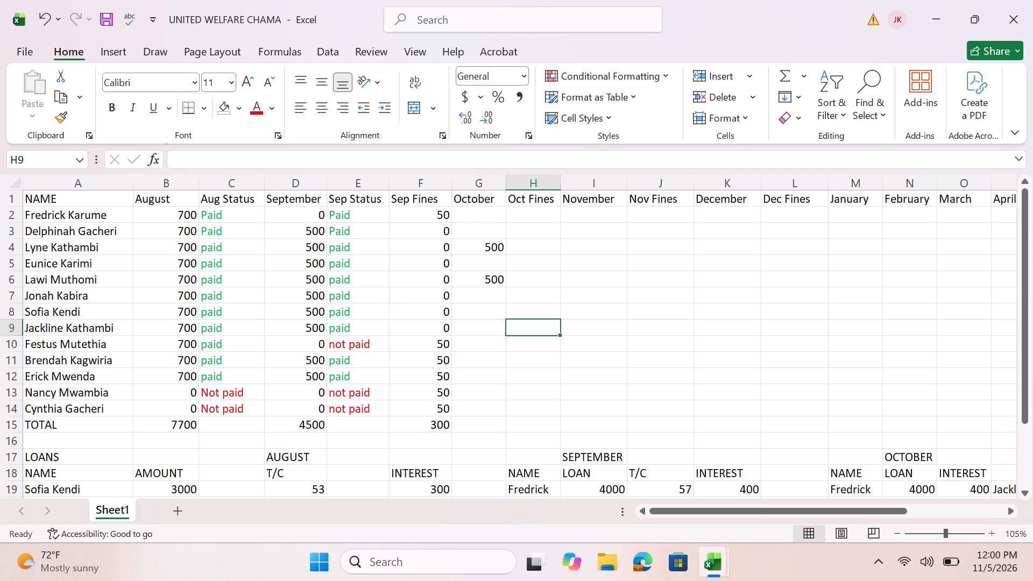
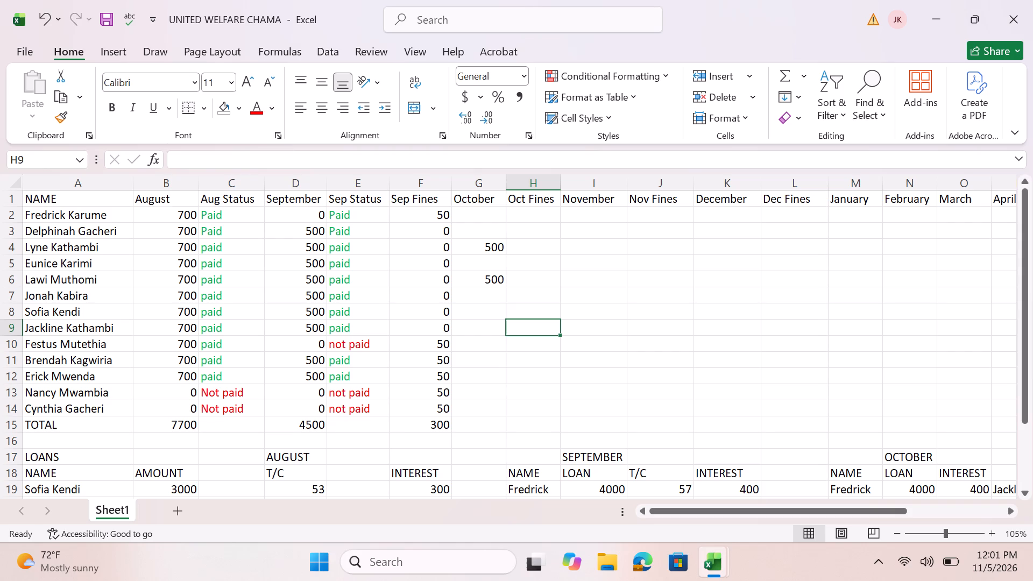
Select the contributions table range A1:AA16 and turn on filters for its header row.
{"action": "scroll", "coordinate": [114, 185], "scroll_direction": "left", "scroll_amount": 1}
{"action": "left_click_drag", "start_coordinate": [41, 195], "coordinate": [299, 316]}
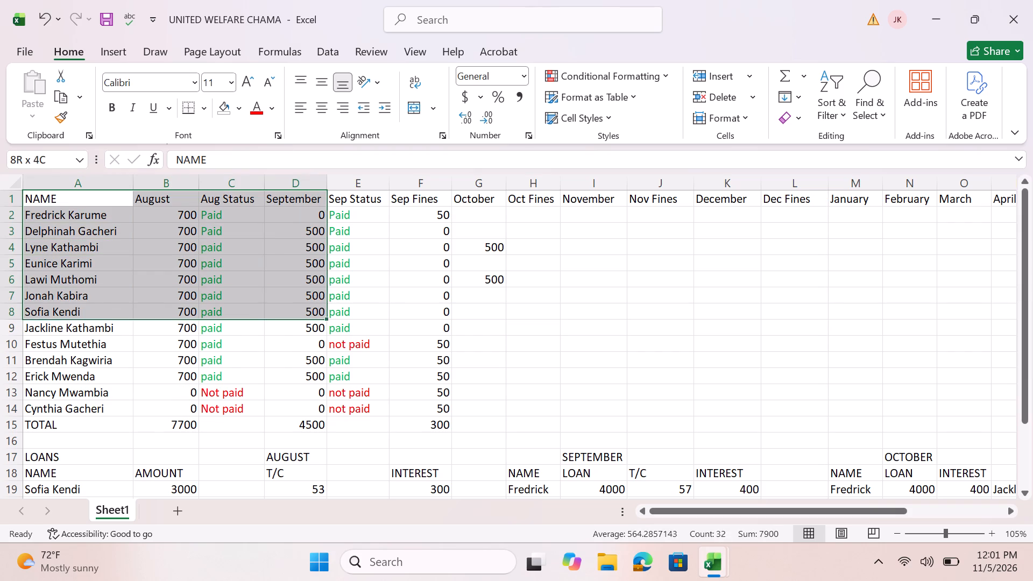
{"action": "left_click_drag", "start_coordinate": [299, 316], "coordinate": [544, 466]}
{"action": "scroll", "coordinate": [544, 466], "scroll_direction": "down", "scroll_amount": 1}
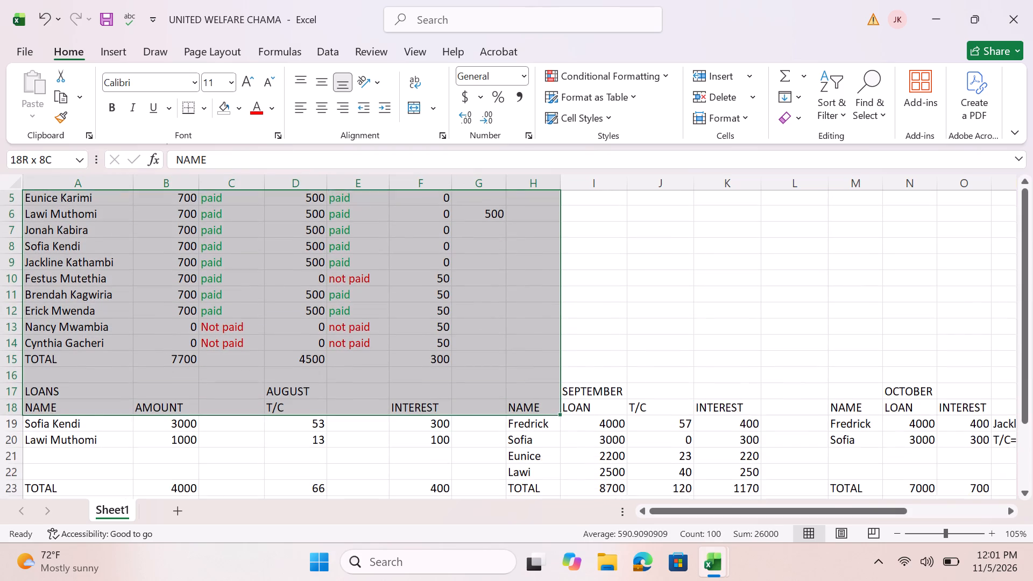
{"action": "scroll", "coordinate": [544, 466], "scroll_direction": "down", "scroll_amount": 1}
{"action": "left_click_drag", "start_coordinate": [544, 466], "coordinate": [725, 488]}
{"action": "scroll", "coordinate": [544, 466], "scroll_direction": "down", "scroll_amount": 1}
{"action": "scroll", "coordinate": [725, 488], "scroll_direction": "down", "scroll_amount": 1}
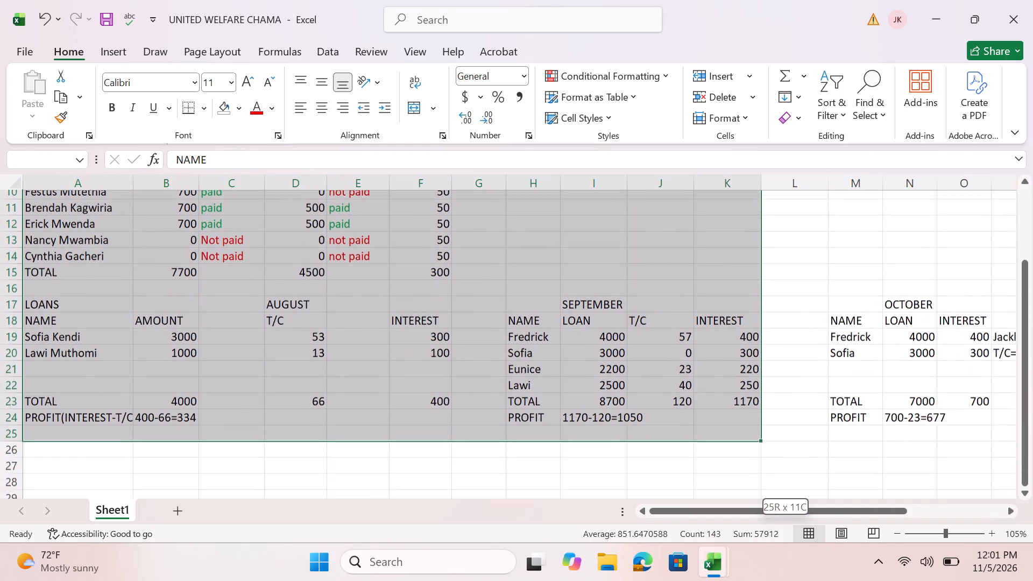
{"action": "scroll", "coordinate": [725, 488], "scroll_direction": "down", "scroll_amount": 1}
{"action": "left_click_drag", "start_coordinate": [725, 488], "coordinate": [984, 452]}
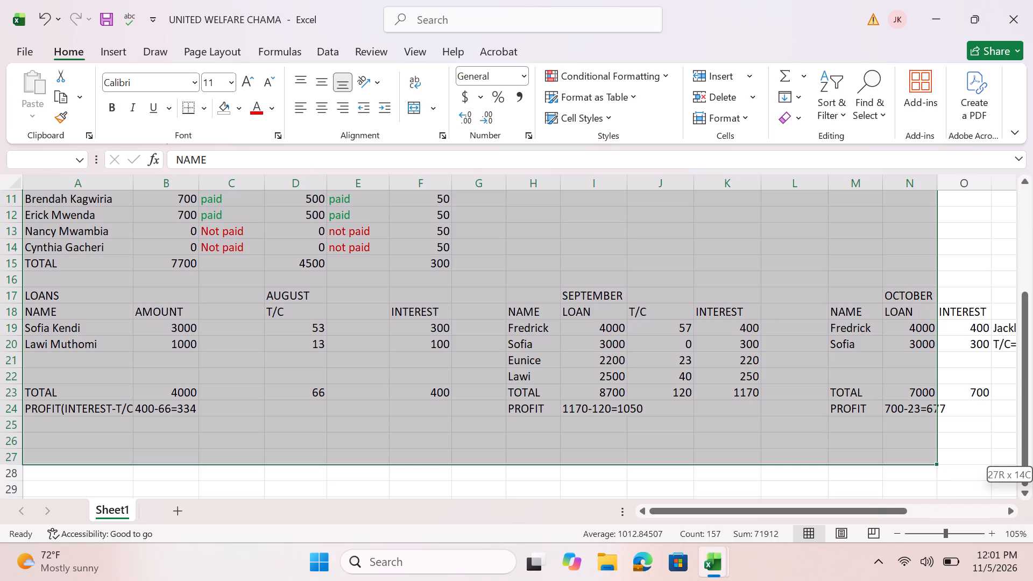
{"action": "left_click_drag", "start_coordinate": [984, 452], "coordinate": [1032, 436]}
{"action": "scroll", "coordinate": [1007, 450], "scroll_direction": "left", "scroll_amount": 3}
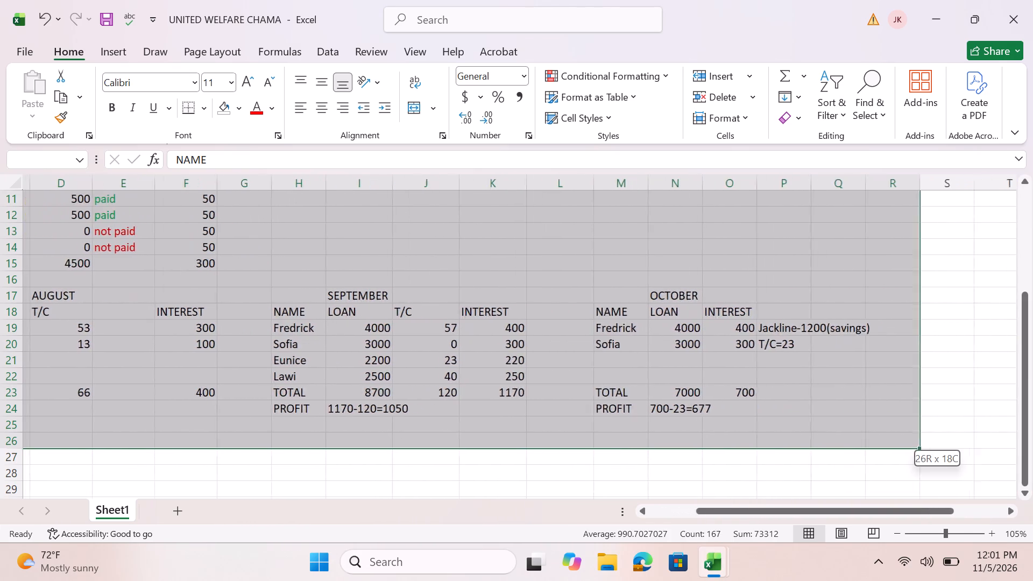
{"action": "left_click_drag", "start_coordinate": [1032, 436], "coordinate": [1019, 435]}
{"action": "scroll", "coordinate": [1032, 436], "scroll_direction": "up", "scroll_amount": 2}
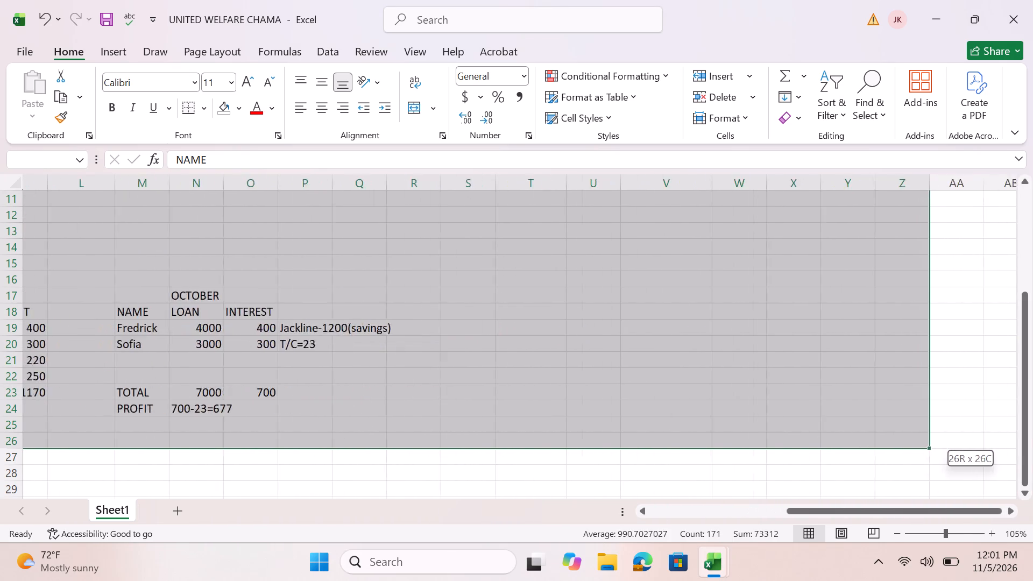
{"action": "left_click_drag", "start_coordinate": [1019, 435], "coordinate": [1000, 433]}
{"action": "scroll", "coordinate": [1000, 433], "scroll_direction": "up", "scroll_amount": 2}
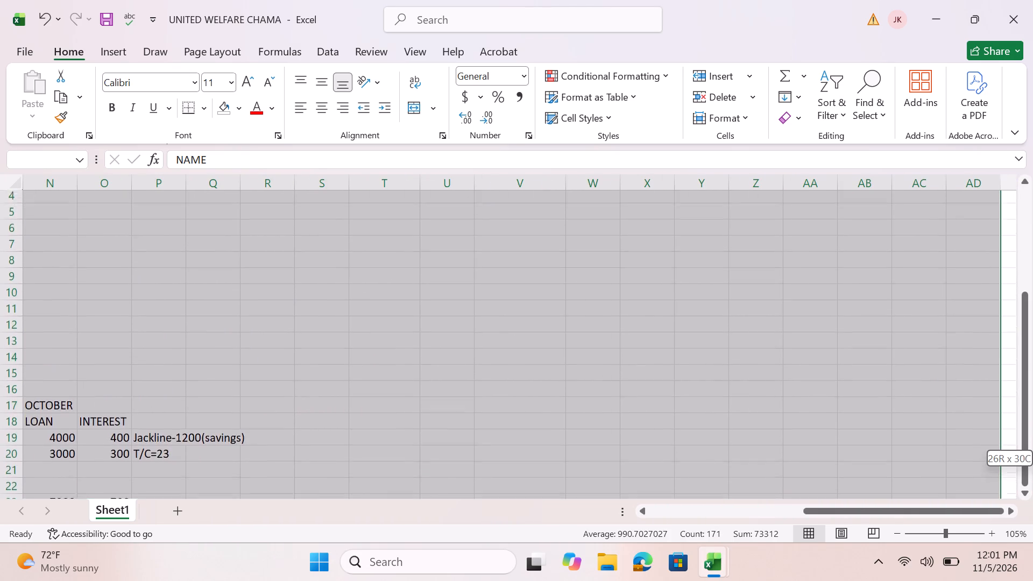
{"action": "scroll", "coordinate": [1000, 433], "scroll_direction": "up", "scroll_amount": 1}
{"action": "left_click_drag", "start_coordinate": [1000, 433], "coordinate": [860, 444]}
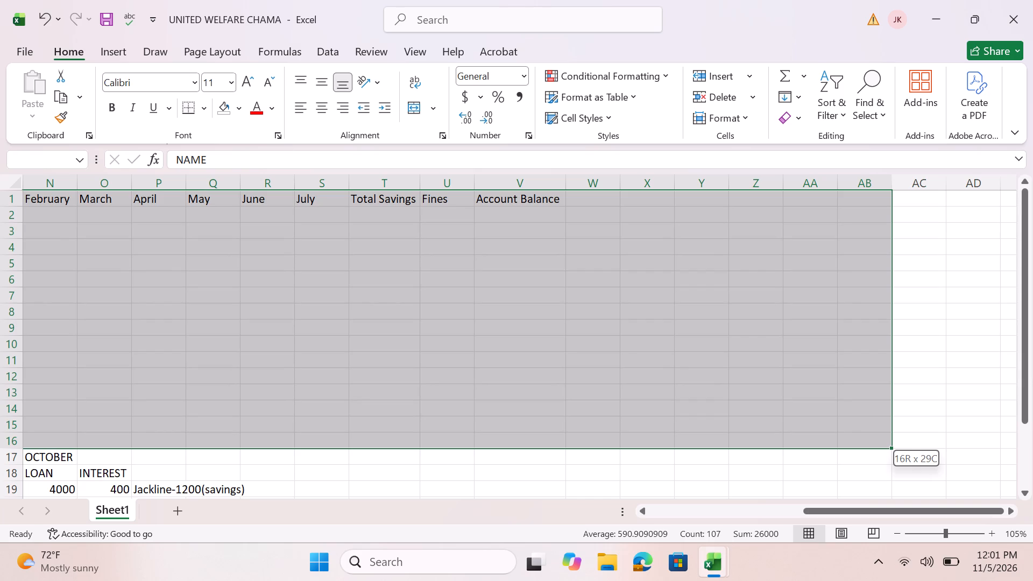
{"action": "left_click_drag", "start_coordinate": [860, 444], "coordinate": [811, 445]}
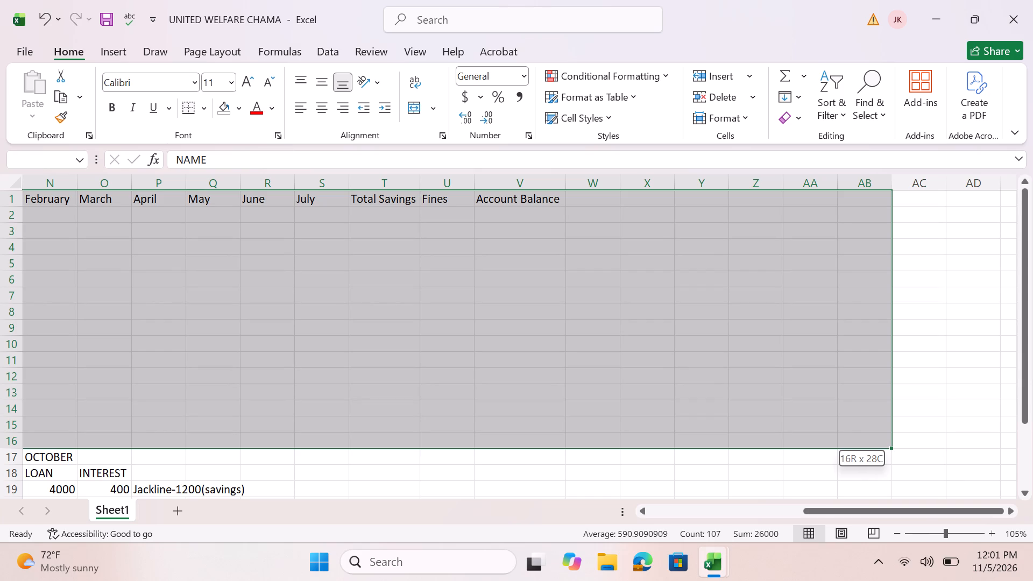
{"action": "left_click_drag", "start_coordinate": [811, 445], "coordinate": [818, 445]}
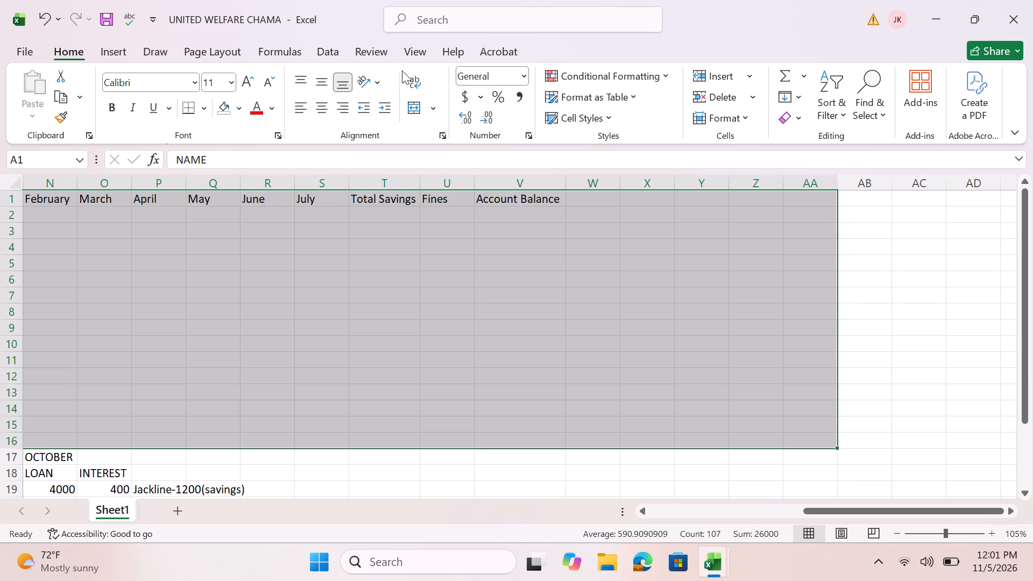
{"action": "double_click", "coordinate": [329, 48]}
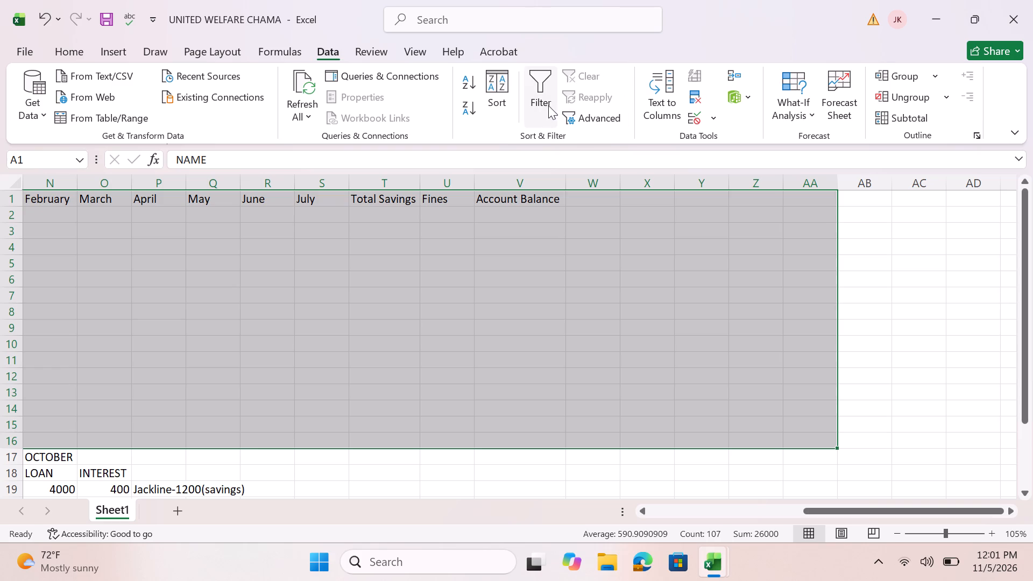
{"action": "left_click", "coordinate": [538, 76]}
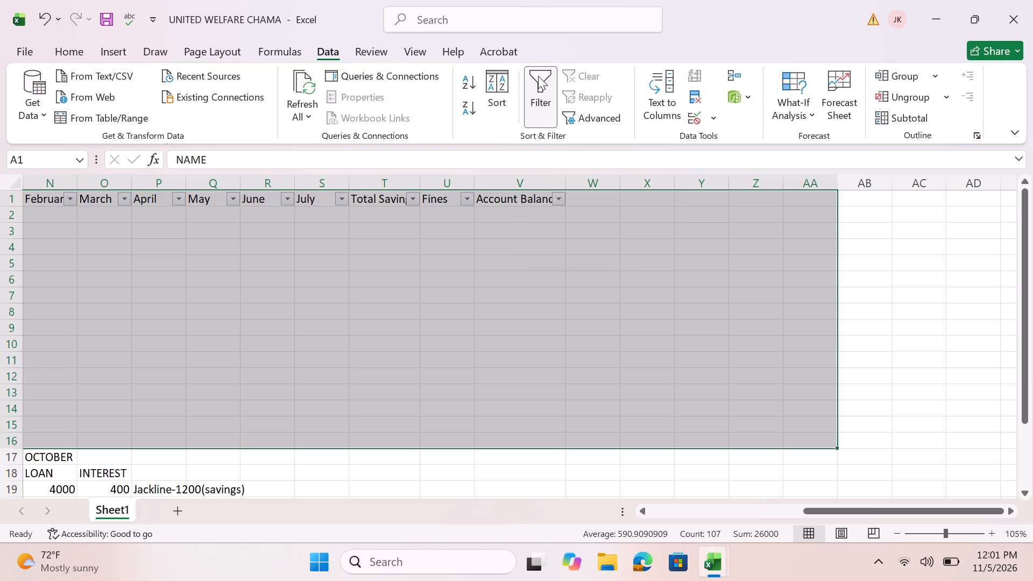
{"action": "left_click", "coordinate": [538, 76]}
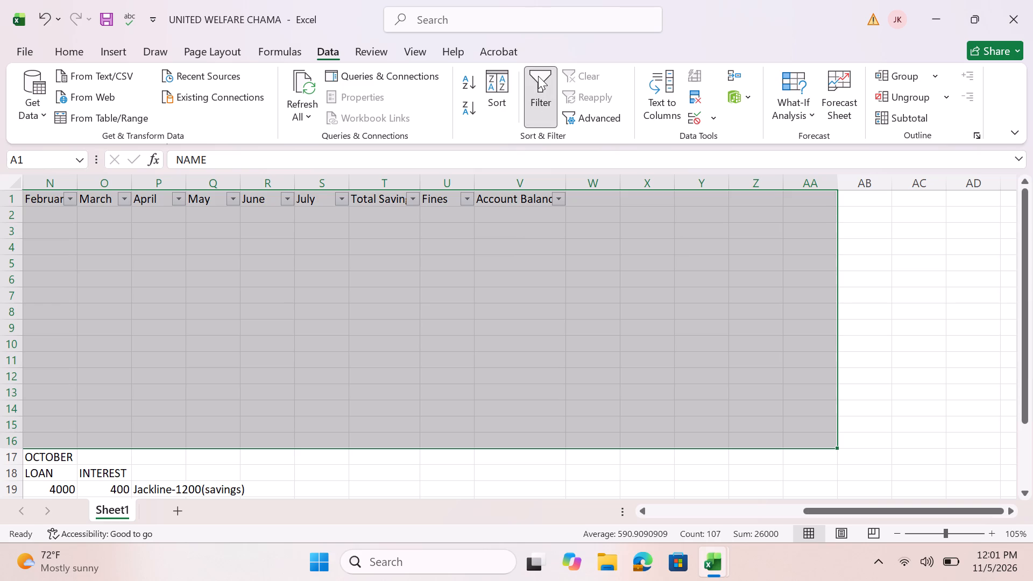
{"action": "left_click", "coordinate": [538, 76]}
Look over the filtered header row and the loan tables below the contributions table.
{"action": "scroll", "coordinate": [384, 258], "scroll_direction": "right", "scroll_amount": 6}
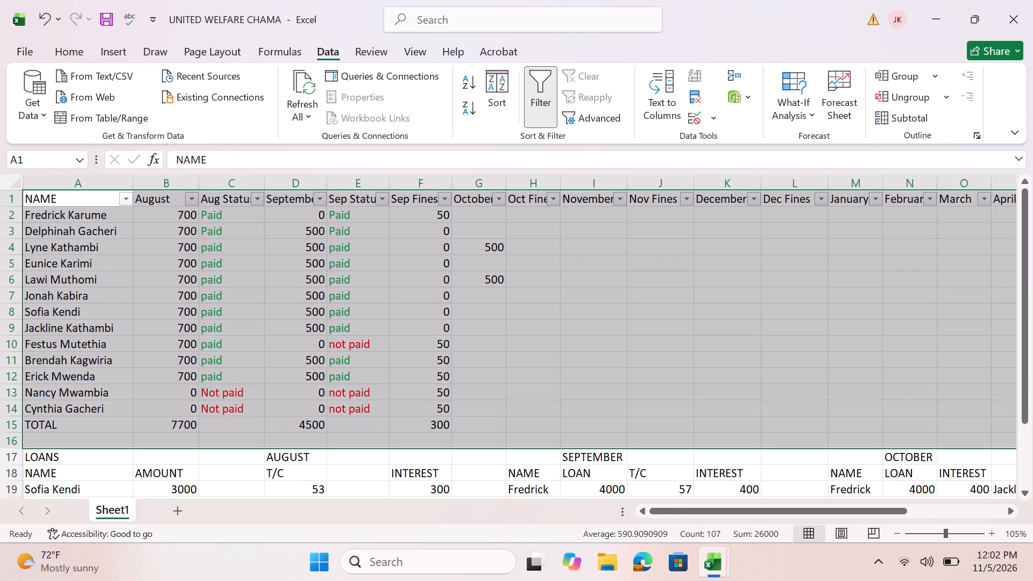
{"action": "scroll", "coordinate": [484, 261], "scroll_direction": "down", "scroll_amount": 2}
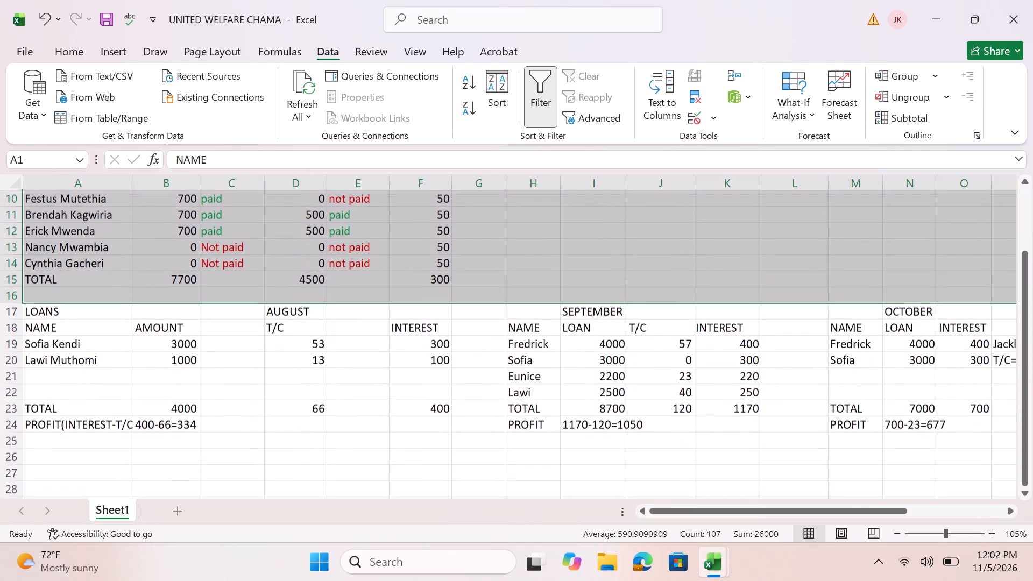
{"action": "scroll", "coordinate": [484, 261], "scroll_direction": "down", "scroll_amount": 2}
{"action": "scroll", "coordinate": [484, 261], "scroll_direction": "up", "scroll_amount": 1}
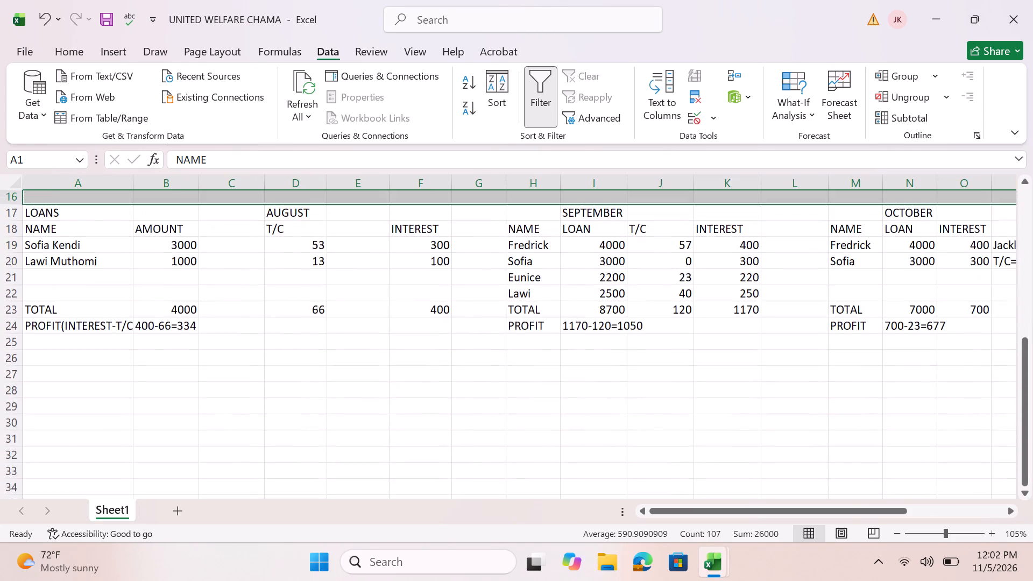
{"action": "scroll", "coordinate": [484, 261], "scroll_direction": "up", "scroll_amount": 1}
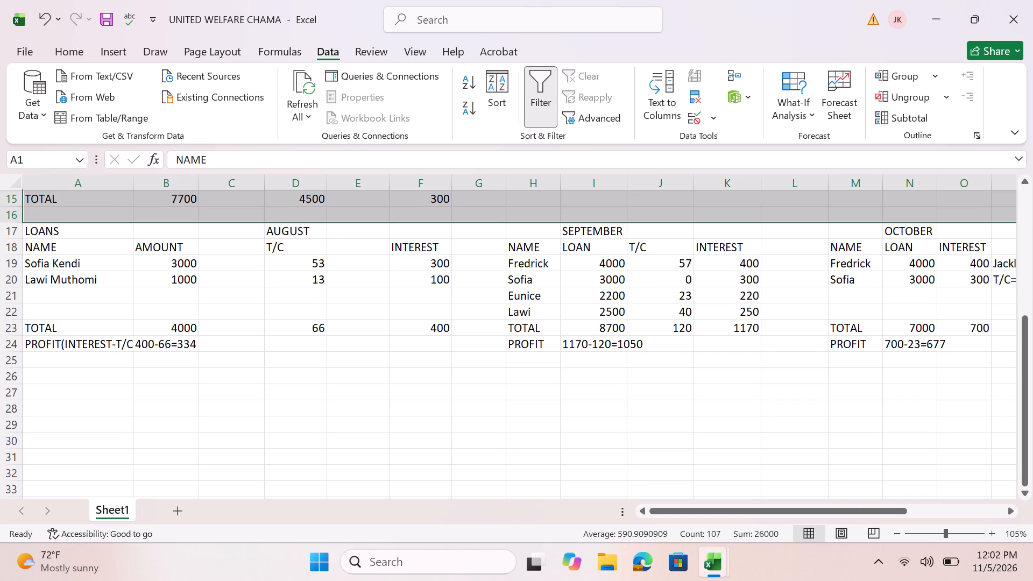
{"action": "left_click", "coordinate": [463, 400]}
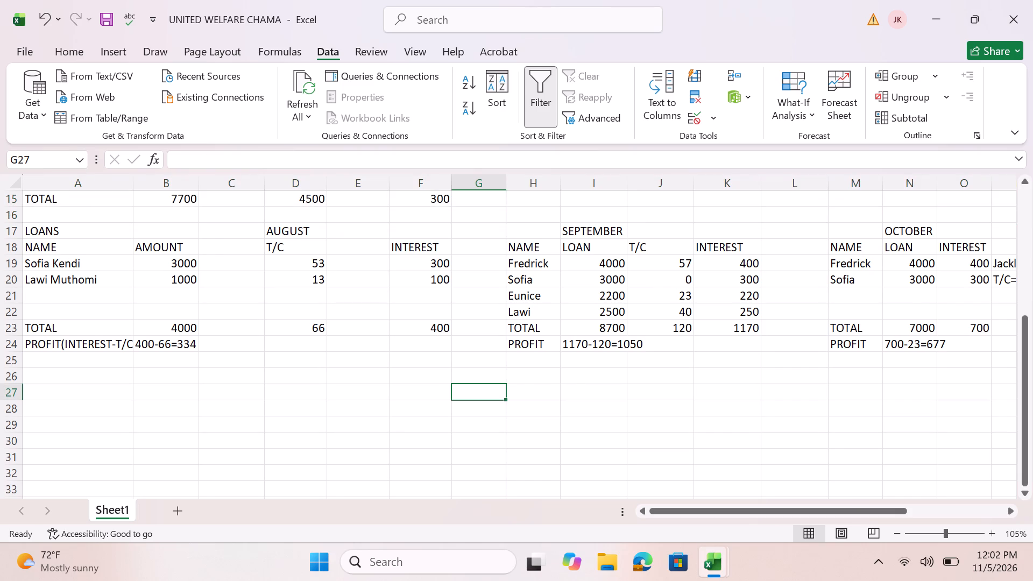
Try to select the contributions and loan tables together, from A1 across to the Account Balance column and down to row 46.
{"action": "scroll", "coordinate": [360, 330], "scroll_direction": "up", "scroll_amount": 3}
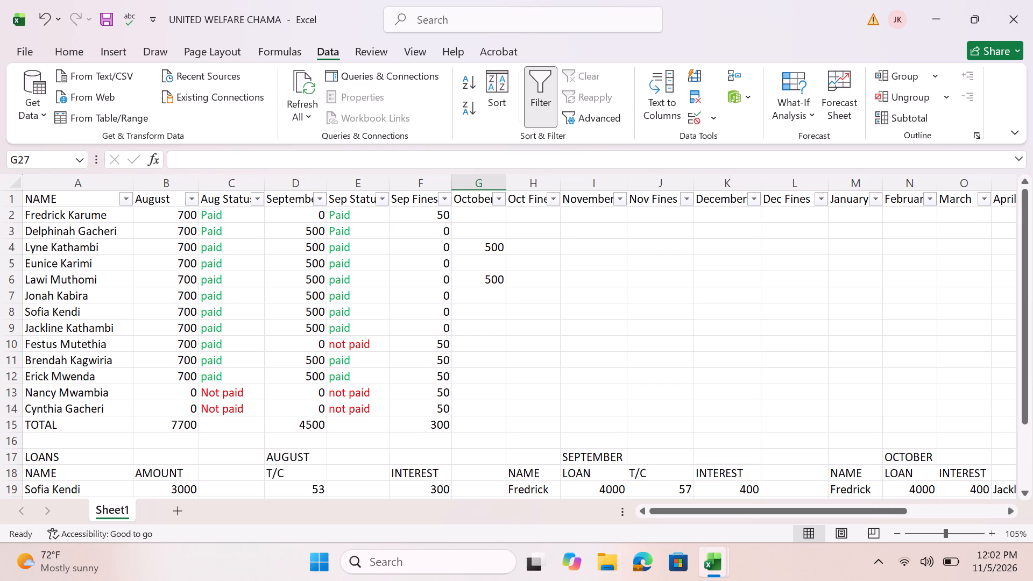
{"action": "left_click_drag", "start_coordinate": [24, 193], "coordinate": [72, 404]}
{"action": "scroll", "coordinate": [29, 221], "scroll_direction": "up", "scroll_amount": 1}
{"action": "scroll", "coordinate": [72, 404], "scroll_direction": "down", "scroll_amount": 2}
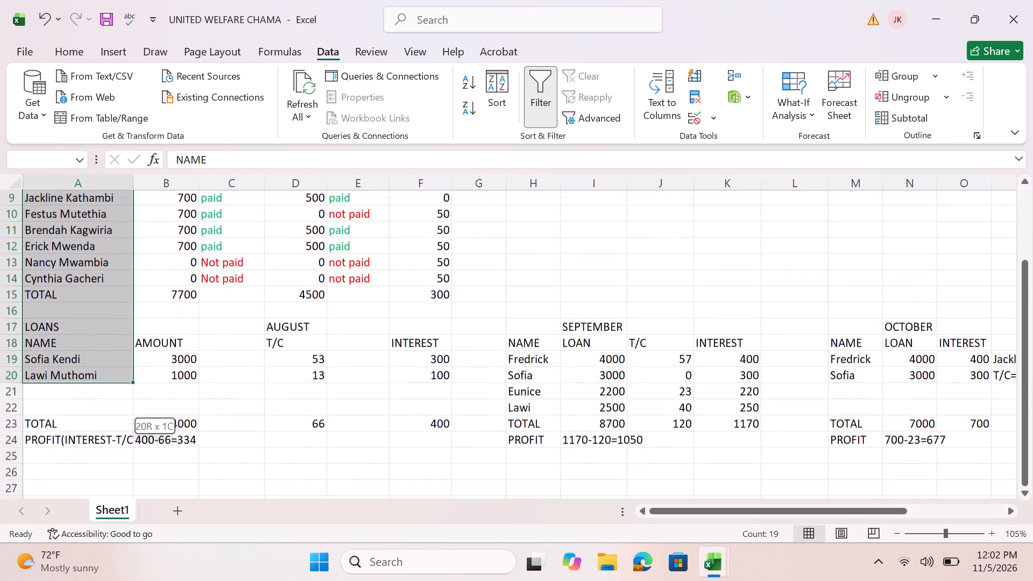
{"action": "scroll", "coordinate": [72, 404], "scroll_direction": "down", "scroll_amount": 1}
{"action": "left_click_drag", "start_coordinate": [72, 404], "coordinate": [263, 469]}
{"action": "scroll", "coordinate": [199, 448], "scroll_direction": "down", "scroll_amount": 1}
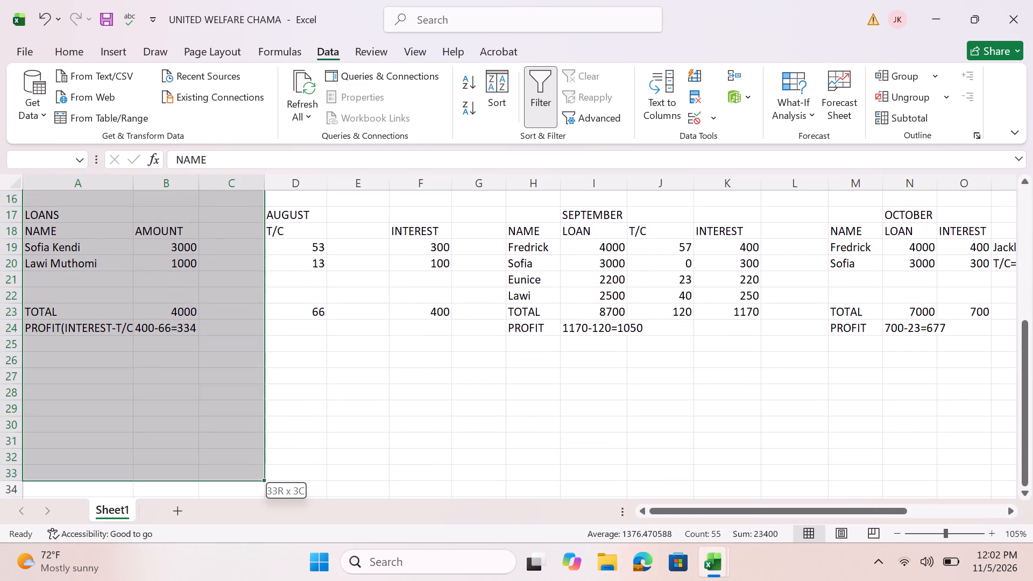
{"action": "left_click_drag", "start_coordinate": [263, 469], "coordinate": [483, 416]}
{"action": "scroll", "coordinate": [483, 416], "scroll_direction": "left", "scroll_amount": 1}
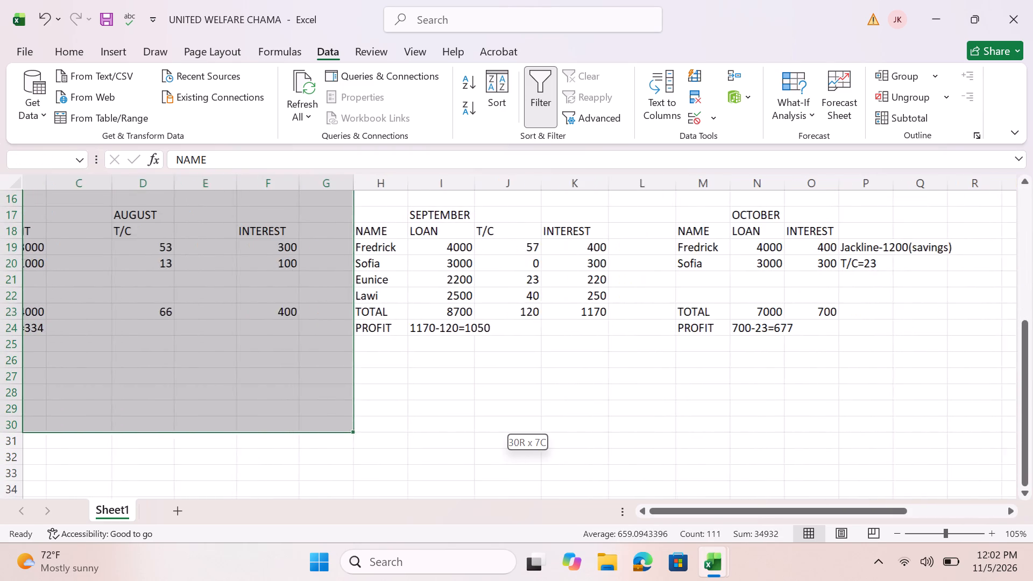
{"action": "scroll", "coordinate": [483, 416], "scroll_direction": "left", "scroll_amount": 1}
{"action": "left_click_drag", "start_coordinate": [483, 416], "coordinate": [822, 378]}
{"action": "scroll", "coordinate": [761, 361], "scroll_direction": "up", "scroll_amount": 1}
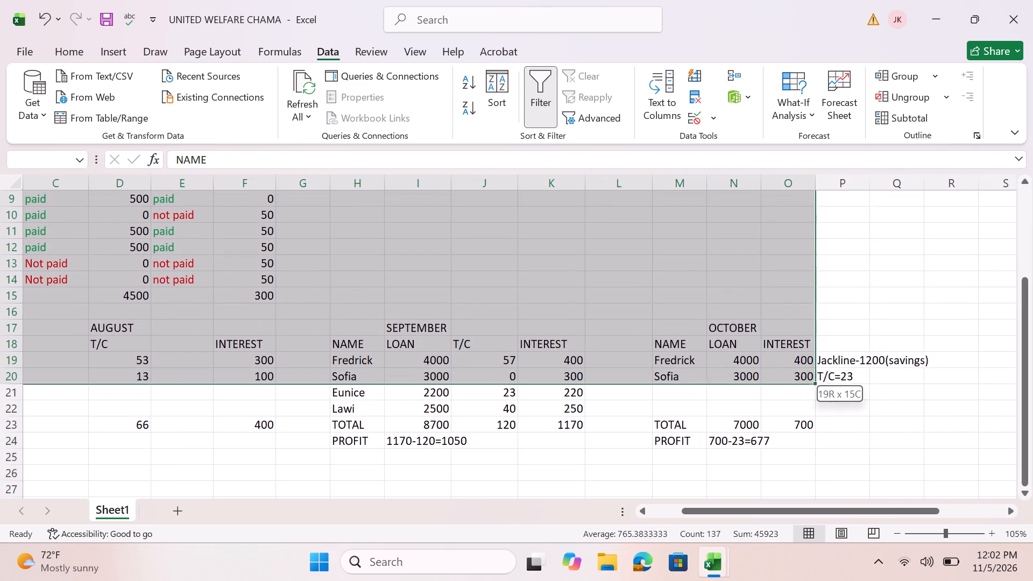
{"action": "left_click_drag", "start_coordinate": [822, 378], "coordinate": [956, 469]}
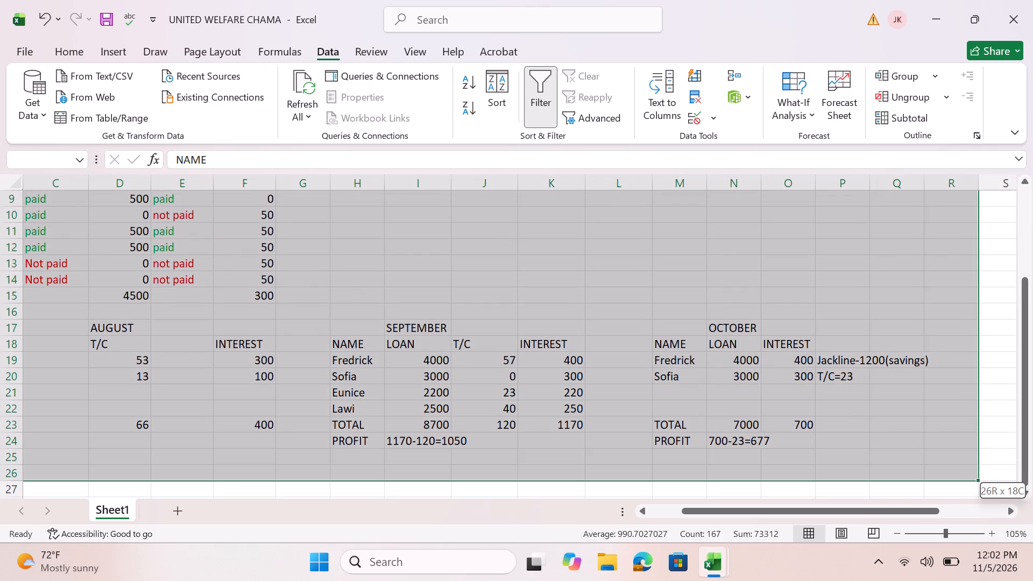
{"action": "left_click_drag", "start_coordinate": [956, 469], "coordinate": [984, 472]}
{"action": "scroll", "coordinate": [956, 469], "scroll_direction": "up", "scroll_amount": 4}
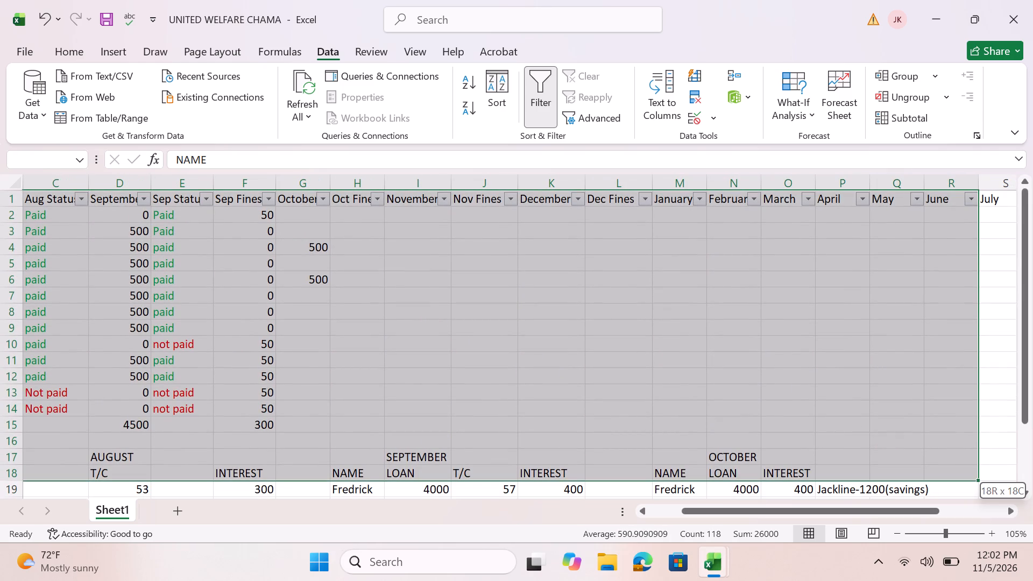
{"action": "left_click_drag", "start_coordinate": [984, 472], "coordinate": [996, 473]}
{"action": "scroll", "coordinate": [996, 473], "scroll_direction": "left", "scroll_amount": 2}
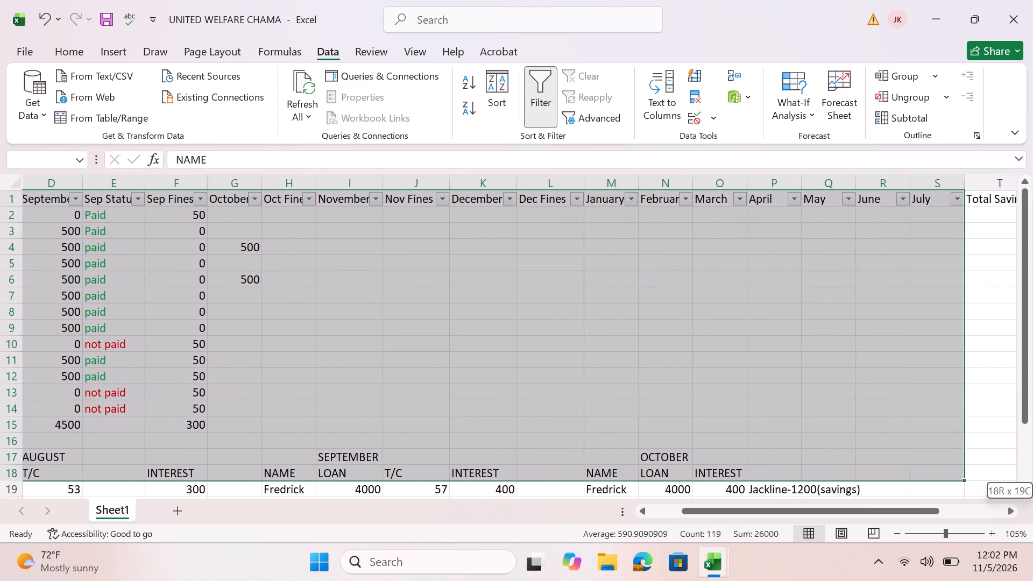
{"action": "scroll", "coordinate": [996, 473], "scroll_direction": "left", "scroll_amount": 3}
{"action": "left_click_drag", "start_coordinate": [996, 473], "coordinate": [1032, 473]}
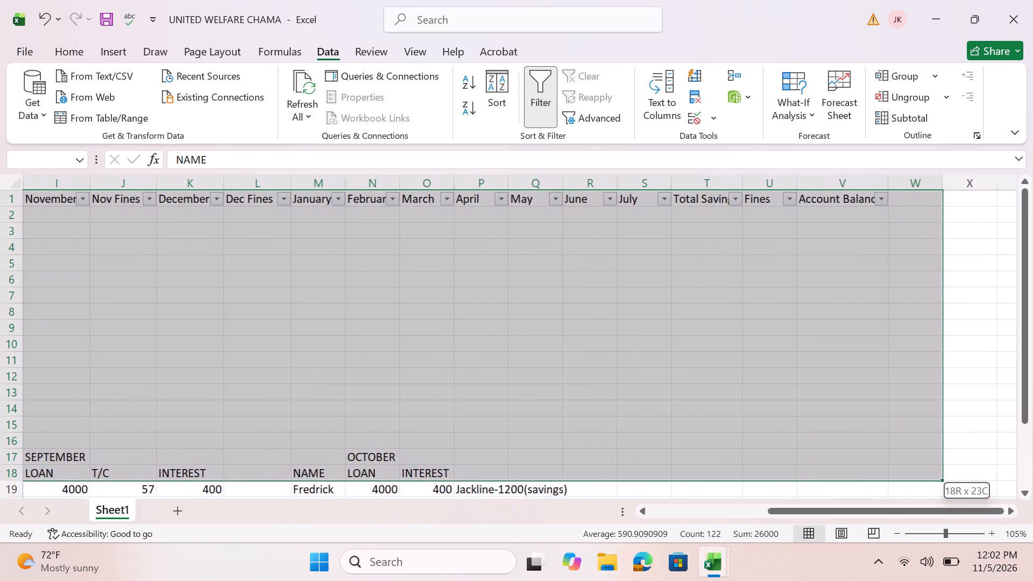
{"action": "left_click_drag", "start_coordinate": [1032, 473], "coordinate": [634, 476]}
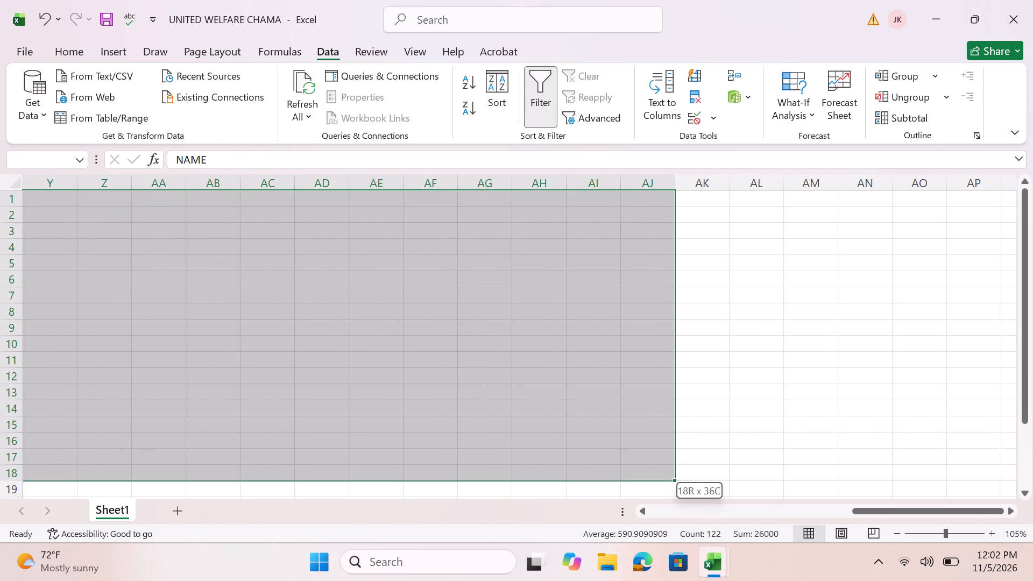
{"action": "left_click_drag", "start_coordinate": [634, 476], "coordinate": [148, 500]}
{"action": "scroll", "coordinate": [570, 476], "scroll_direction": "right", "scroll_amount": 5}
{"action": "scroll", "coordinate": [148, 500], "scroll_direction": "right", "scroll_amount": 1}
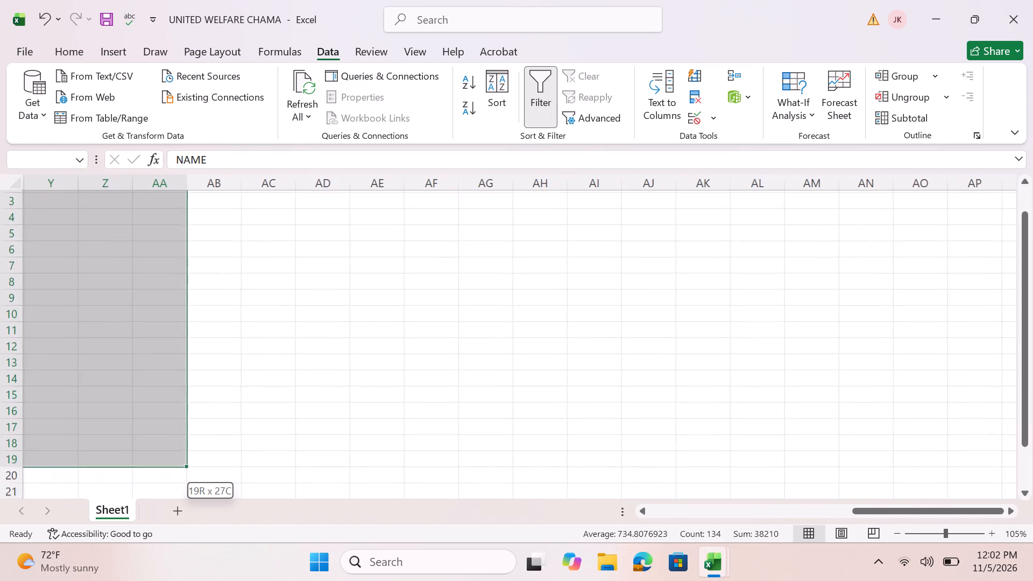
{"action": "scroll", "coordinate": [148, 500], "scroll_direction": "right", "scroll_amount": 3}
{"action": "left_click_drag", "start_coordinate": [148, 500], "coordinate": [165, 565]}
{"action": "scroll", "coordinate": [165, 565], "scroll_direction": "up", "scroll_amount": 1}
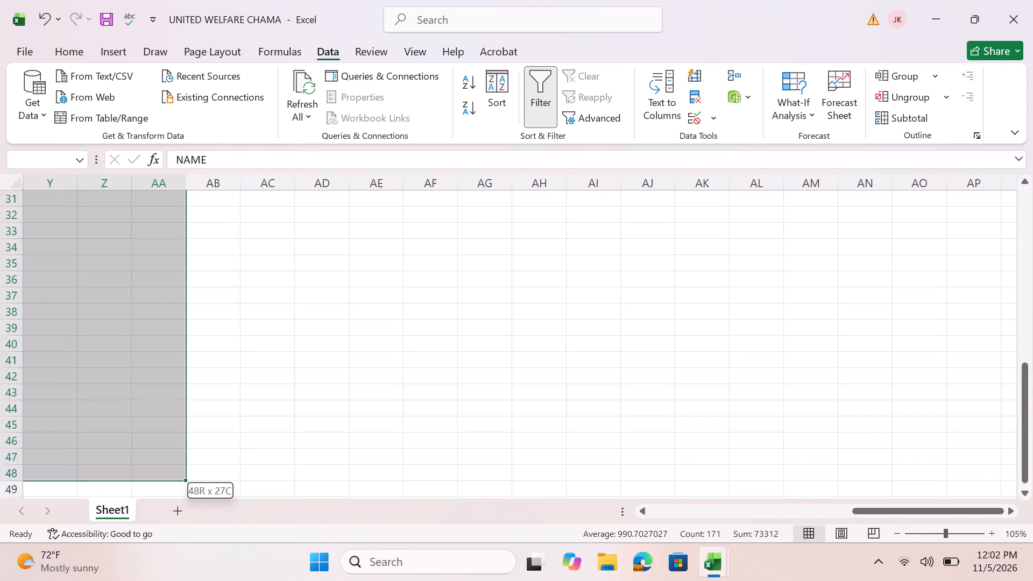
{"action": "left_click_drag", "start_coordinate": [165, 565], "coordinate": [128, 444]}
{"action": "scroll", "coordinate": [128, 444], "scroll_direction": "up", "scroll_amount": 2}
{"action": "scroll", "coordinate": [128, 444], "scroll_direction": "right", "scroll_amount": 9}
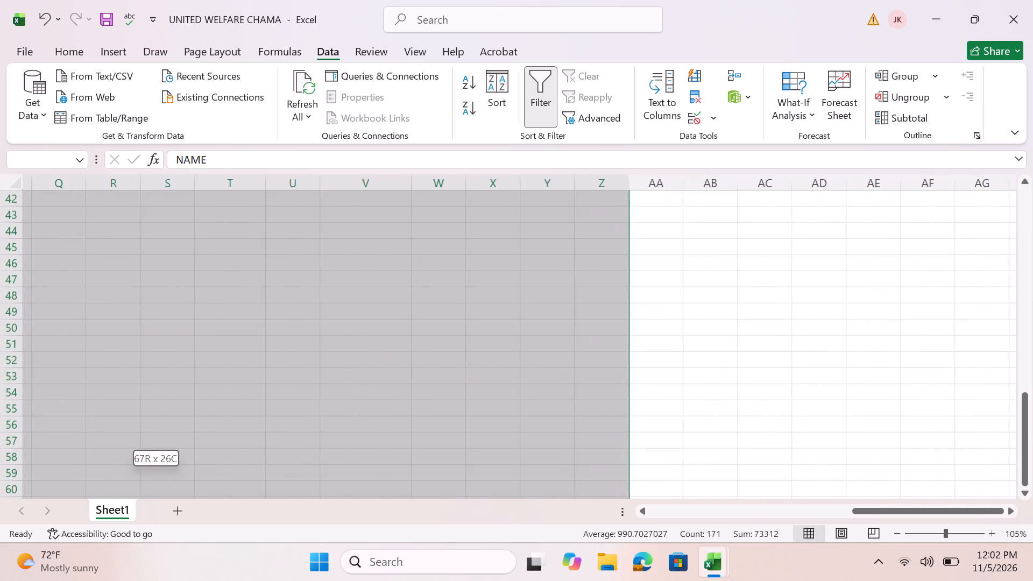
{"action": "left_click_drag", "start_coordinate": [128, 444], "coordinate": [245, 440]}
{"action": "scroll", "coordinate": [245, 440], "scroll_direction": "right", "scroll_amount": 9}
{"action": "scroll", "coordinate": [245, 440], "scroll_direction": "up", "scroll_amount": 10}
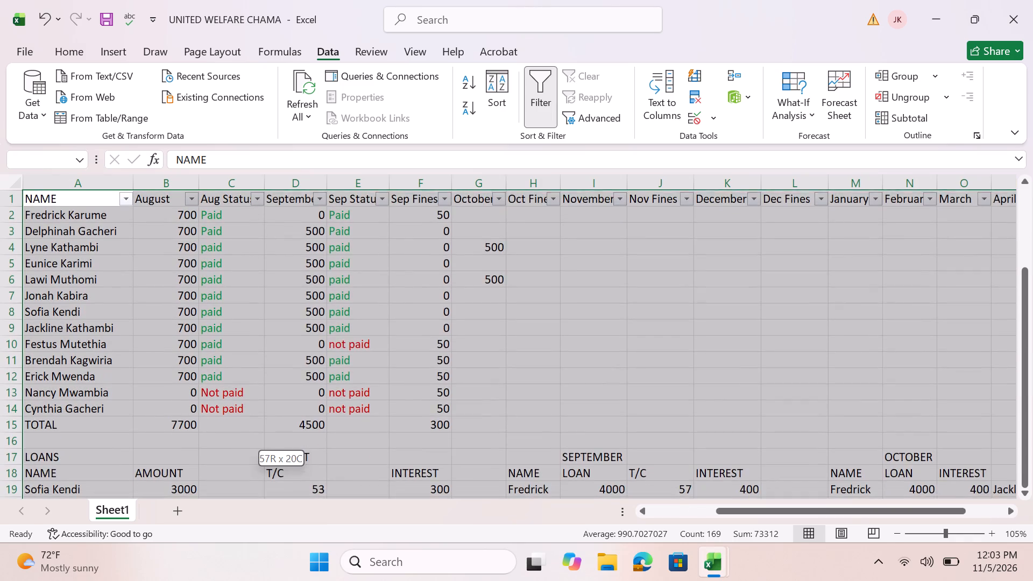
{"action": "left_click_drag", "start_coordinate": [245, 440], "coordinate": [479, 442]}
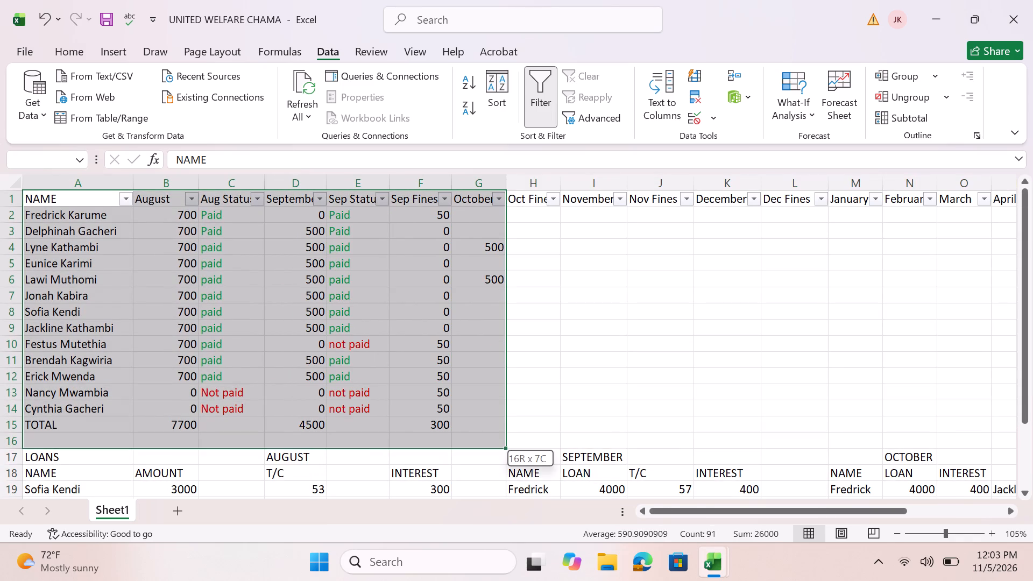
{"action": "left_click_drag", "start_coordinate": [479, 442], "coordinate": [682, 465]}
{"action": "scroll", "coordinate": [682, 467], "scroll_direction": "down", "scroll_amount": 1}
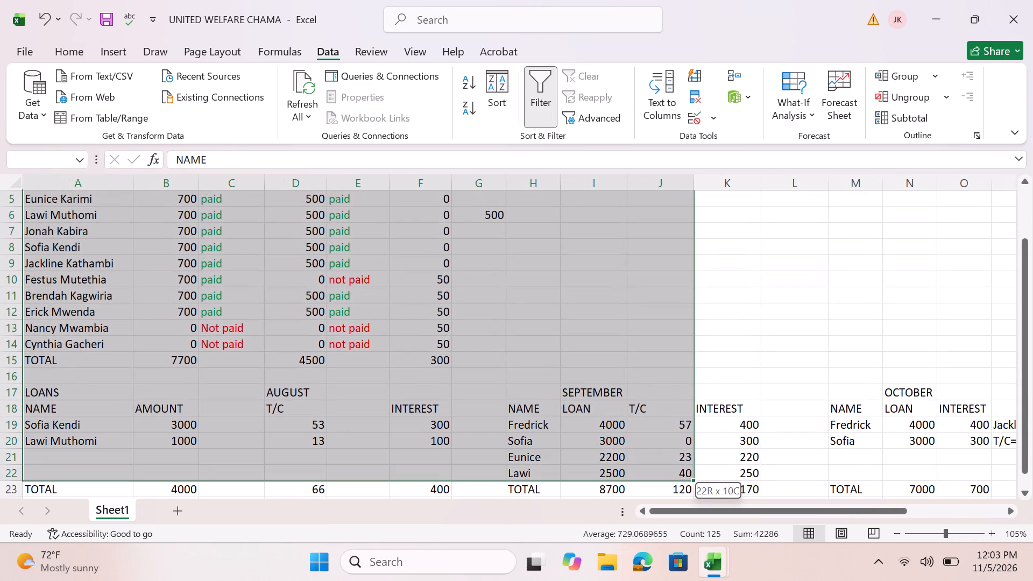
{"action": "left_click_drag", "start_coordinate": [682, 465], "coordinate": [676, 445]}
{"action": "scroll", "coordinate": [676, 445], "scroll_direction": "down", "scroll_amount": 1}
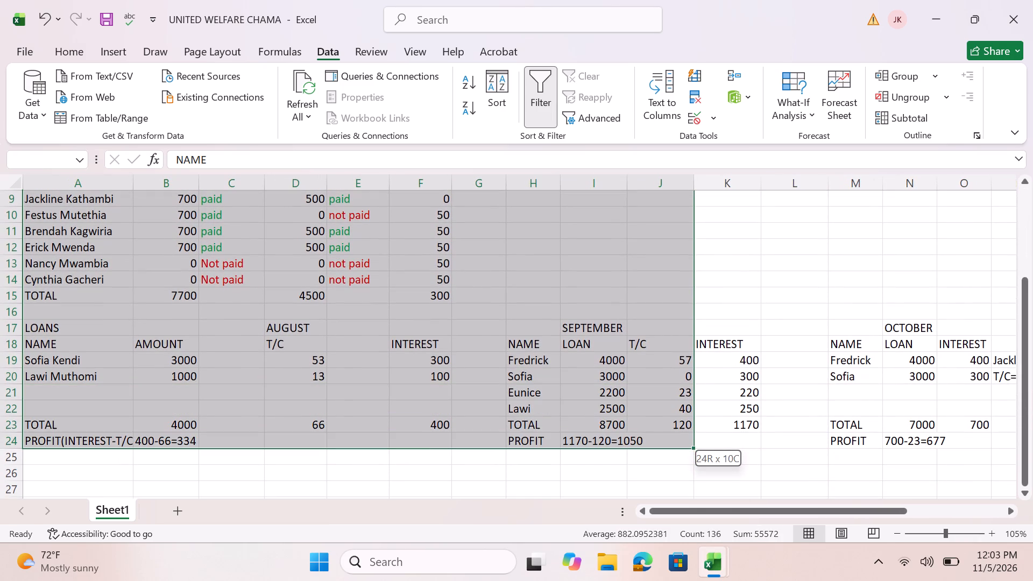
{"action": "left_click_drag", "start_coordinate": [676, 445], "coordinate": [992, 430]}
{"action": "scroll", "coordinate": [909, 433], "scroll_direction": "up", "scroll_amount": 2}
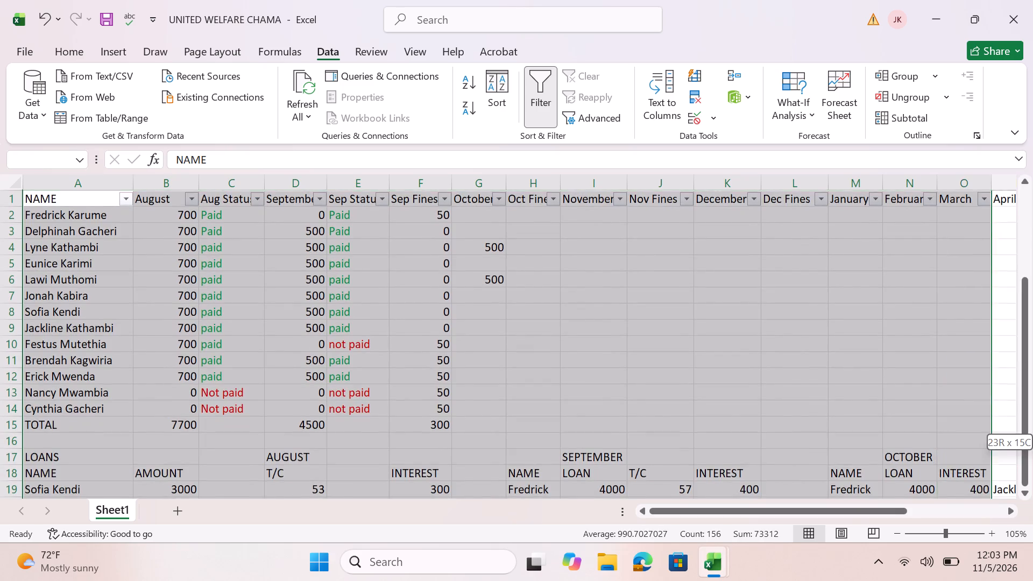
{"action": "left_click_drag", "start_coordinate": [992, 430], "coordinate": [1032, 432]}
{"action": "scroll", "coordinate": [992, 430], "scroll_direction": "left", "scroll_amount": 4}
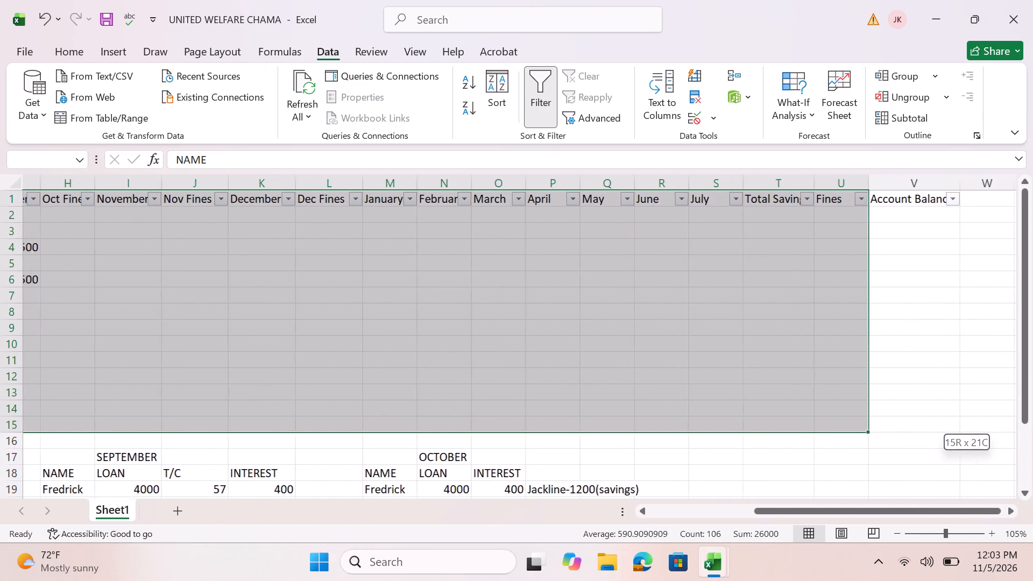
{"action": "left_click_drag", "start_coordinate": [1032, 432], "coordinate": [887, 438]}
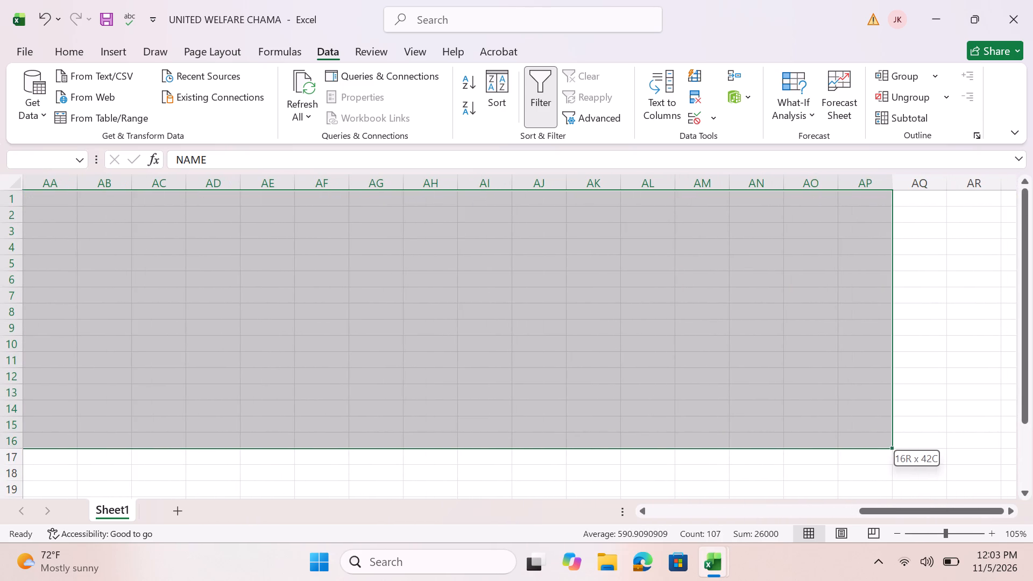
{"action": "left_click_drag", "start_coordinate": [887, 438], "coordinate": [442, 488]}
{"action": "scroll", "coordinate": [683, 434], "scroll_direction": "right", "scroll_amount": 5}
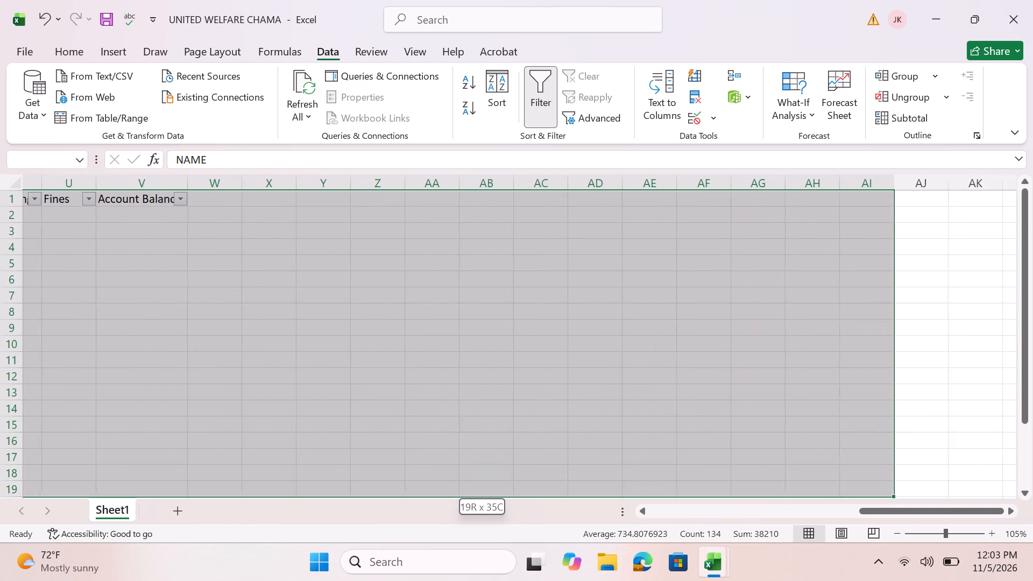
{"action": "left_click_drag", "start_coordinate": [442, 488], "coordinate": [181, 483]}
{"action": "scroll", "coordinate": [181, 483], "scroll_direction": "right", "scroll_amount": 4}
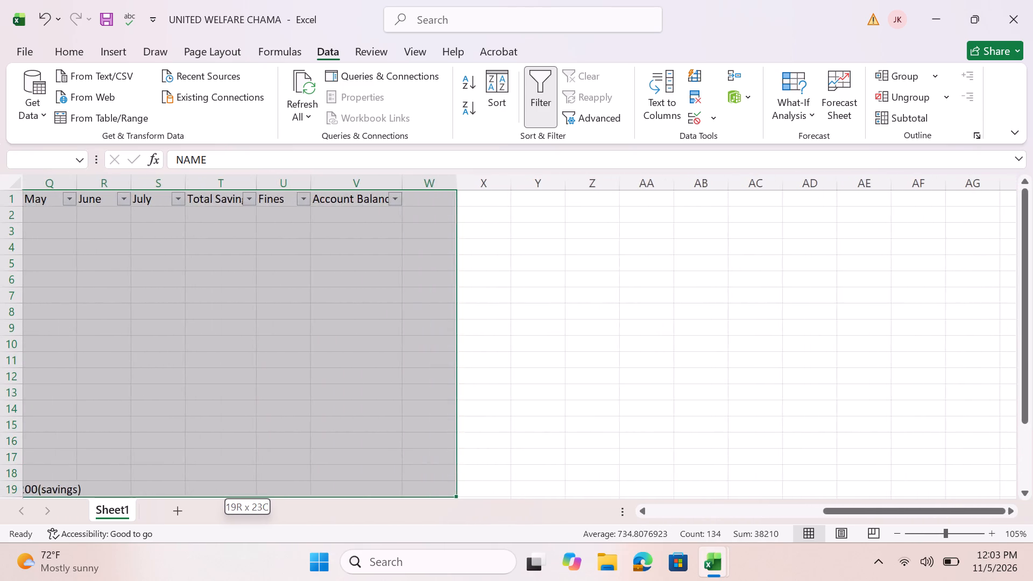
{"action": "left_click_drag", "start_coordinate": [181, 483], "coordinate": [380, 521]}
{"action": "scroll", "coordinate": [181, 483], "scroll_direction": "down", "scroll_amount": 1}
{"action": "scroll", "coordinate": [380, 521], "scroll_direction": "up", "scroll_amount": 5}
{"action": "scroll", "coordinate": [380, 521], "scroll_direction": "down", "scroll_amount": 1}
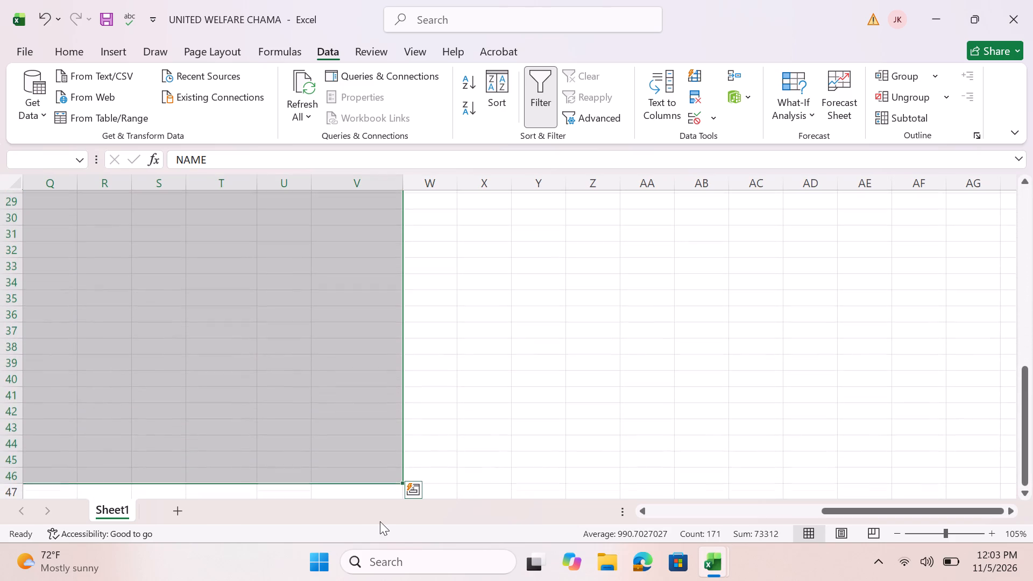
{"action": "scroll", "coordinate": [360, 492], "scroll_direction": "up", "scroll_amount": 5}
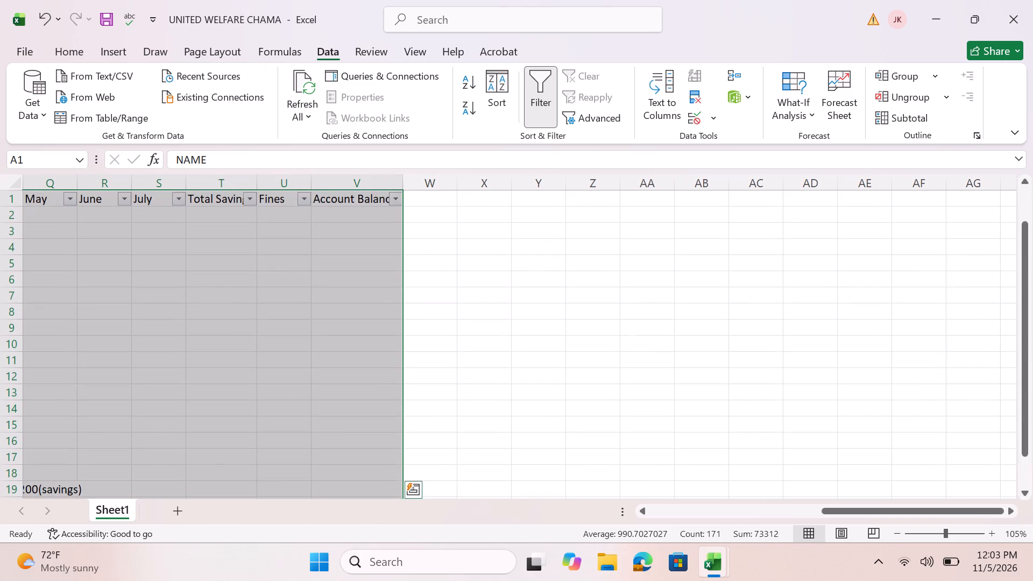
Examine how far the selection extends over the contributions and loan tables, and clear it.
{"action": "scroll", "coordinate": [360, 492], "scroll_direction": "right", "scroll_amount": 4}
{"action": "scroll", "coordinate": [360, 492], "scroll_direction": "down", "scroll_amount": 2}
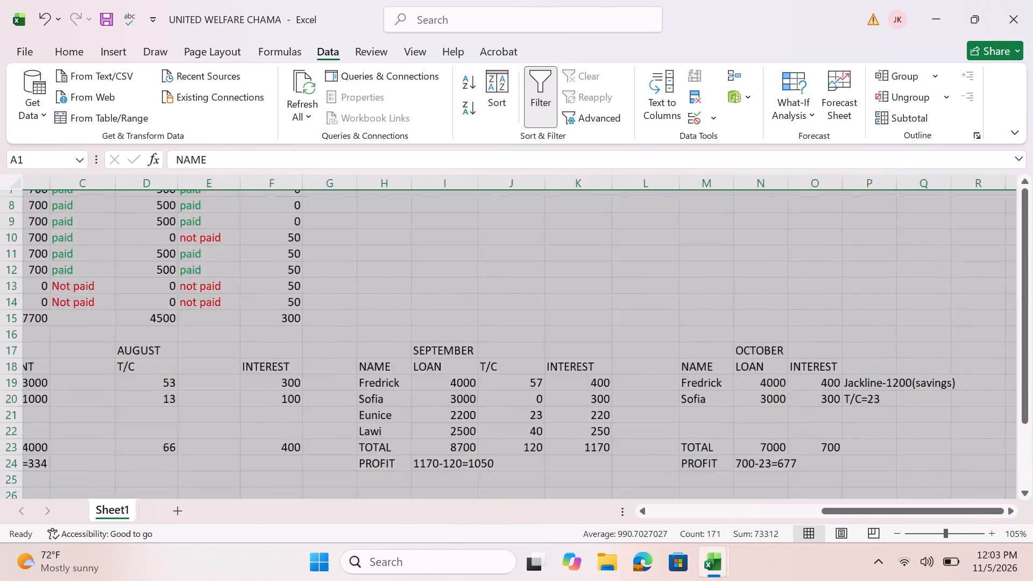
{"action": "scroll", "coordinate": [360, 492], "scroll_direction": "down", "scroll_amount": 3}
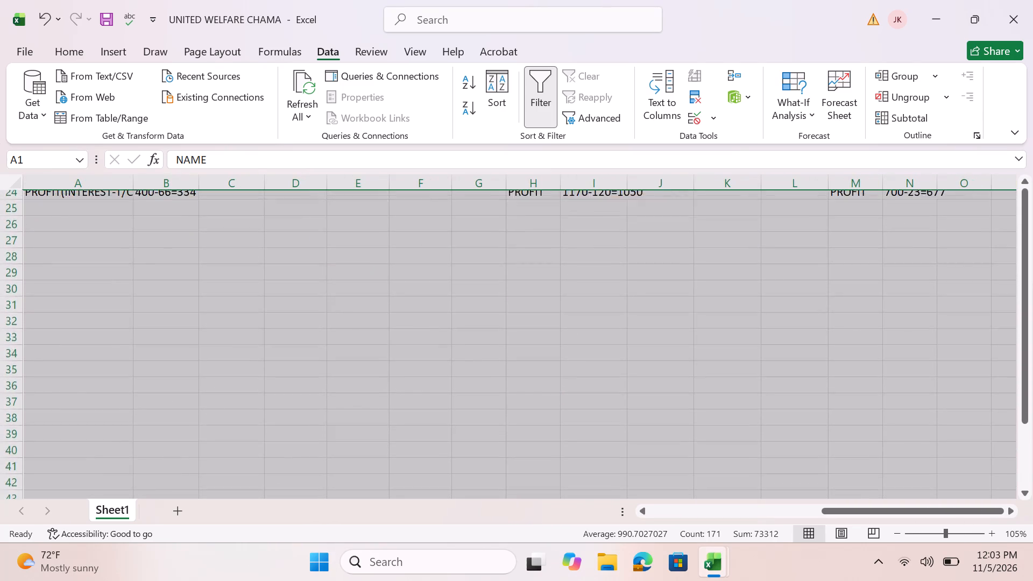
{"action": "scroll", "coordinate": [360, 492], "scroll_direction": "up", "scroll_amount": 4}
{"action": "scroll", "coordinate": [360, 492], "scroll_direction": "left", "scroll_amount": 3}
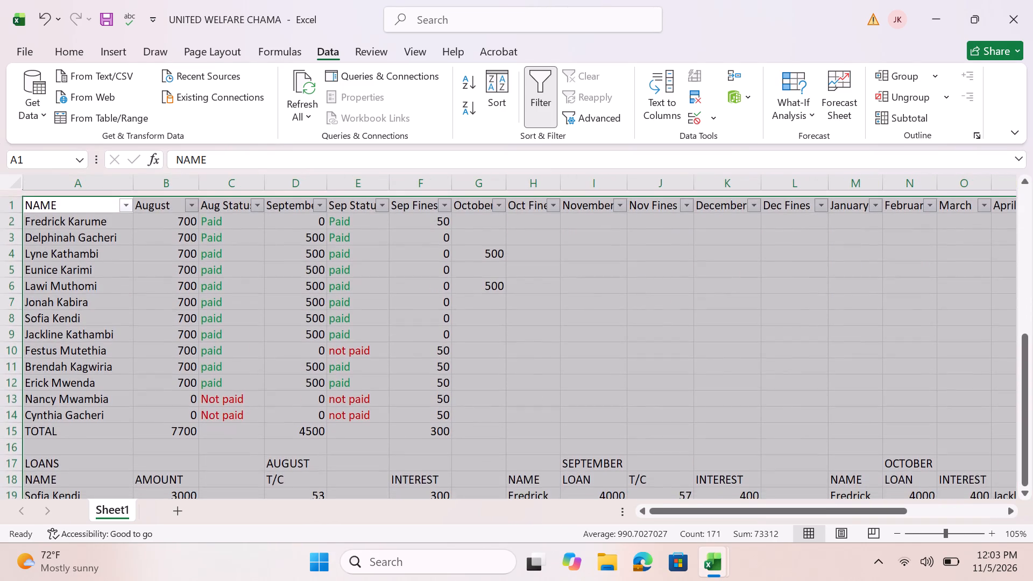
{"action": "scroll", "coordinate": [360, 492], "scroll_direction": "left", "scroll_amount": 5}
{"action": "scroll", "coordinate": [221, 462], "scroll_direction": "left", "scroll_amount": 1}
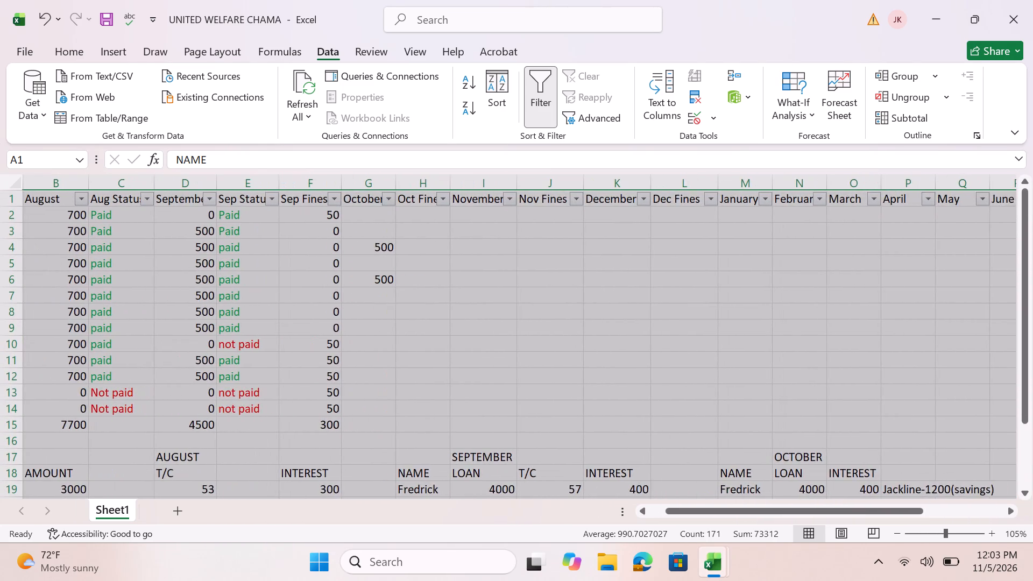
{"action": "scroll", "coordinate": [0, 469], "scroll_direction": "left", "scroll_amount": 6}
{"action": "scroll", "coordinate": [0, 495], "scroll_direction": "right", "scroll_amount": 7}
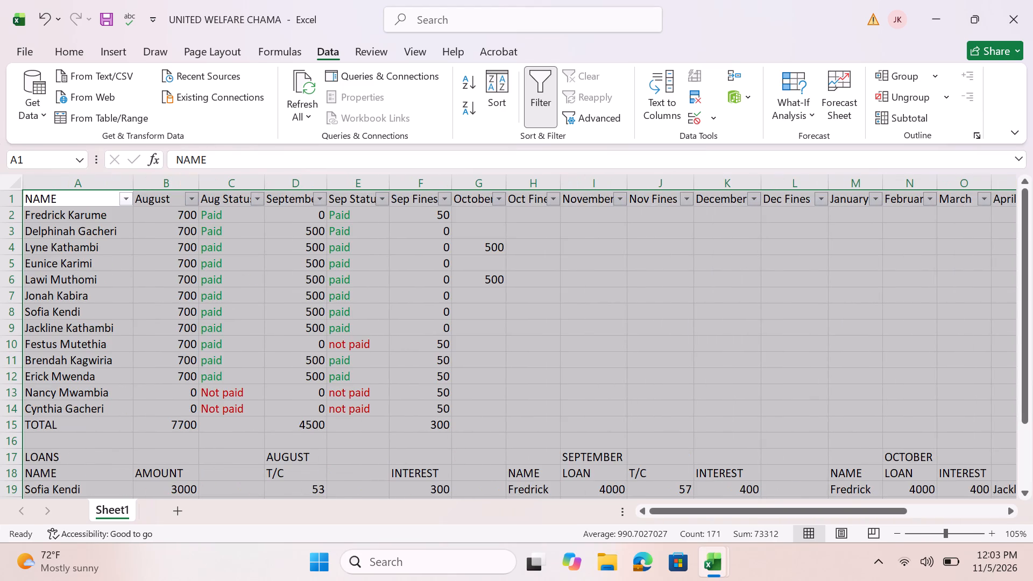
{"action": "left_click", "coordinate": [477, 412]}
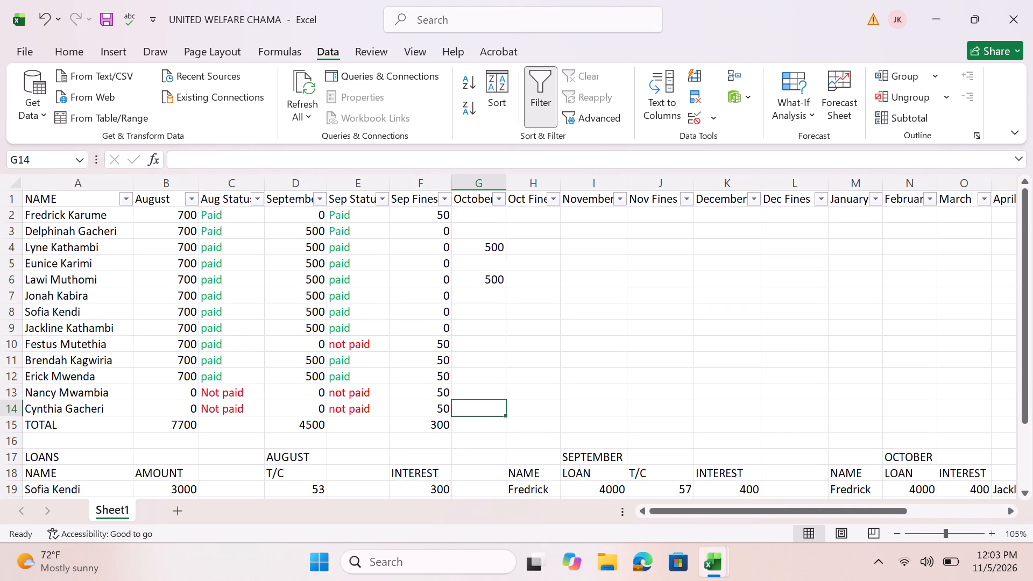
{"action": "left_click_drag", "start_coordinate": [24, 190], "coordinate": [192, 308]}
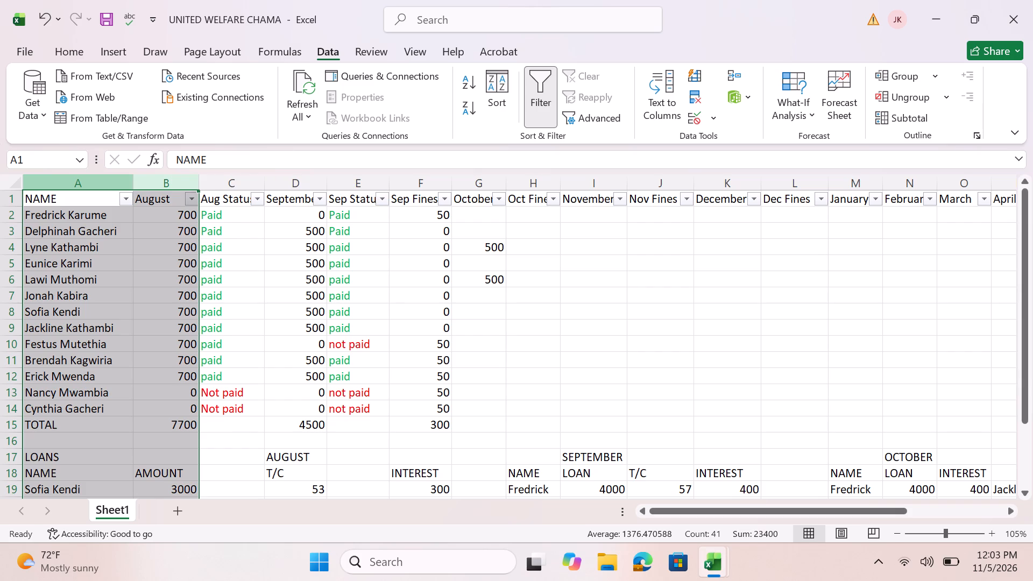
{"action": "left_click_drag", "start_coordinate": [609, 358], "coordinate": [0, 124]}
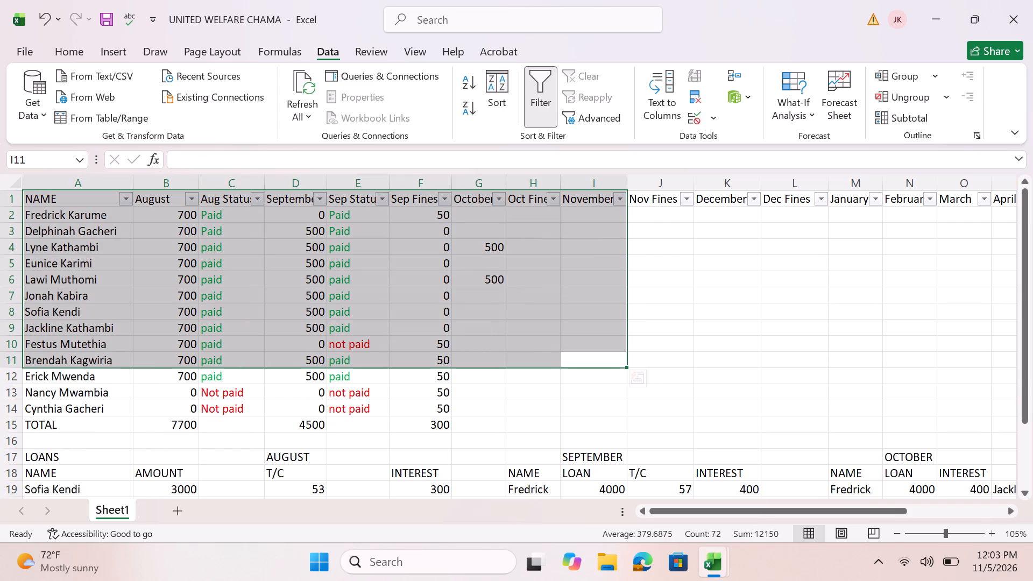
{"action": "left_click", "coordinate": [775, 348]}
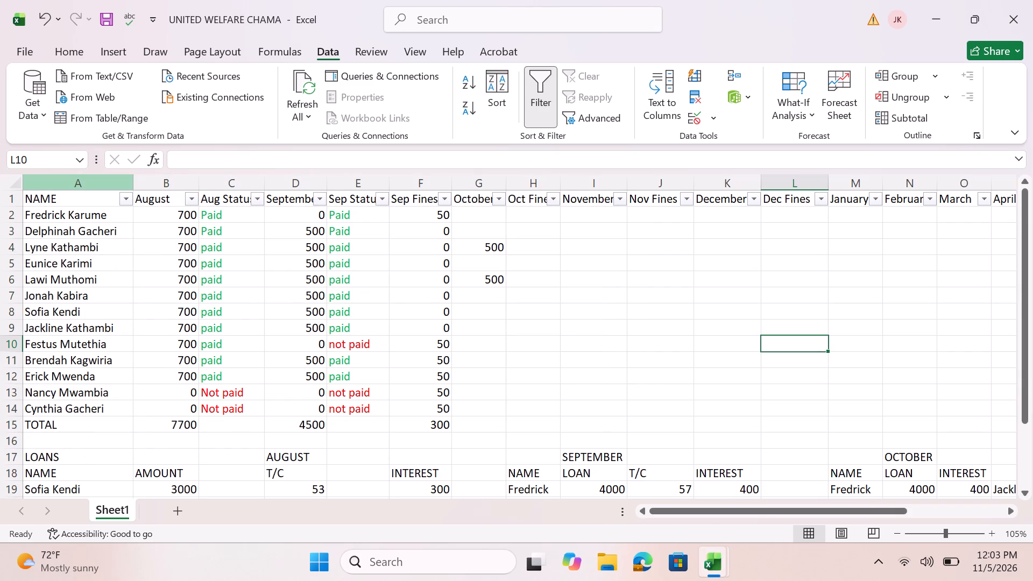
Select the contributions and loan tables together as the range A1:V27.
{"action": "left_click_drag", "start_coordinate": [25, 199], "coordinate": [144, 327]}
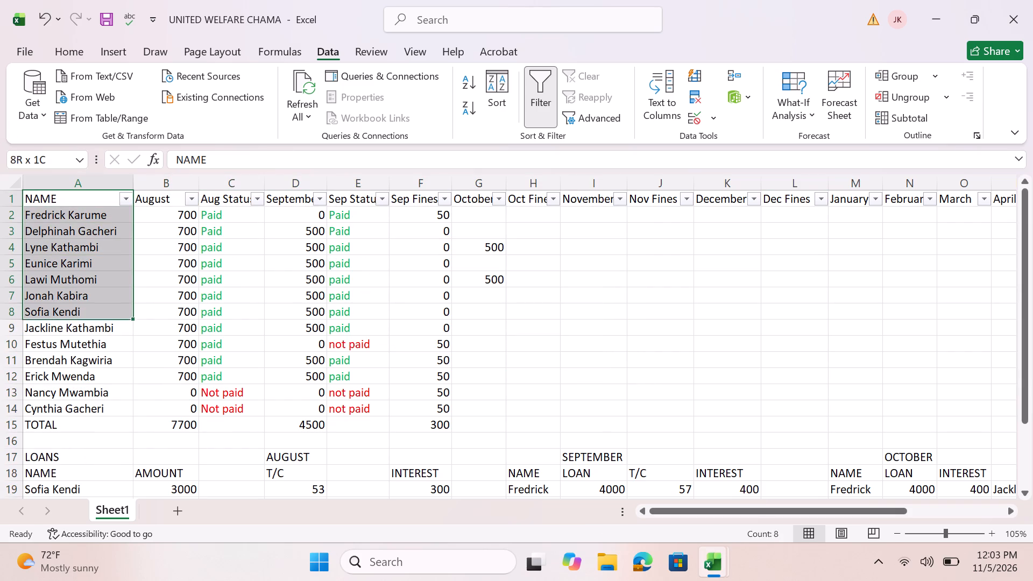
{"action": "left_click_drag", "start_coordinate": [144, 327], "coordinate": [408, 438]}
{"action": "scroll", "coordinate": [230, 389], "scroll_direction": "down", "scroll_amount": 1}
{"action": "scroll", "coordinate": [408, 438], "scroll_direction": "down", "scroll_amount": 1}
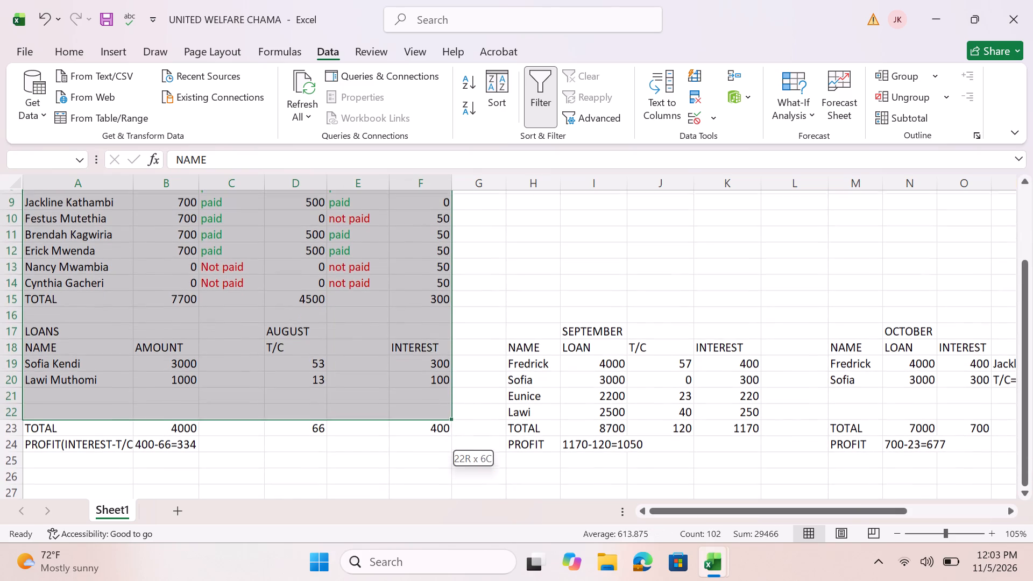
{"action": "left_click_drag", "start_coordinate": [408, 438], "coordinate": [671, 451]}
{"action": "scroll", "coordinate": [640, 440], "scroll_direction": "down", "scroll_amount": 1}
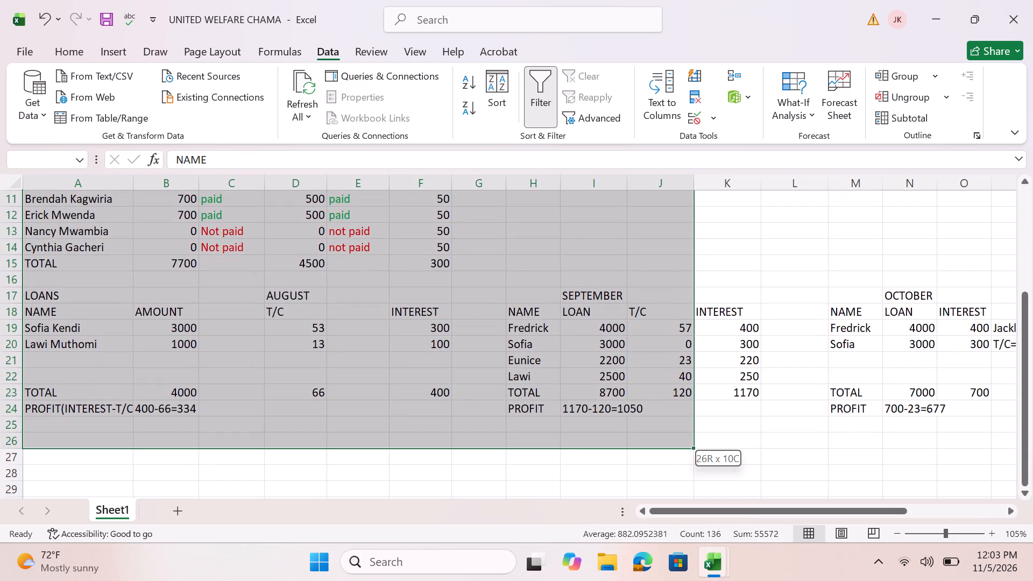
{"action": "left_click_drag", "start_coordinate": [671, 451], "coordinate": [657, 427]}
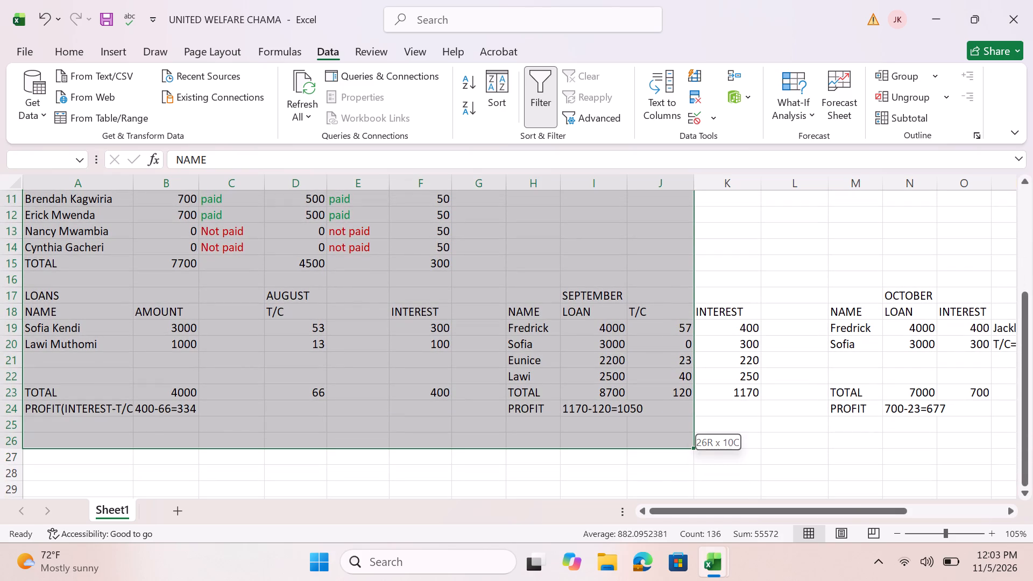
{"action": "left_click_drag", "start_coordinate": [657, 427], "coordinate": [877, 429]}
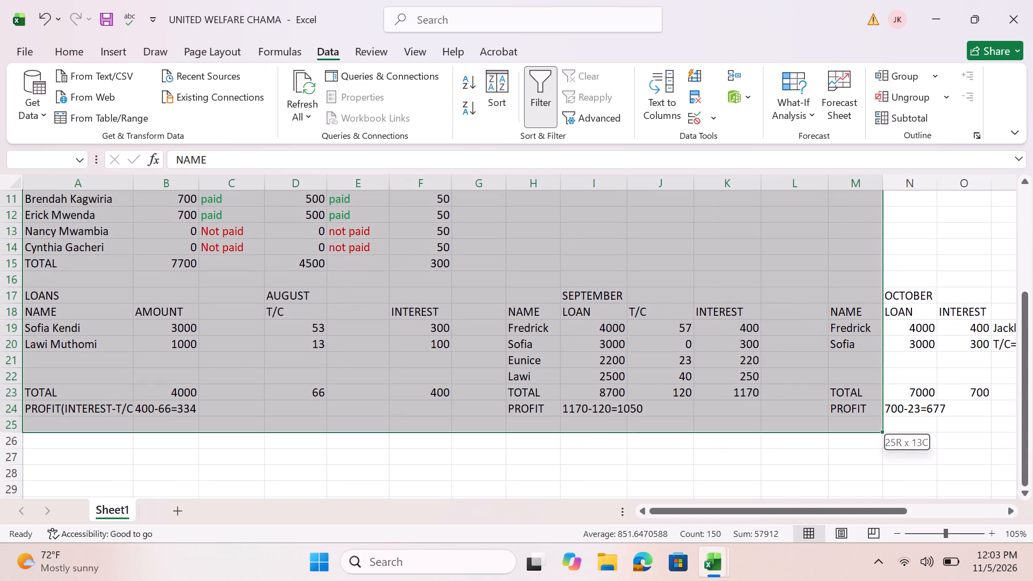
{"action": "left_click_drag", "start_coordinate": [877, 429], "coordinate": [1032, 423]}
{"action": "scroll", "coordinate": [877, 429], "scroll_direction": "left", "scroll_amount": 2}
{"action": "scroll", "coordinate": [1032, 423], "scroll_direction": "up", "scroll_amount": 1}
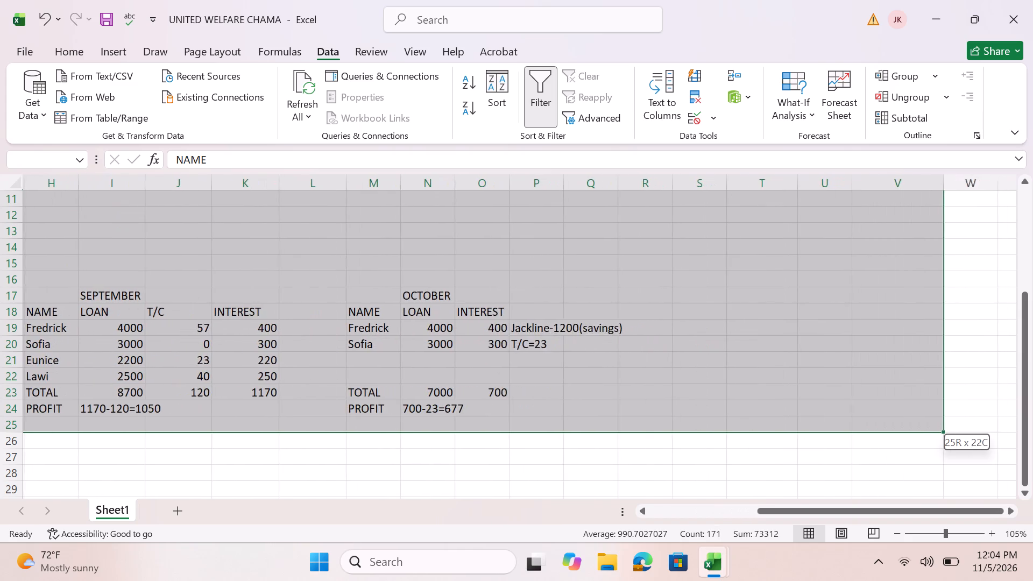
{"action": "scroll", "coordinate": [1032, 423], "scroll_direction": "up", "scroll_amount": 1}
{"action": "left_click_drag", "start_coordinate": [1032, 423], "coordinate": [691, 408]}
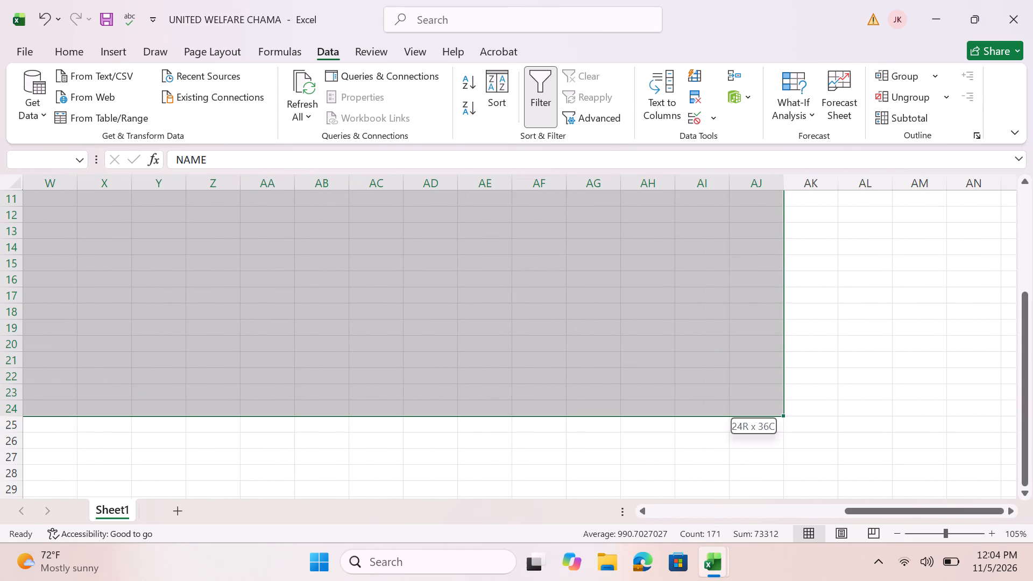
{"action": "left_click_drag", "start_coordinate": [691, 408], "coordinate": [487, 426]}
{"action": "scroll", "coordinate": [487, 426], "scroll_direction": "right", "scroll_amount": 5}
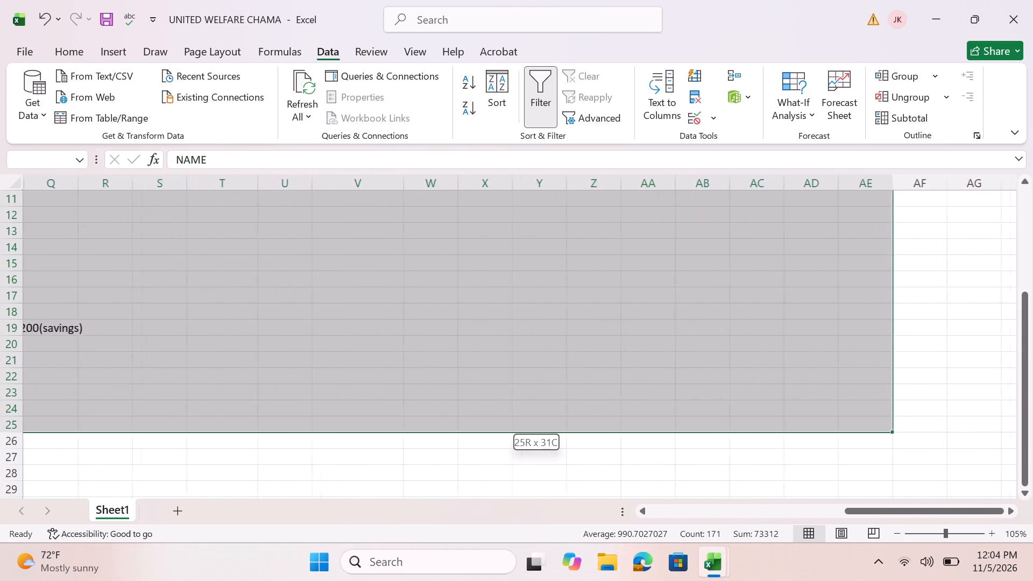
{"action": "scroll", "coordinate": [487, 426], "scroll_direction": "right", "scroll_amount": 2}
{"action": "left_click_drag", "start_coordinate": [487, 426], "coordinate": [320, 471]}
{"action": "scroll", "coordinate": [487, 426], "scroll_direction": "right", "scroll_amount": 2}
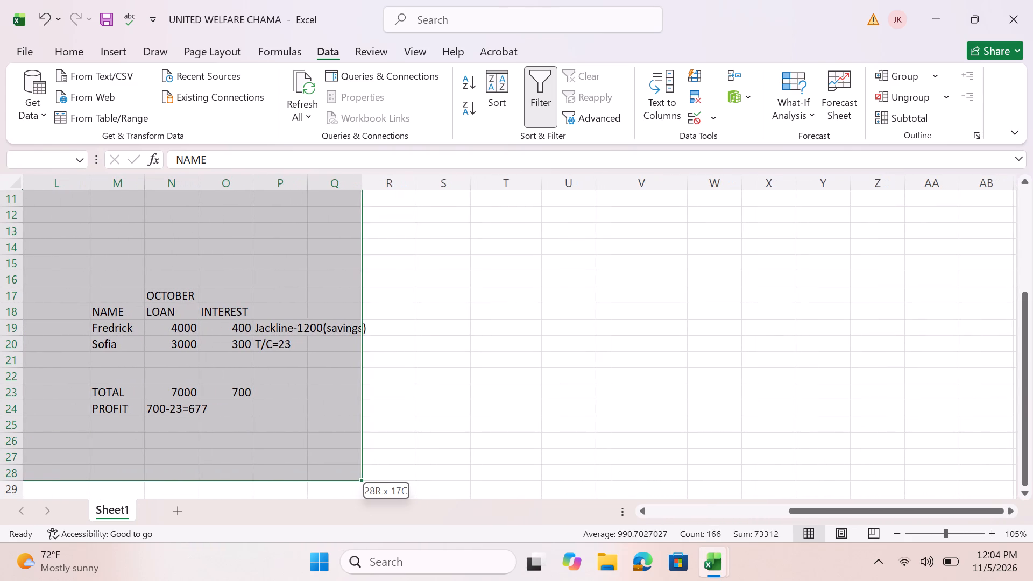
{"action": "left_click_drag", "start_coordinate": [320, 471], "coordinate": [604, 452]}
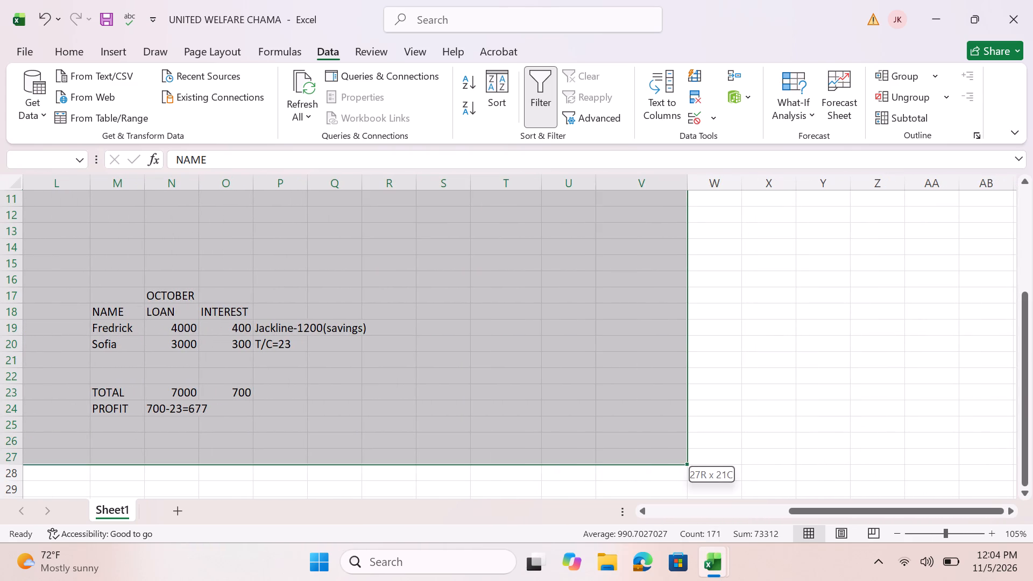
{"action": "left_click_drag", "start_coordinate": [604, 452], "coordinate": [609, 451]}
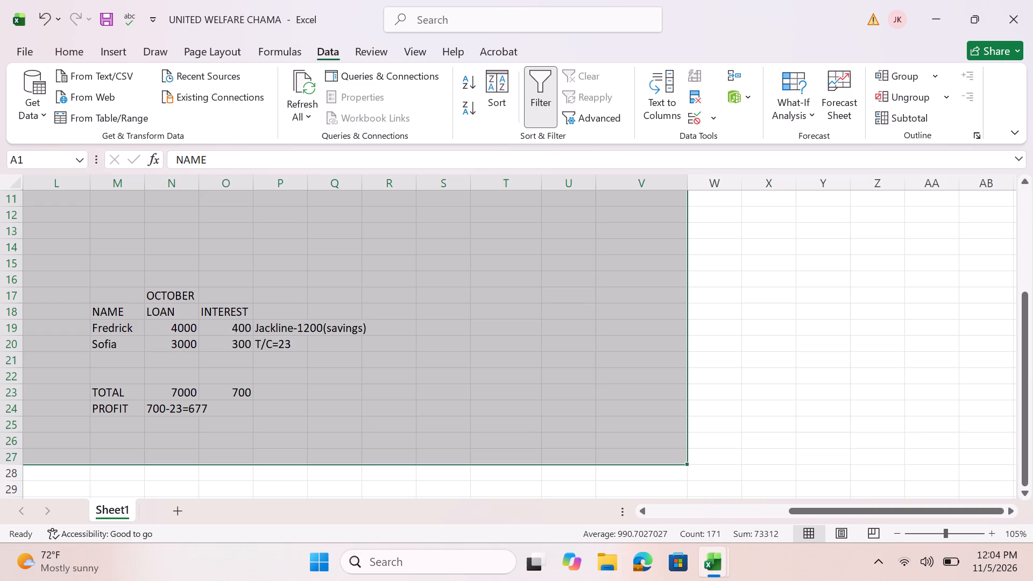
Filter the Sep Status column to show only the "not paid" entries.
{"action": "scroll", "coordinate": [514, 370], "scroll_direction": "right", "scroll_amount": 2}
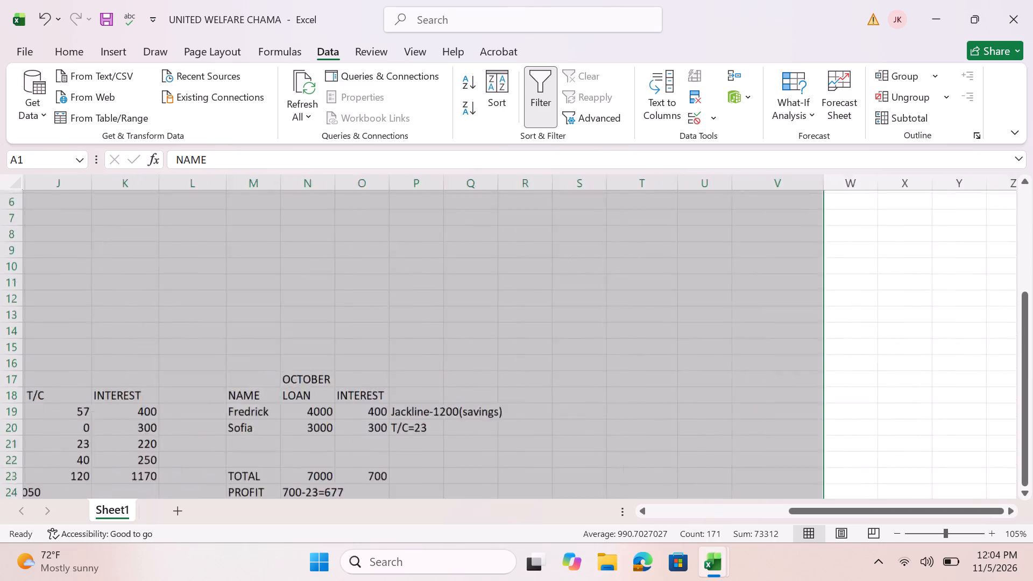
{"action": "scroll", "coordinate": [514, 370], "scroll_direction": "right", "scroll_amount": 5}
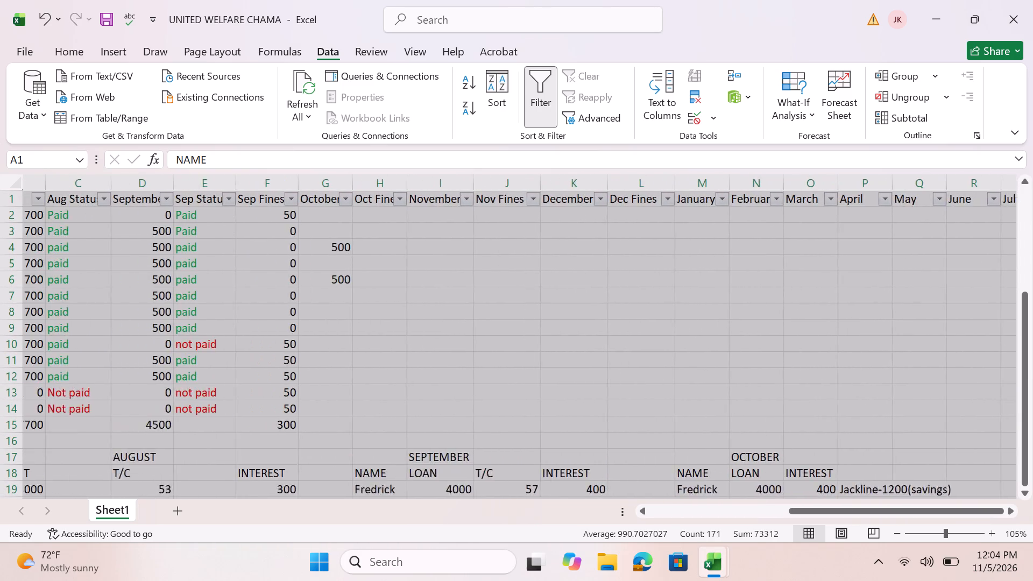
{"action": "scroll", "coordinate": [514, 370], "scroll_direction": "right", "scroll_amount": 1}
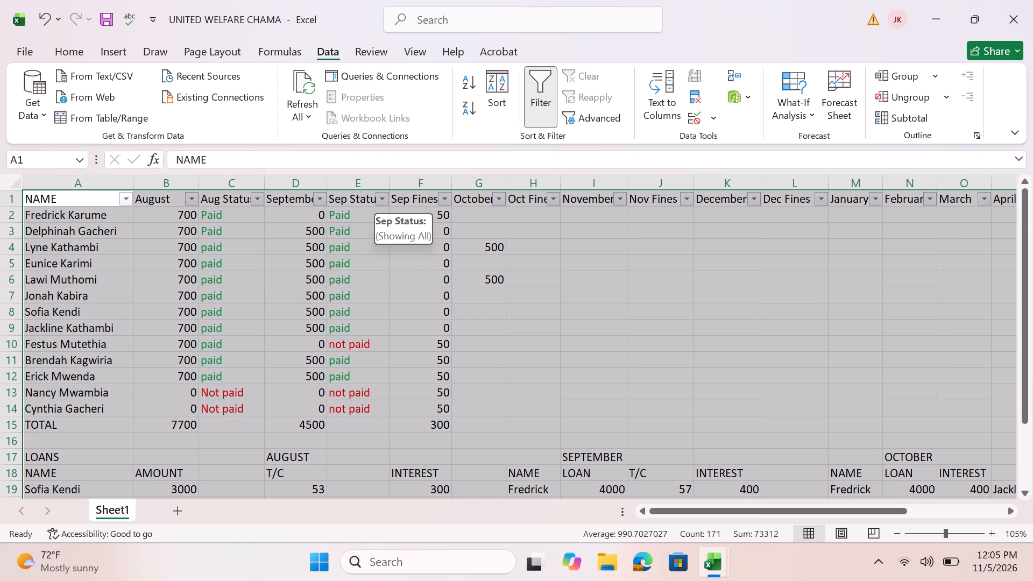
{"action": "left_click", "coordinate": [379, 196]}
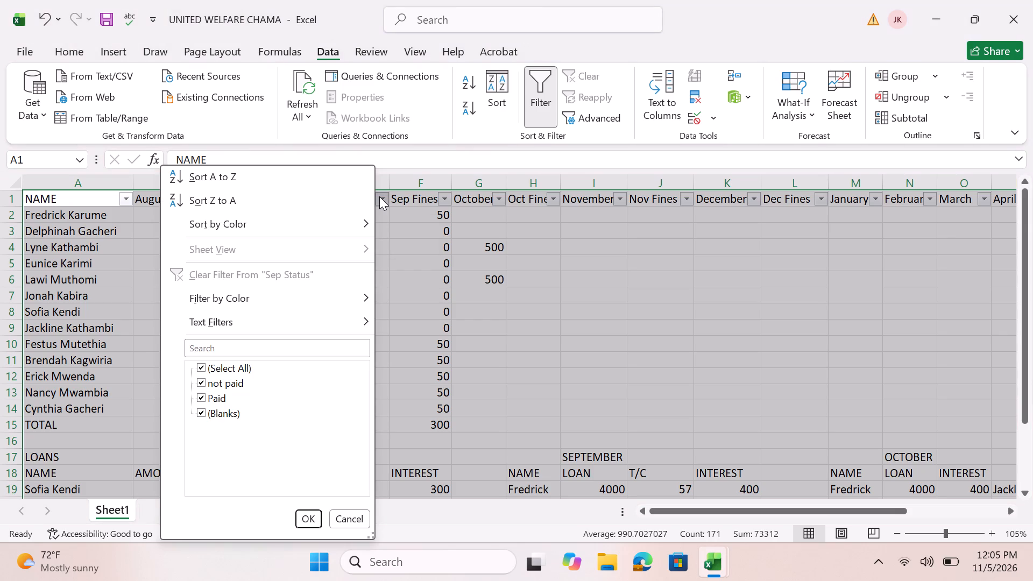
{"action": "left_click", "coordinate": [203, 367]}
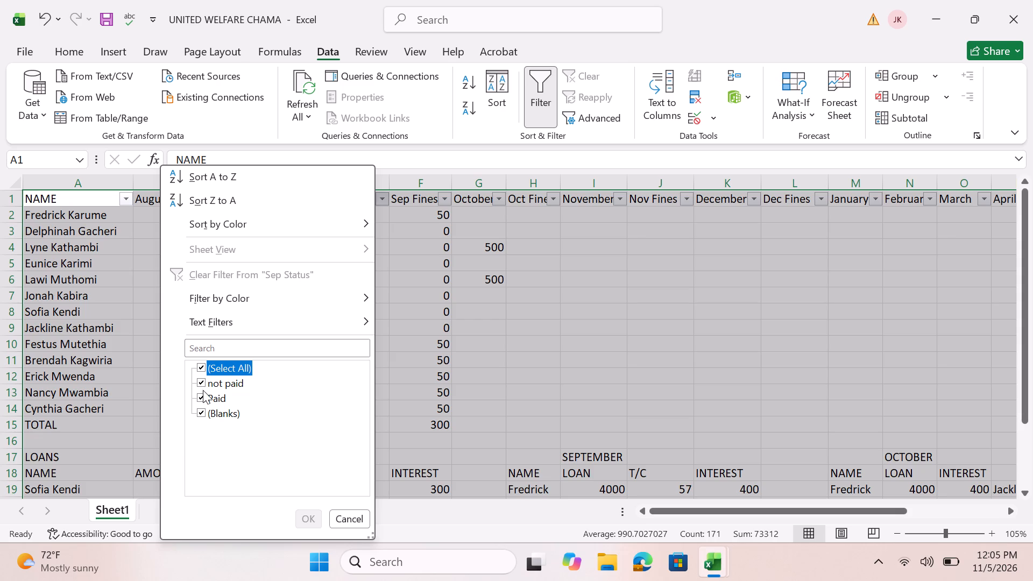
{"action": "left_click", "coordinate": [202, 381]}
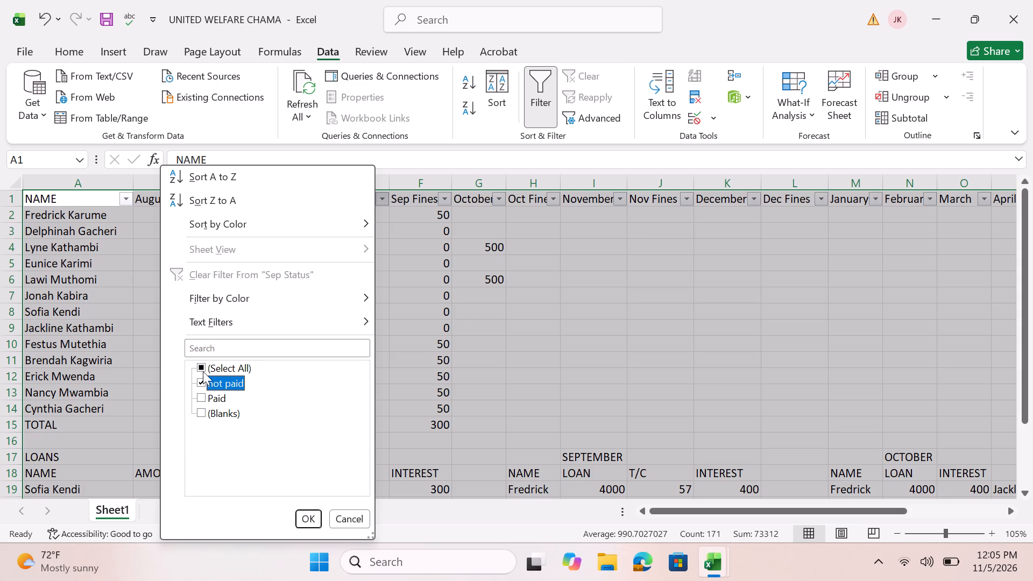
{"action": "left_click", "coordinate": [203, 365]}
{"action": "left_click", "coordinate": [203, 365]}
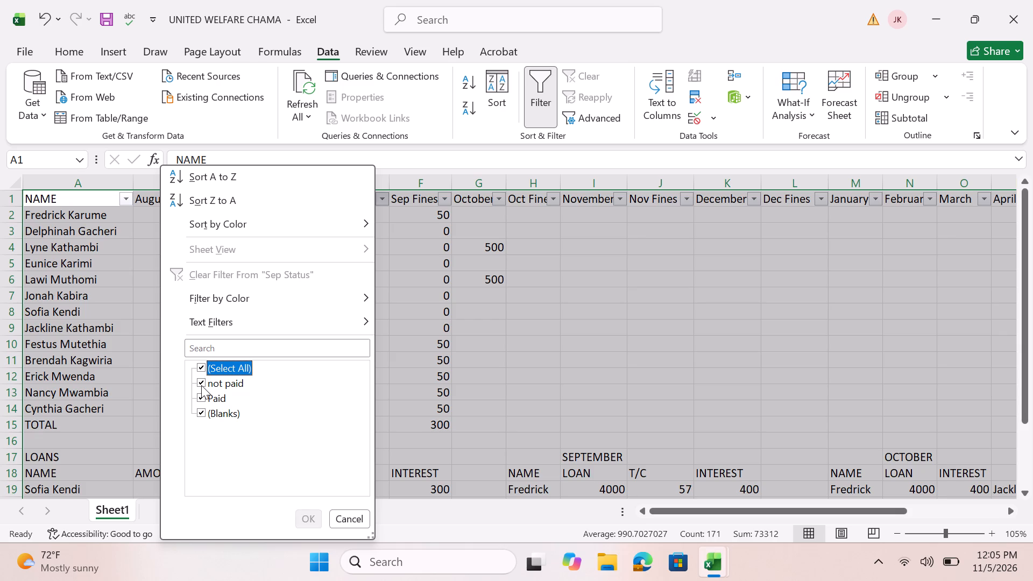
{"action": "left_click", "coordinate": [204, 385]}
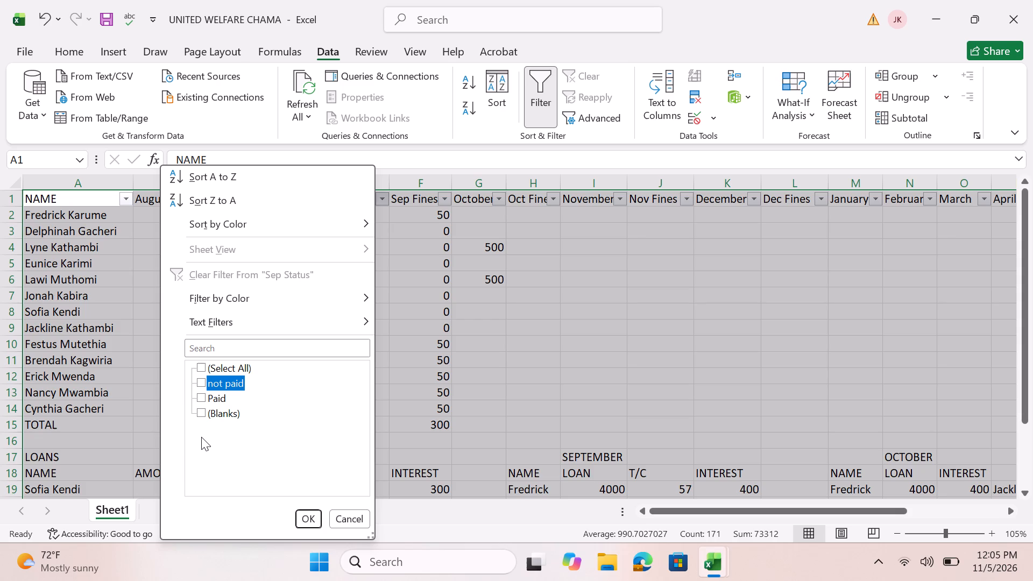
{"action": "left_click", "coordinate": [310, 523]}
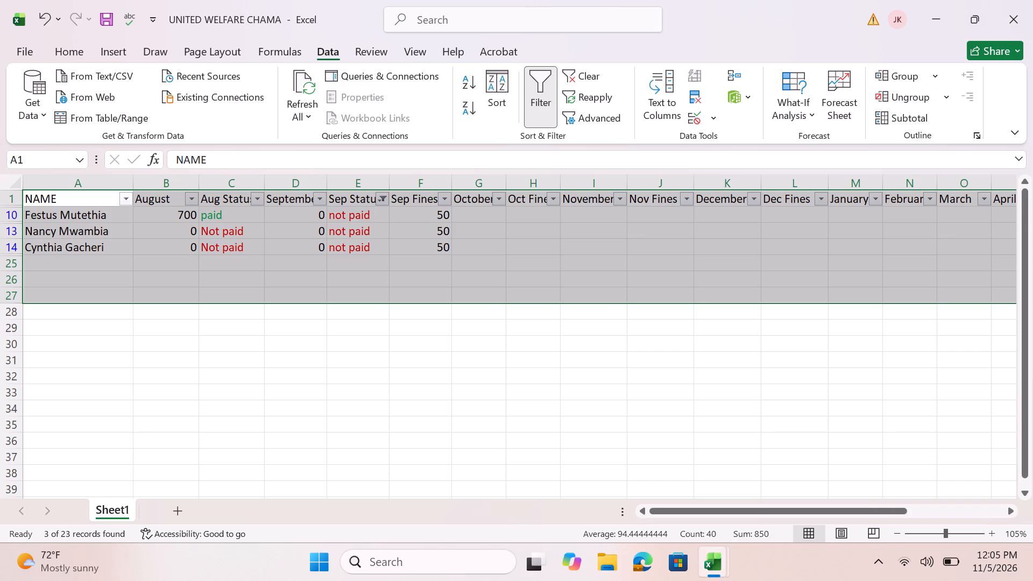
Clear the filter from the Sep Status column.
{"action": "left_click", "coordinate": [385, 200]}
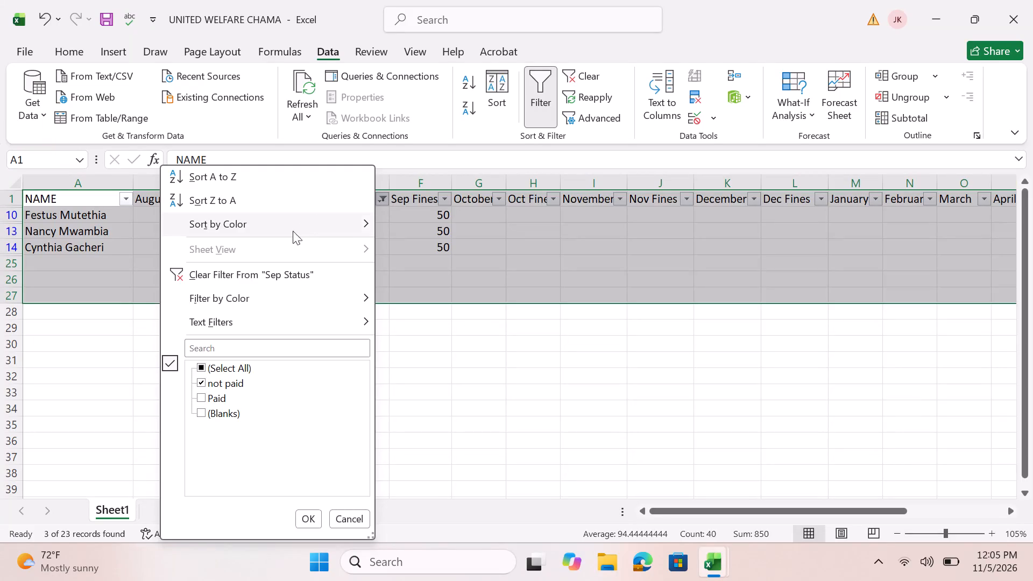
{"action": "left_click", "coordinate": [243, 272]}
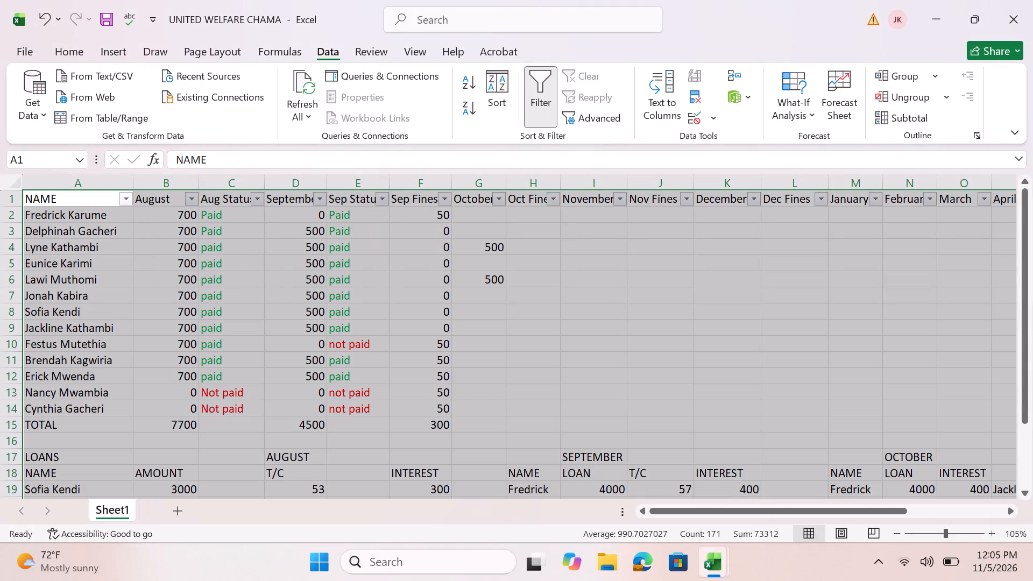
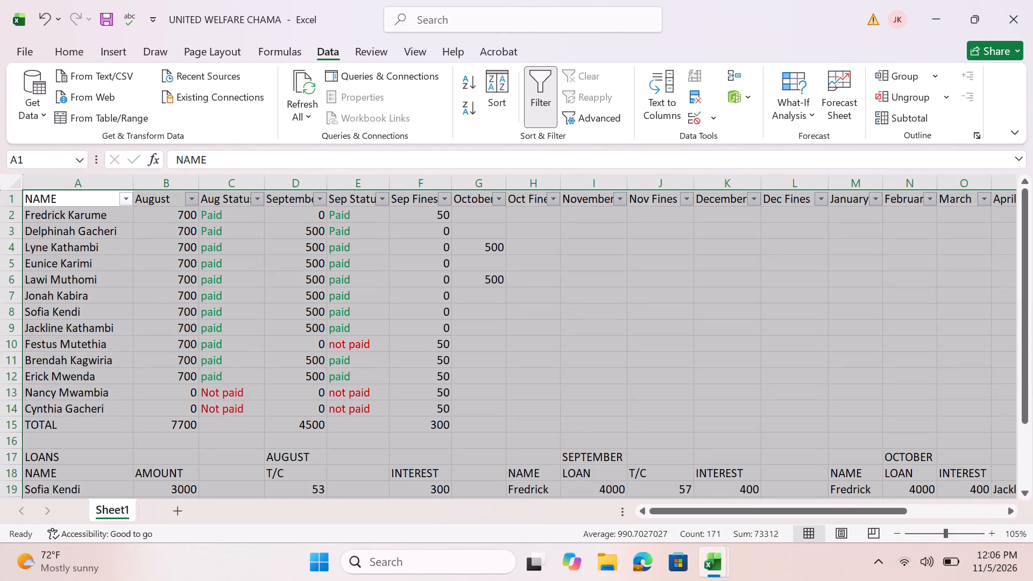
Filter the Aug Status column to show only the "Paid" entries.
{"action": "left_click", "coordinate": [662, 289]}
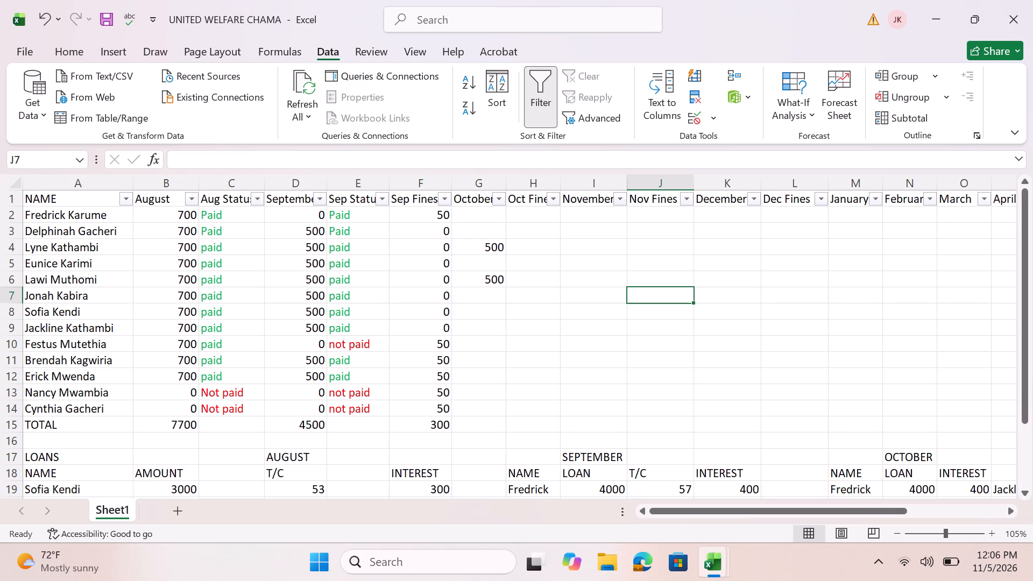
{"action": "left_click", "coordinate": [258, 200]}
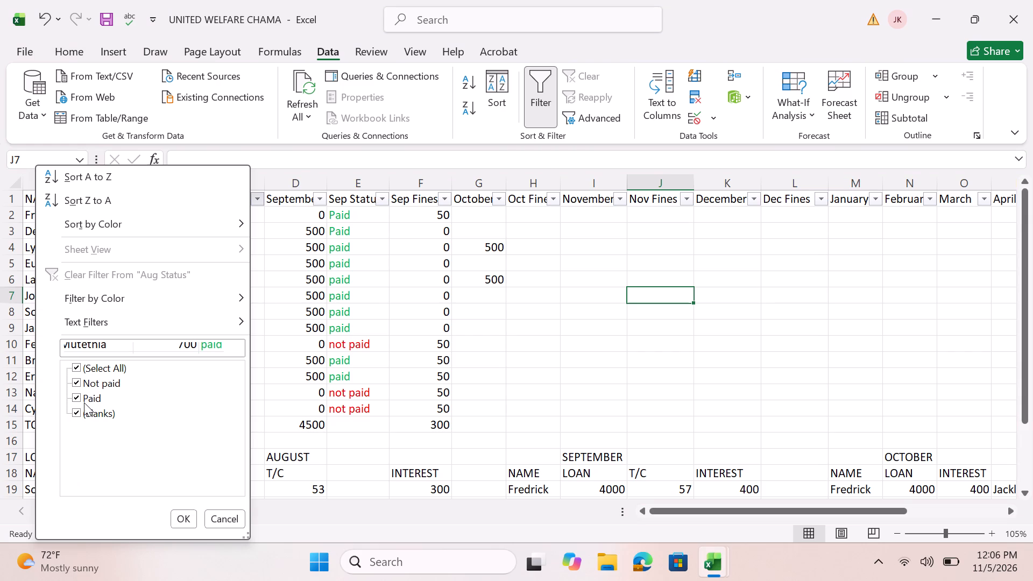
{"action": "left_click", "coordinate": [76, 366]}
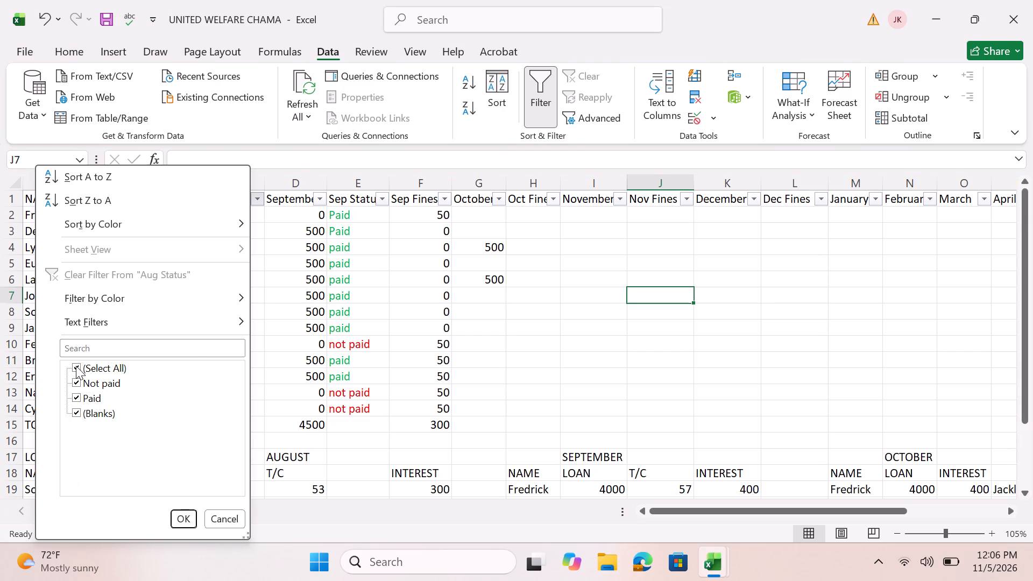
{"action": "left_click", "coordinate": [75, 396]}
{"action": "left_click", "coordinate": [179, 520]}
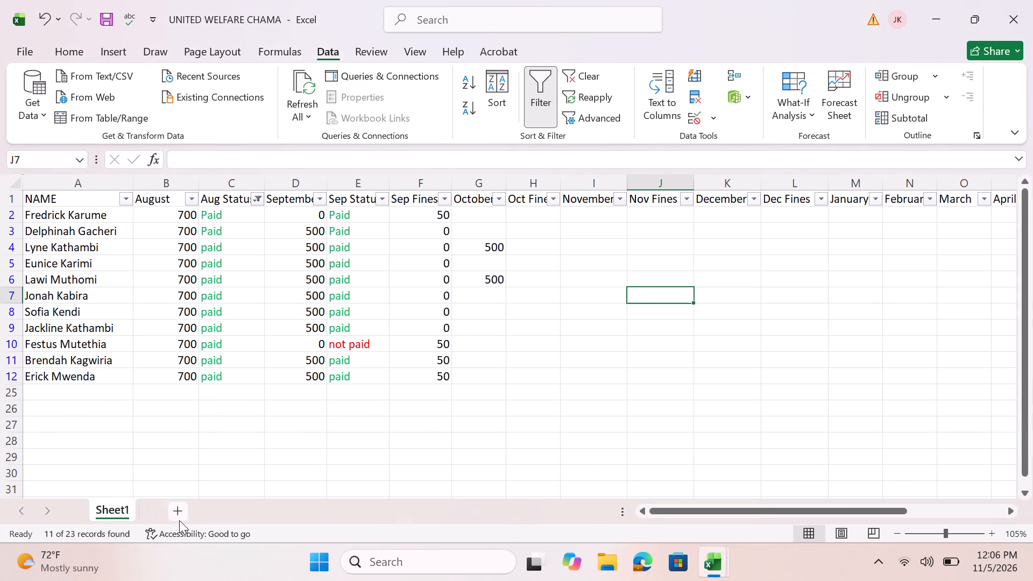
Reset the Aug Status column's filter to include all entries, including "Not paid" and blanks.
{"action": "left_click", "coordinate": [259, 199]}
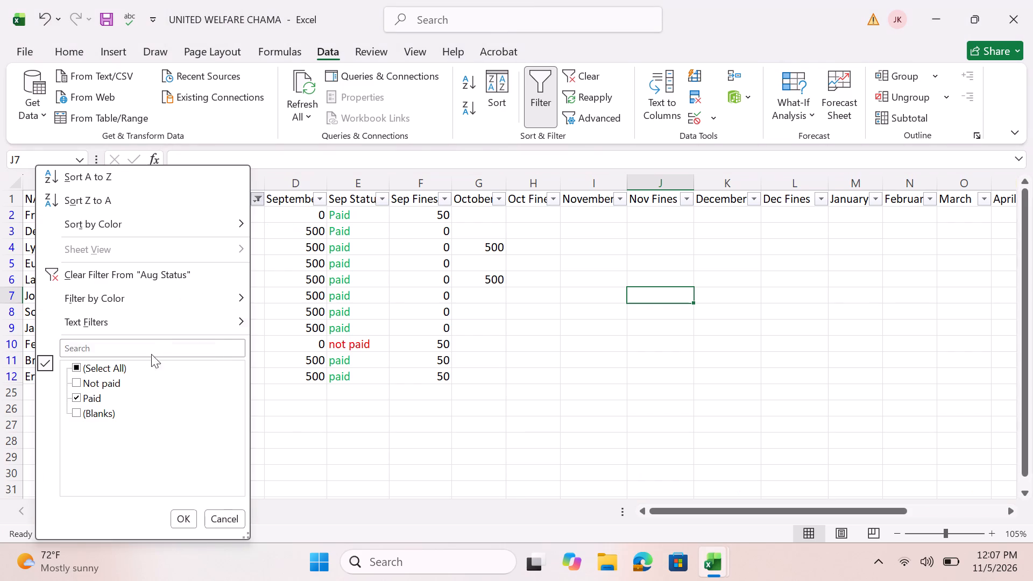
{"action": "left_click", "coordinate": [77, 369]}
{"action": "left_click", "coordinate": [182, 522]}
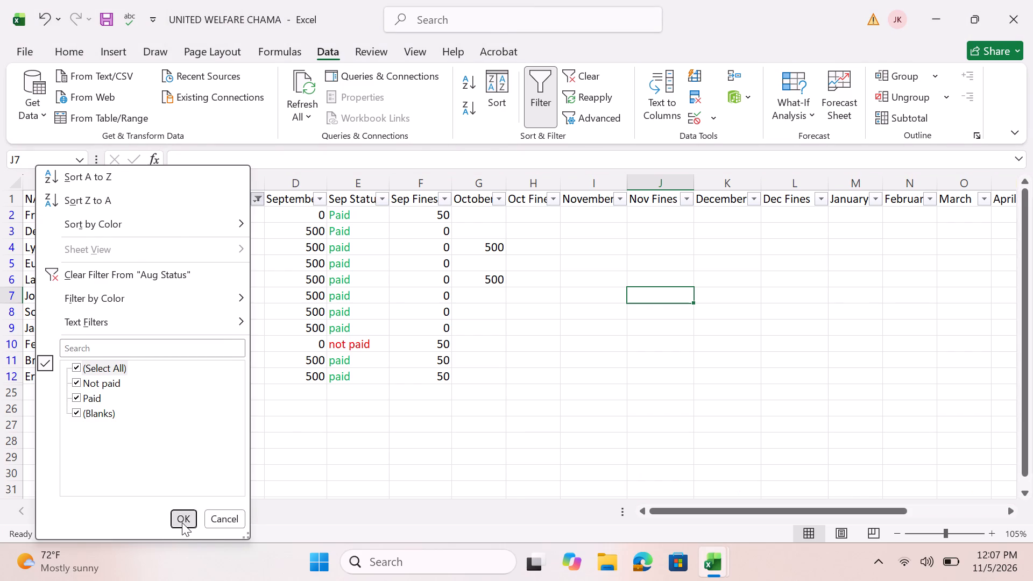
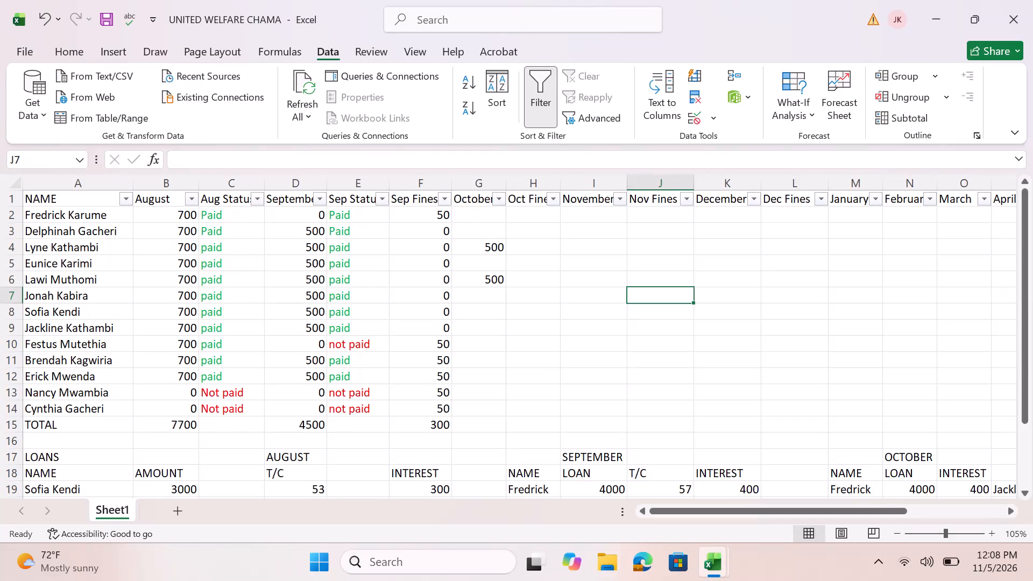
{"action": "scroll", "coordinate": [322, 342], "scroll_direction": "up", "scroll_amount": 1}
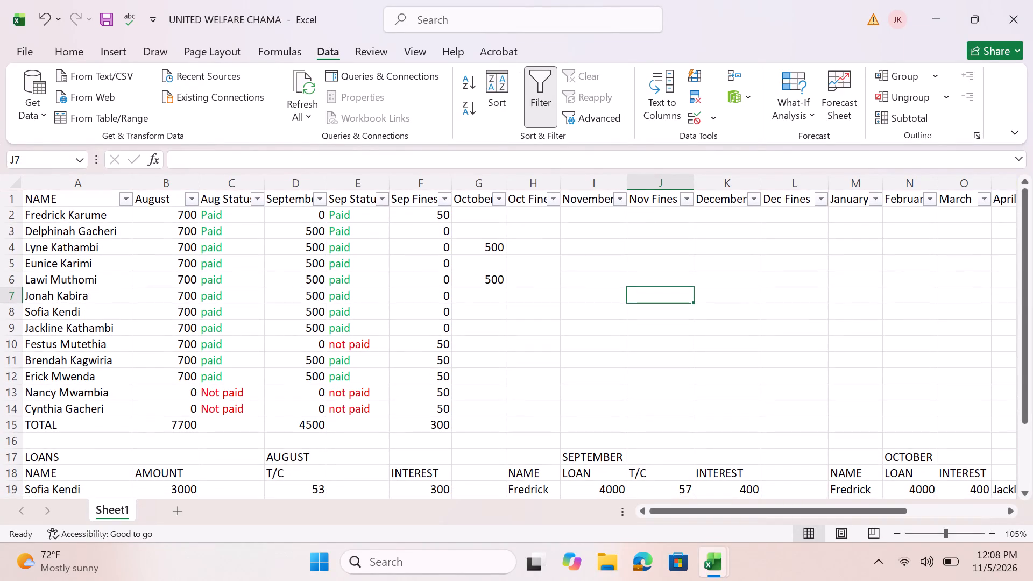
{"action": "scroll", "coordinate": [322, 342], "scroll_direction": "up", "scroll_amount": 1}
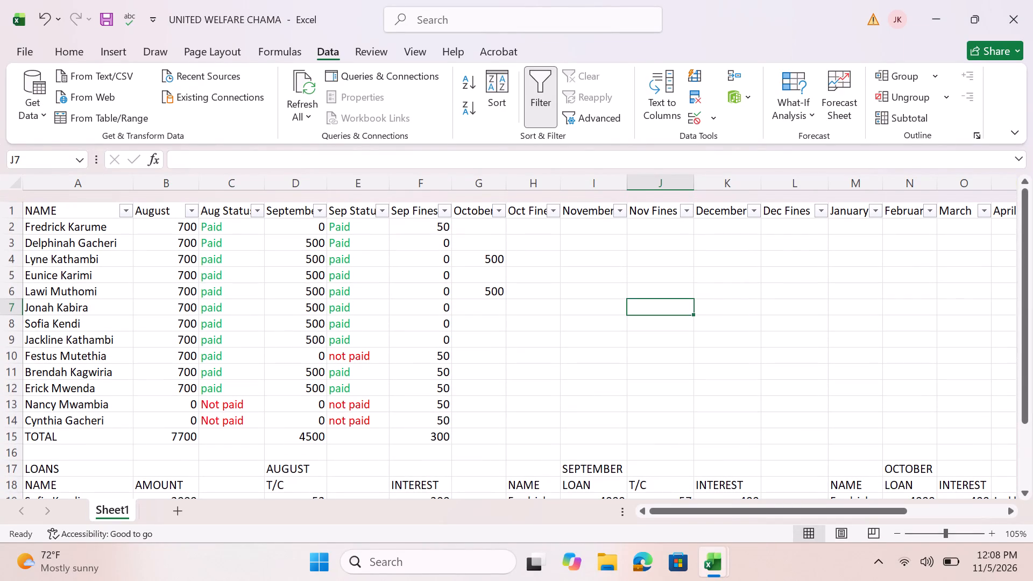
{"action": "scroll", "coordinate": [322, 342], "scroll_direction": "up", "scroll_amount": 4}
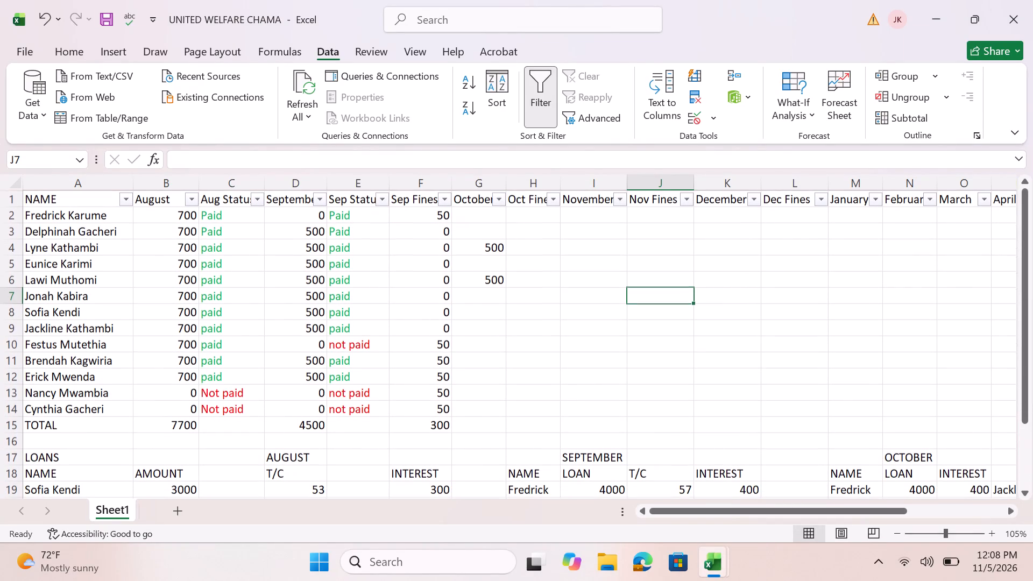
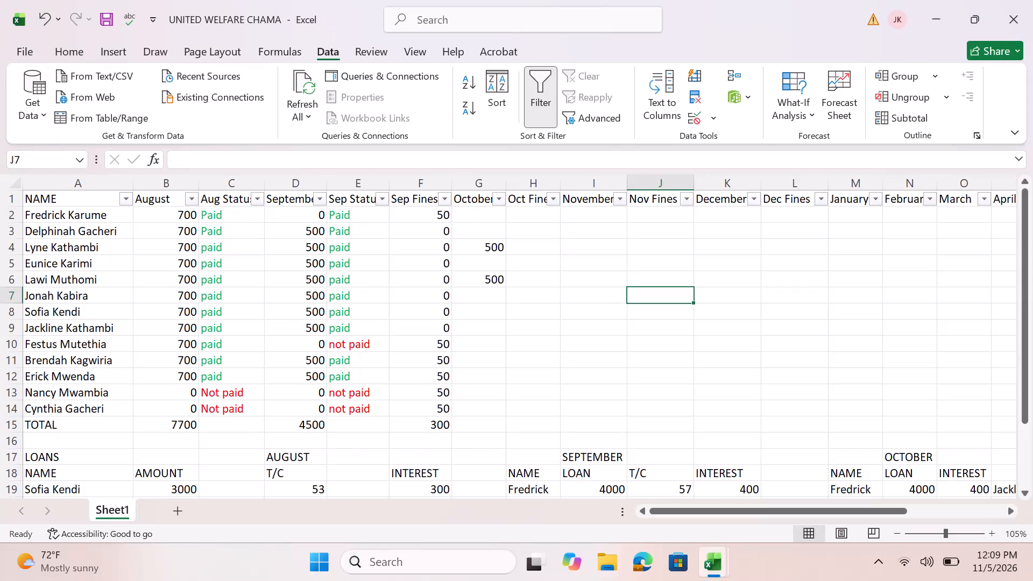
Extend the TOTAL row label in cell A15 to read TOTAL AUG SAVINGS.
{"action": "left_click", "coordinate": [70, 426]}
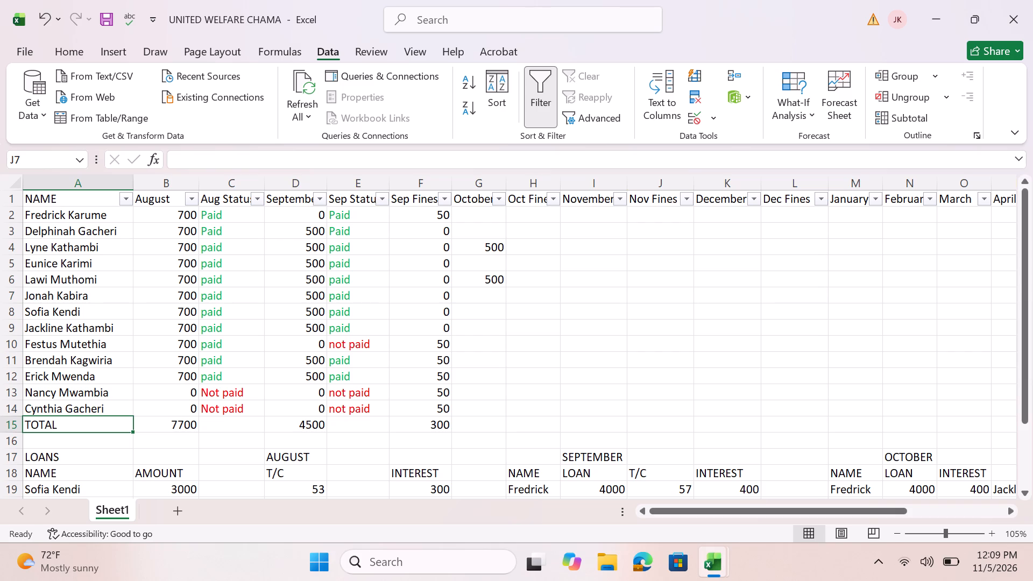
{"action": "left_click", "coordinate": [70, 426]}
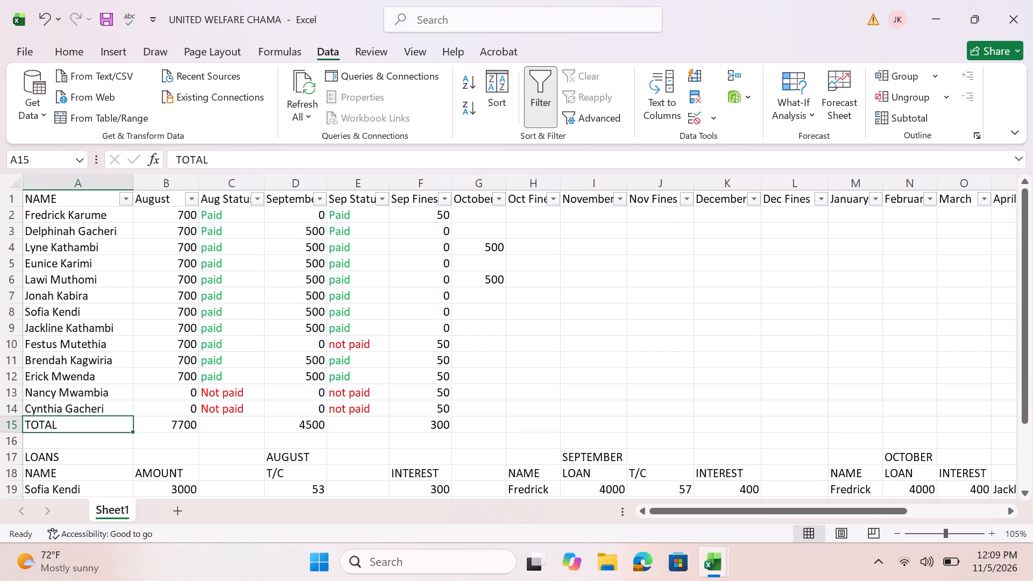
{"action": "left_click", "coordinate": [70, 426]}
{"action": "left_click", "coordinate": [70, 426]}
{"action": "key", "text": "space"}
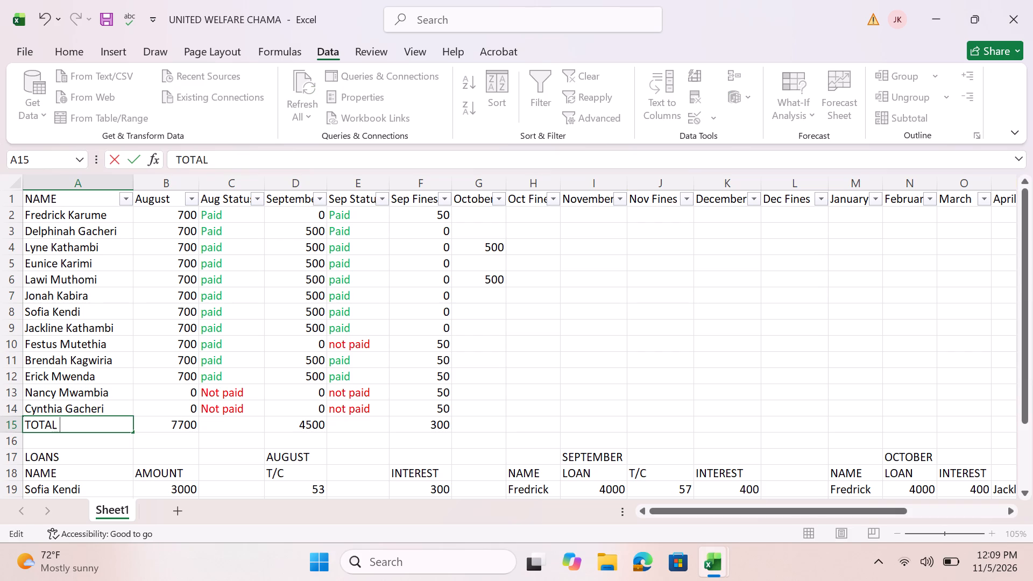
{"action": "type", "text": "AUG"}
{"action": "key", "text": "space"}
{"action": "key", "text": "a"}
{"action": "key", "text": "BackSpace"}
{"action": "key", "text": "s"}
{"action": "key", "text": "a"}
{"action": "key", "text": "BackSpace"}
{"action": "type", "text": "AVINGS"}
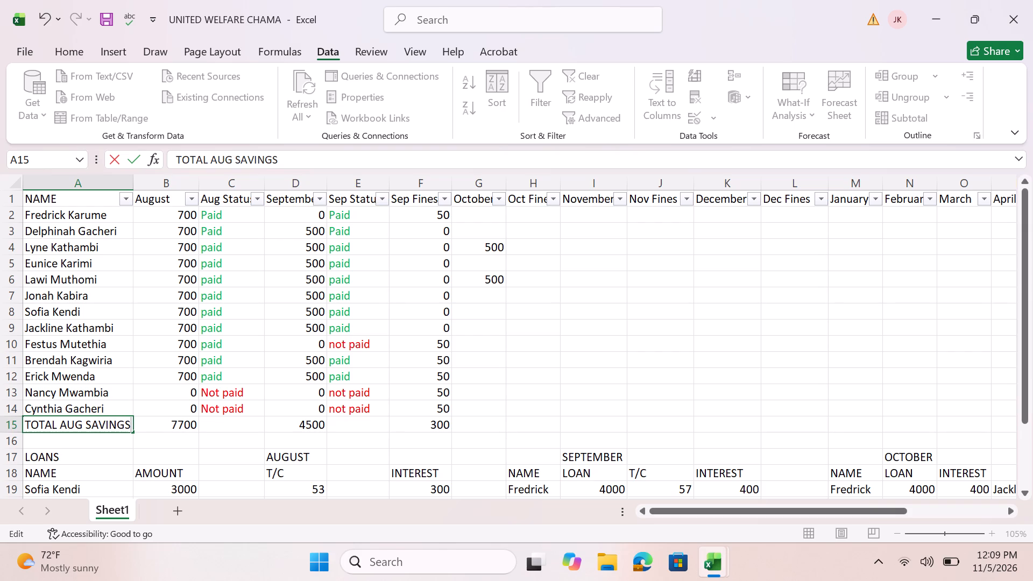
{"action": "left_click", "coordinate": [189, 433]}
Clear the August total in cell B15 and re-enter it as the formula =SUM(B2:B14).
{"action": "left_click", "coordinate": [189, 423]}
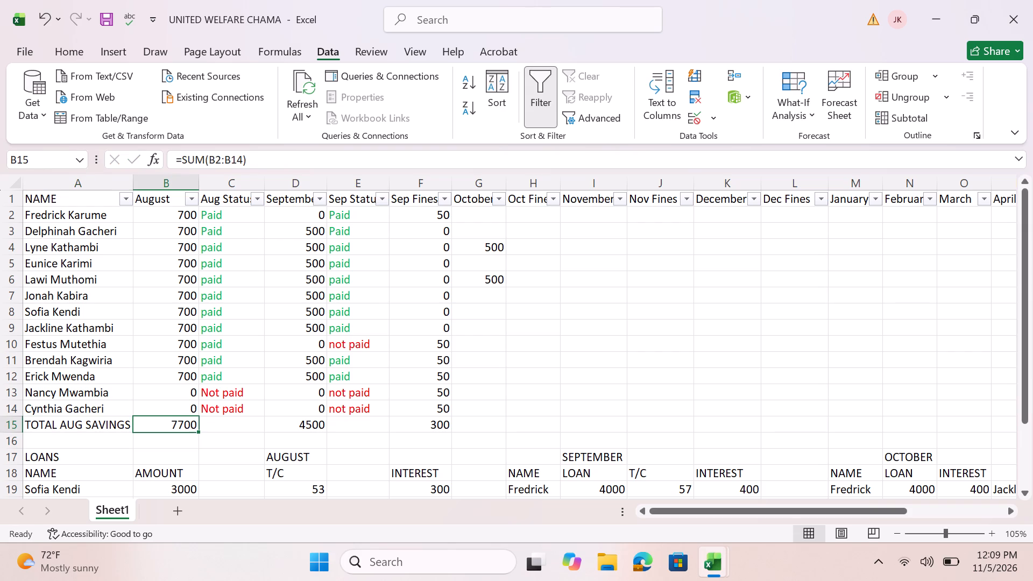
{"action": "key", "text": "BackSpace"}
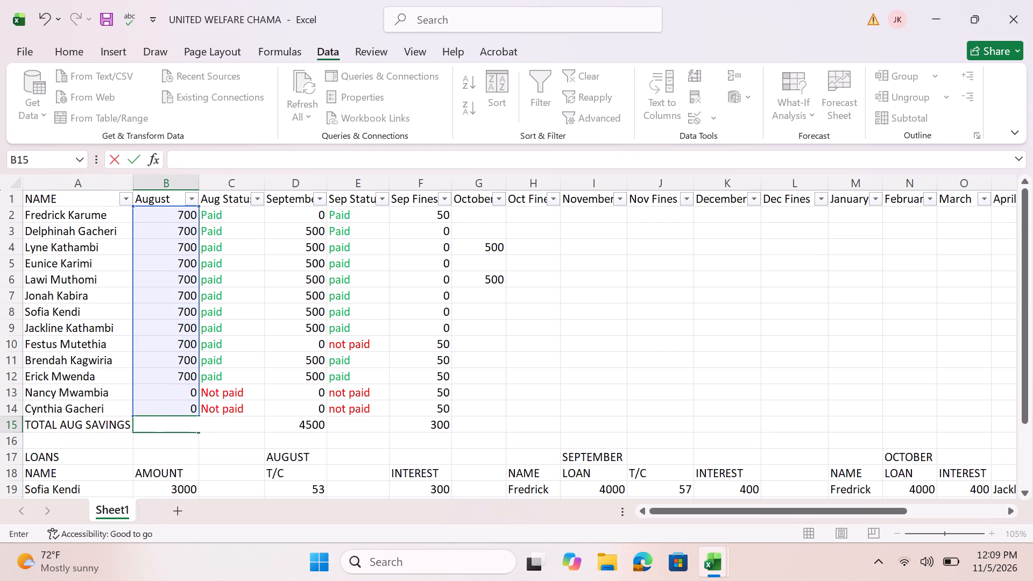
{"action": "left_click", "coordinate": [189, 423]}
{"action": "left_click", "coordinate": [229, 459]}
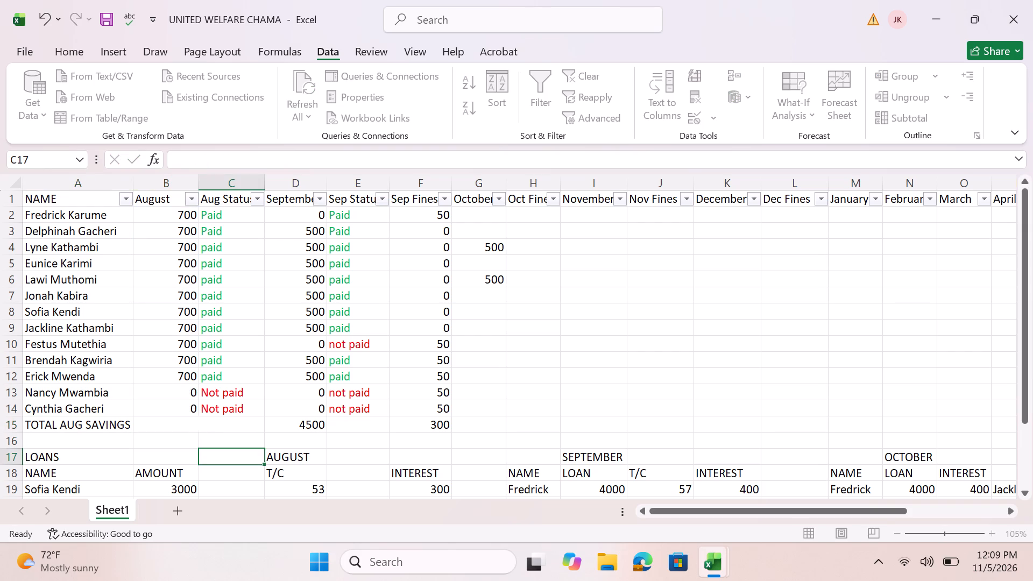
{"action": "left_click", "coordinate": [176, 431]}
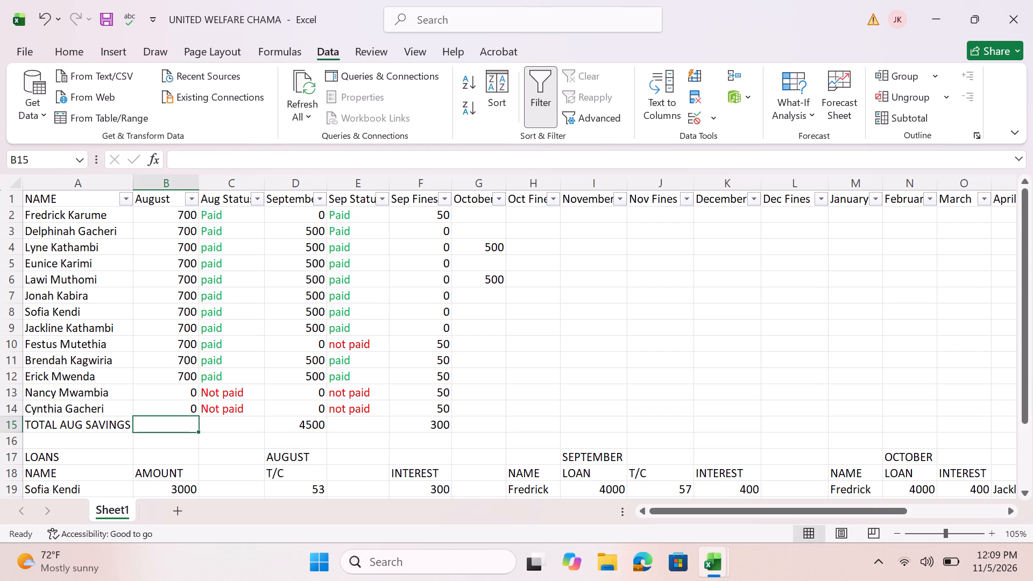
{"action": "key", "text": "equal"}
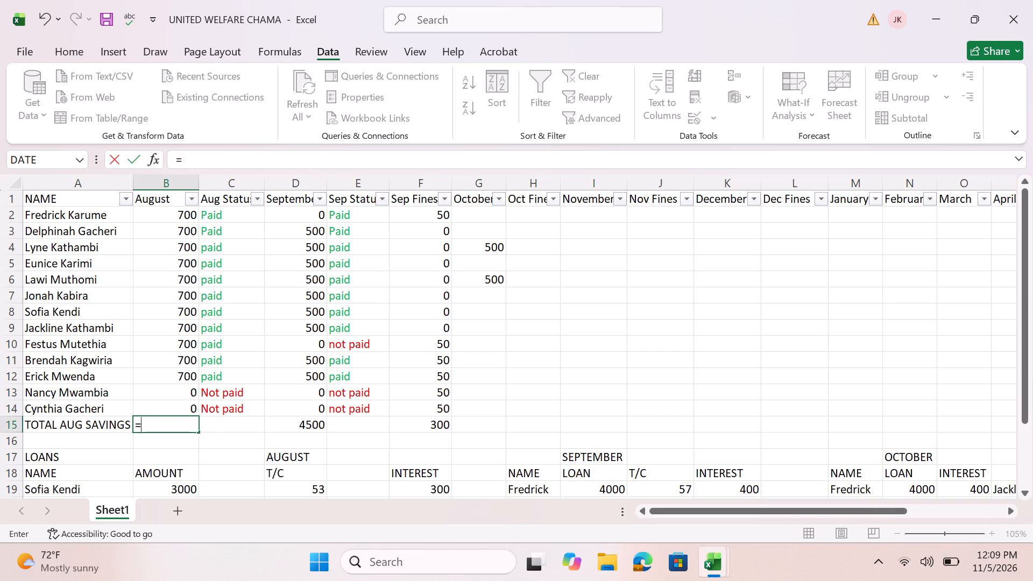
{"action": "key", "text": "s"}
{"action": "key", "text": "u"}
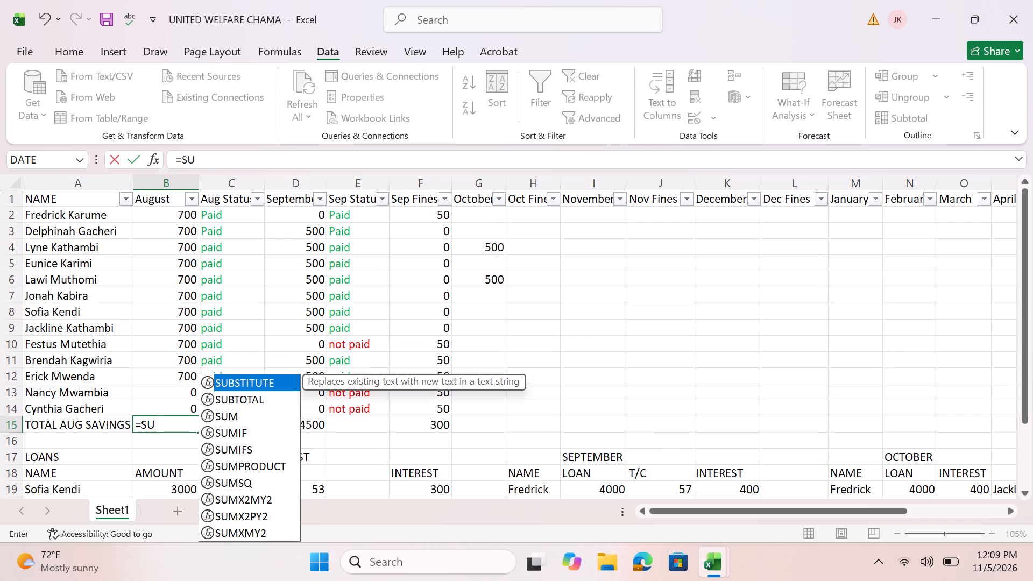
{"action": "key", "text": "m"}
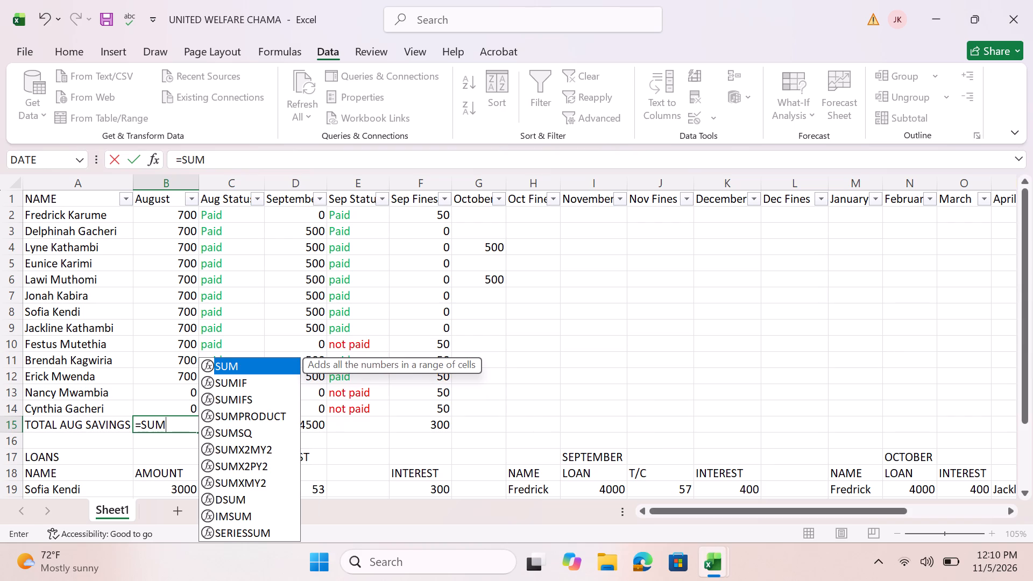
{"action": "key", "text": "shift+parenleft"}
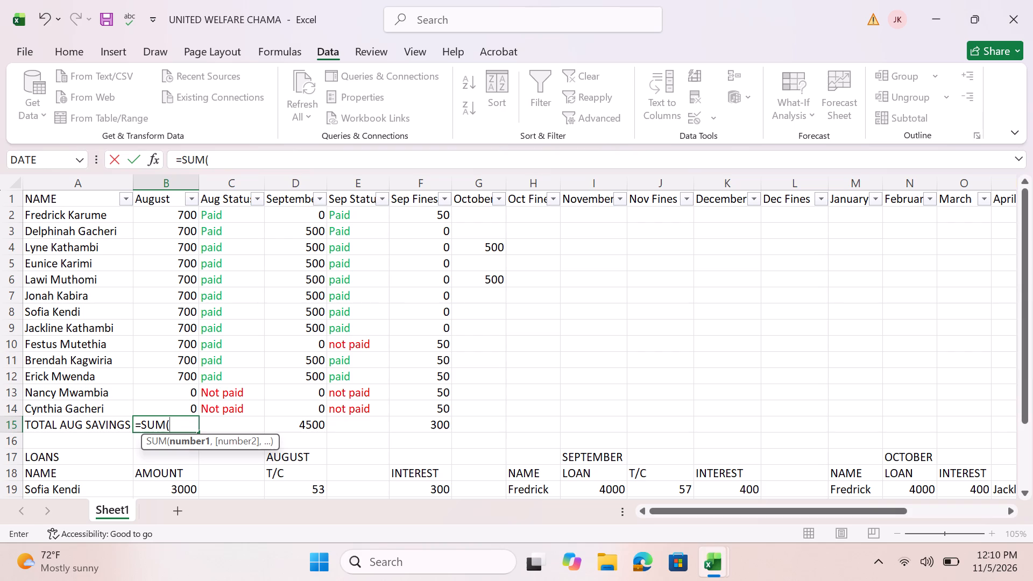
{"action": "type", "text": "B2"}
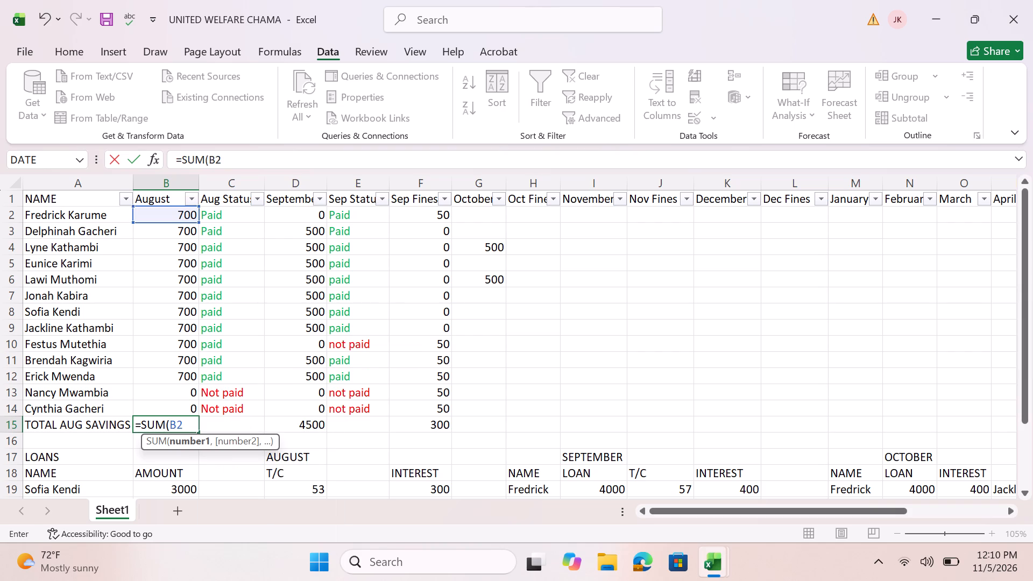
{"action": "key", "text": "shift+colon"}
{"action": "type", "text": "B15"}
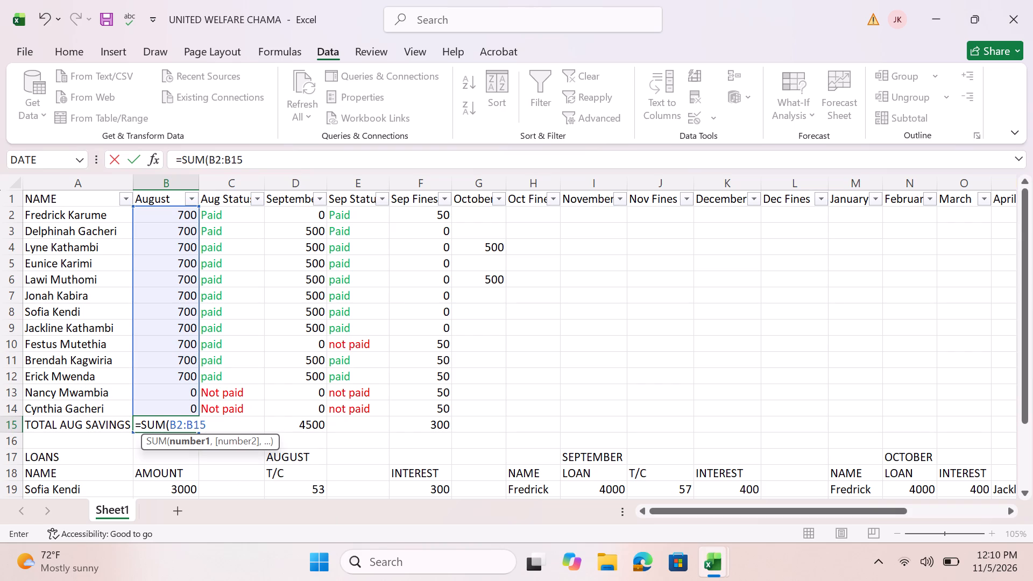
{"action": "key", "text": "shift+quotedbl"}
{"action": "key", "text": "BackSpace"}
{"action": "key", "text": "shift+parenright"}
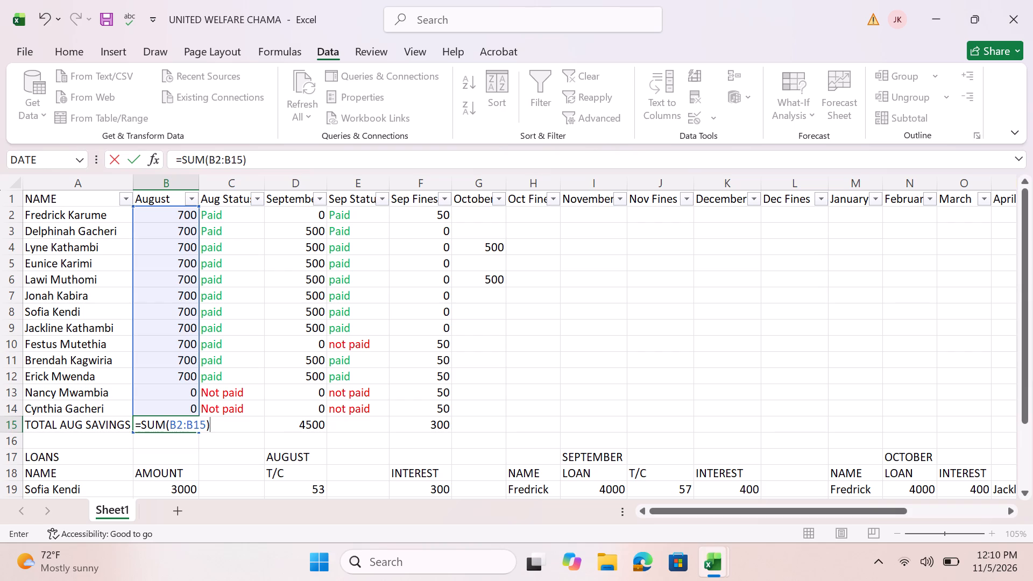
{"action": "left_click", "coordinate": [206, 423]}
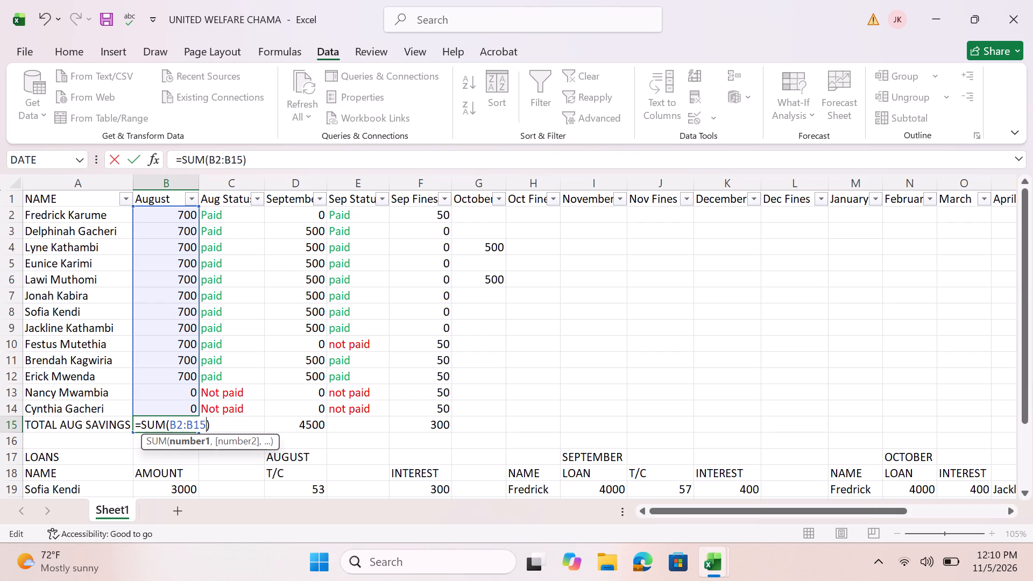
{"action": "key", "text": "BackSpace"}
{"action": "key", "text": "4"}
{"action": "key", "text": "Return"}
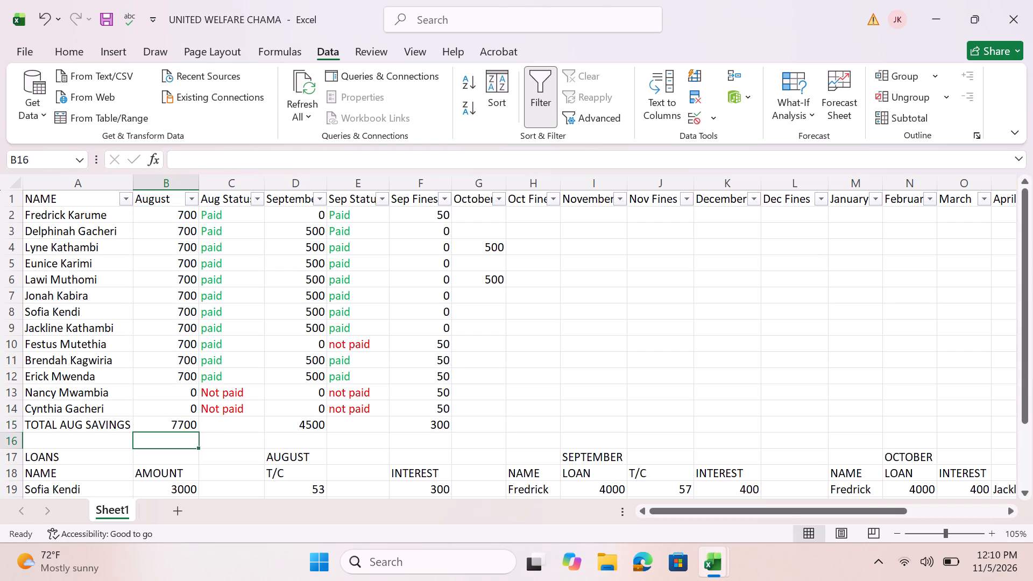
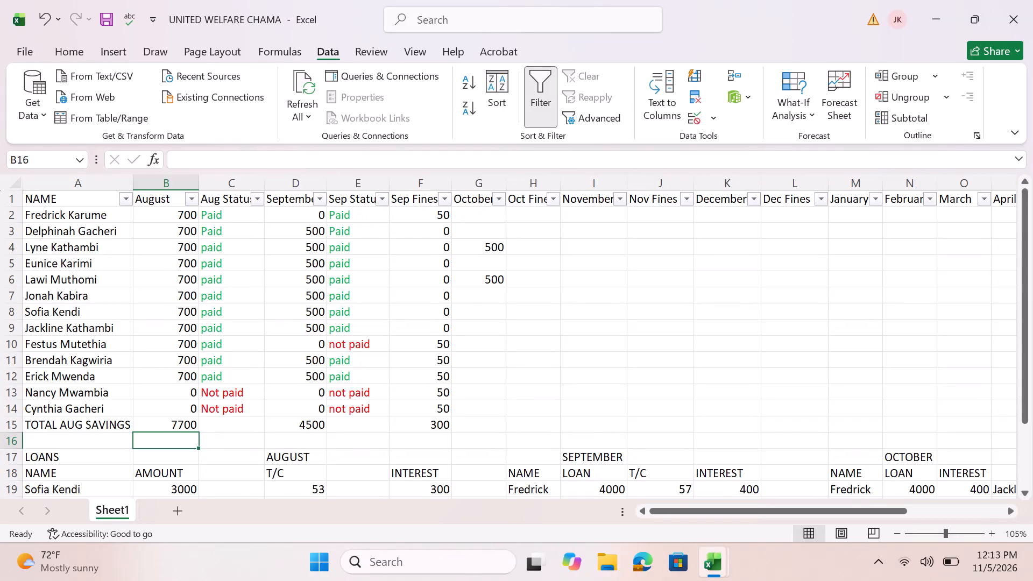
Clear the November, Nov Fines, December and Dec Fines headers from cells I1 to L1.
{"action": "scroll", "coordinate": [399, 366], "scroll_direction": "left", "scroll_amount": 2}
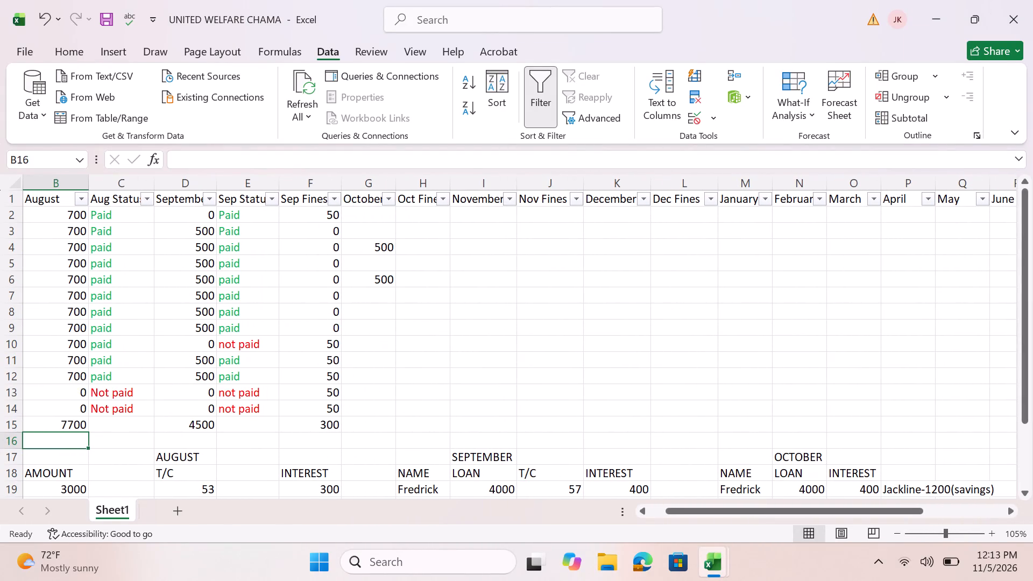
{"action": "left_click", "coordinate": [501, 199]}
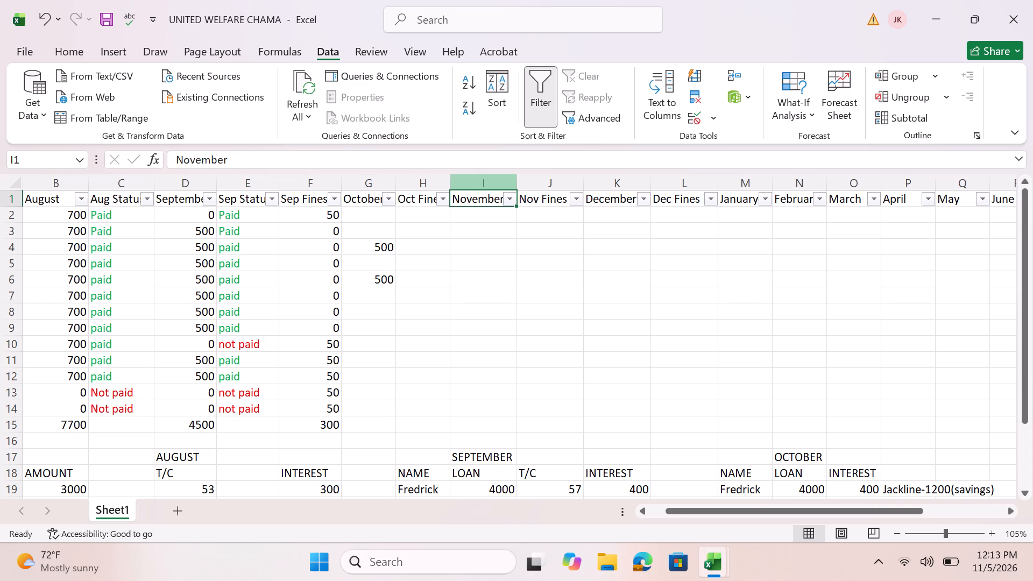
{"action": "left_click", "coordinate": [487, 203]}
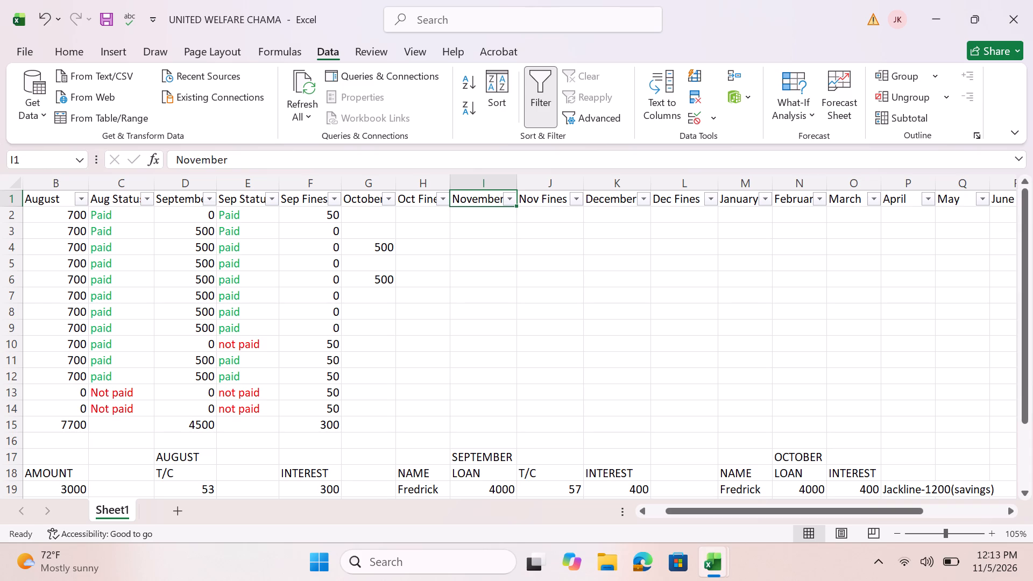
{"action": "key", "text": "BackSpace"}
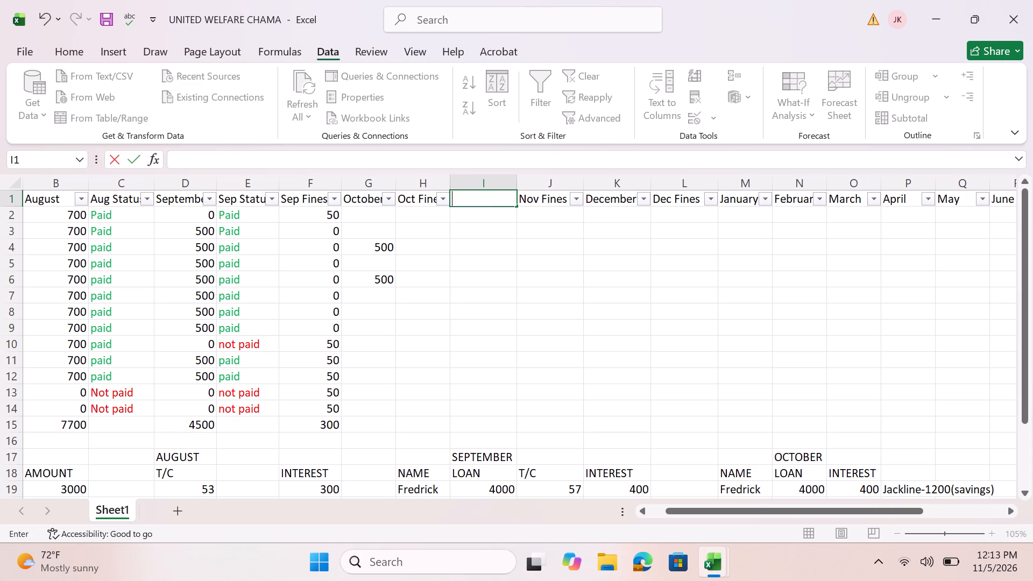
{"action": "left_click", "coordinate": [540, 203]}
{"action": "key", "text": "BackSpace"}
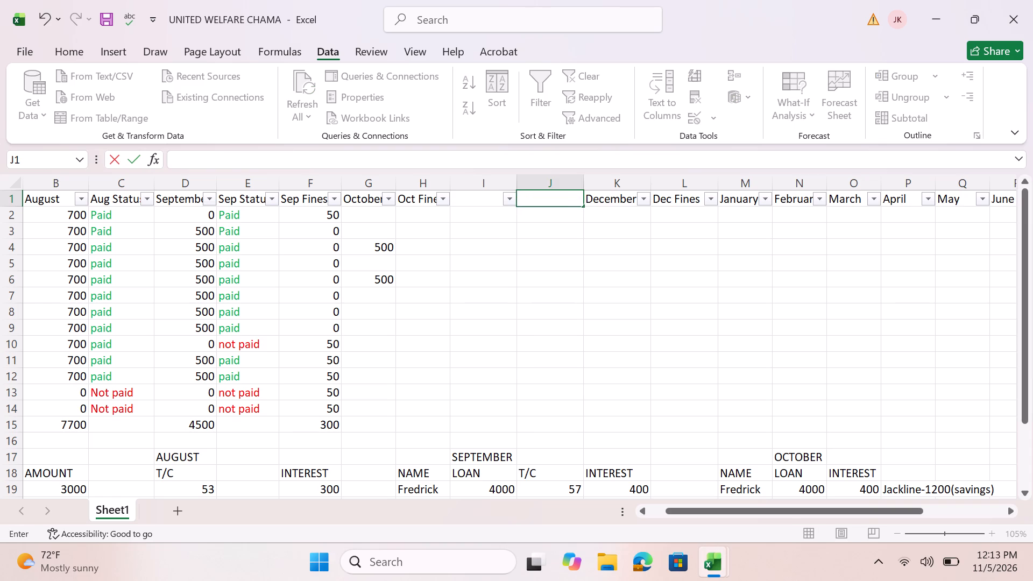
{"action": "left_click", "coordinate": [617, 200]}
{"action": "key", "text": "BackSpace"}
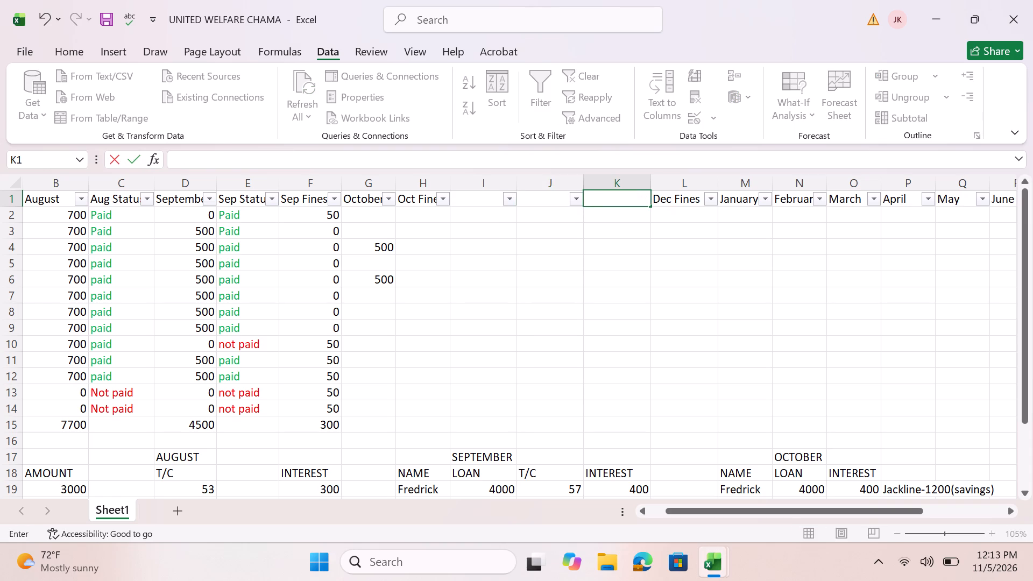
{"action": "left_click", "coordinate": [676, 201]}
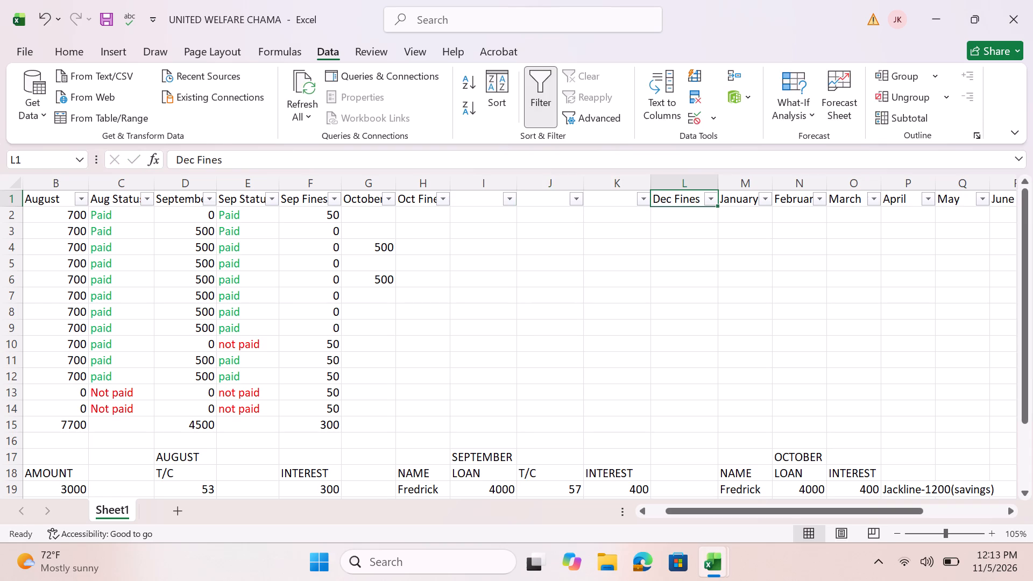
{"action": "key", "text": "BackSpace"}
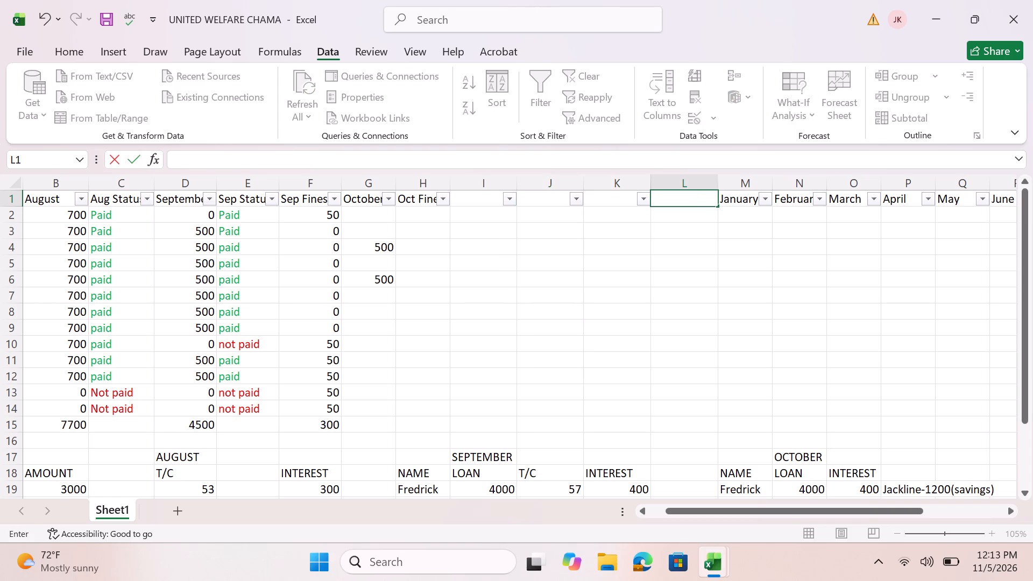
Clear the January, February, March and April headers from cells M1 to P1.
{"action": "left_click", "coordinate": [754, 200]}
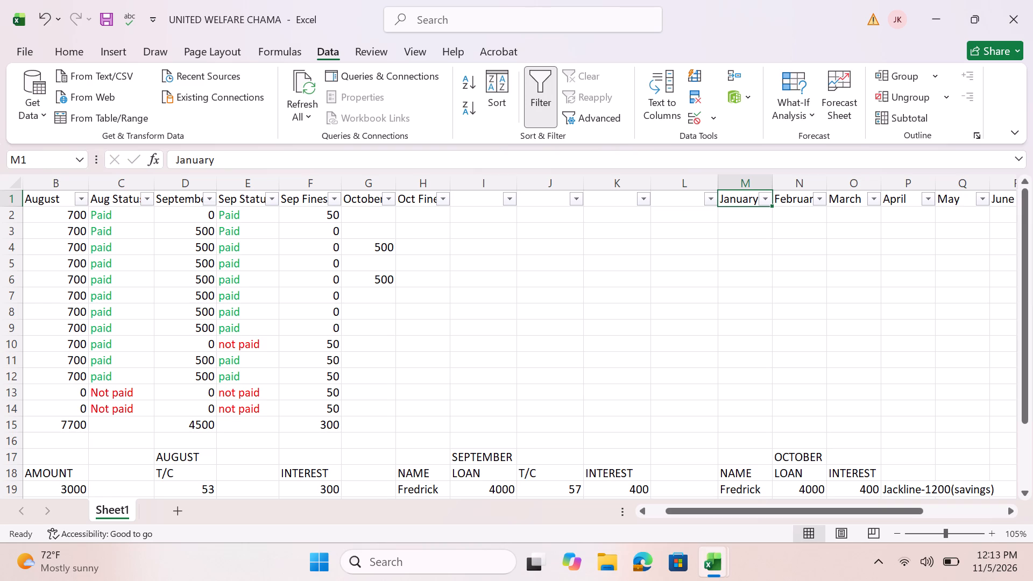
{"action": "key", "text": "BackSpace"}
{"action": "left_click", "coordinate": [787, 196]}
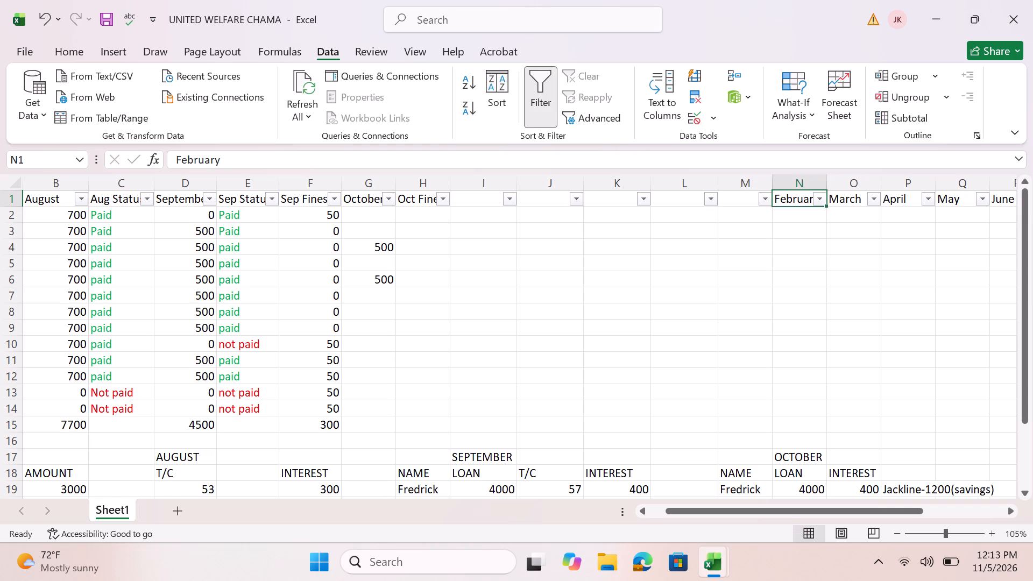
{"action": "key", "text": "BackSpace"}
{"action": "left_click", "coordinate": [902, 199]}
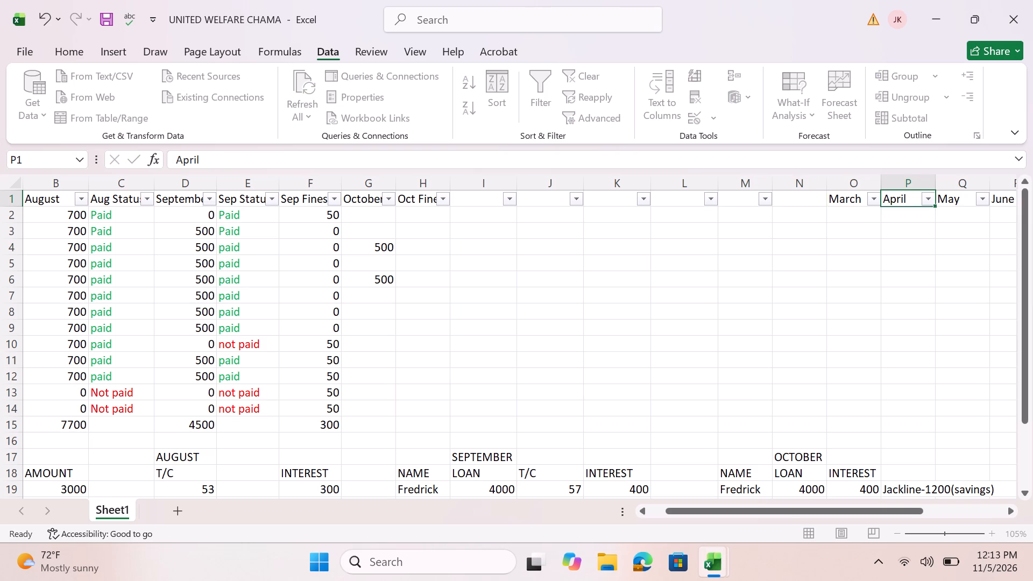
{"action": "key", "text": "BackSpace"}
{"action": "left_click", "coordinate": [857, 199]}
{"action": "key", "text": "BackSpace"}
Clear the May, June, July and Total Savings headers from cells Q1 to T1.
{"action": "scroll", "coordinate": [899, 199], "scroll_direction": "left", "scroll_amount": 1}
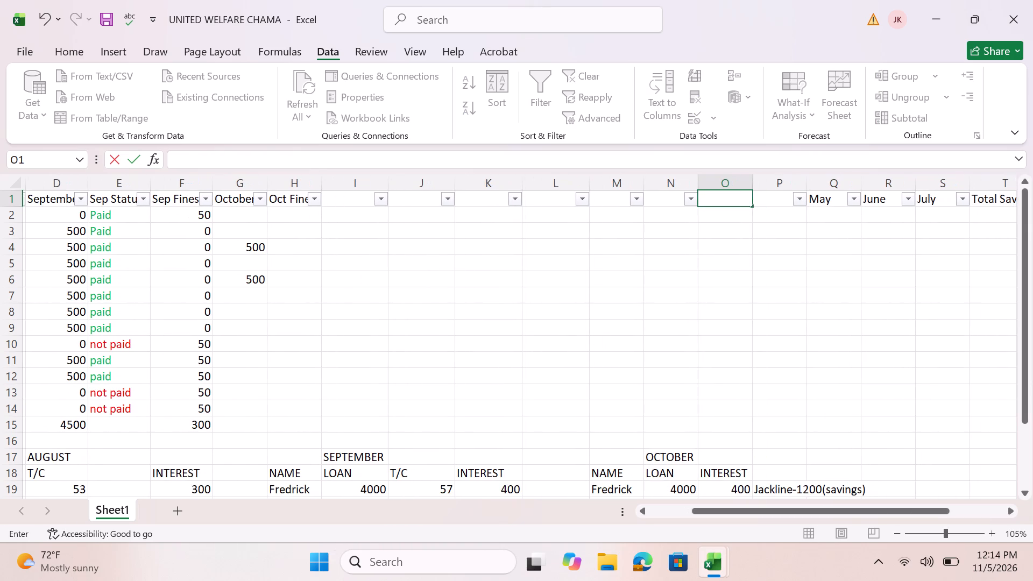
{"action": "left_click", "coordinate": [822, 203]}
{"action": "key", "text": "BackSpace"}
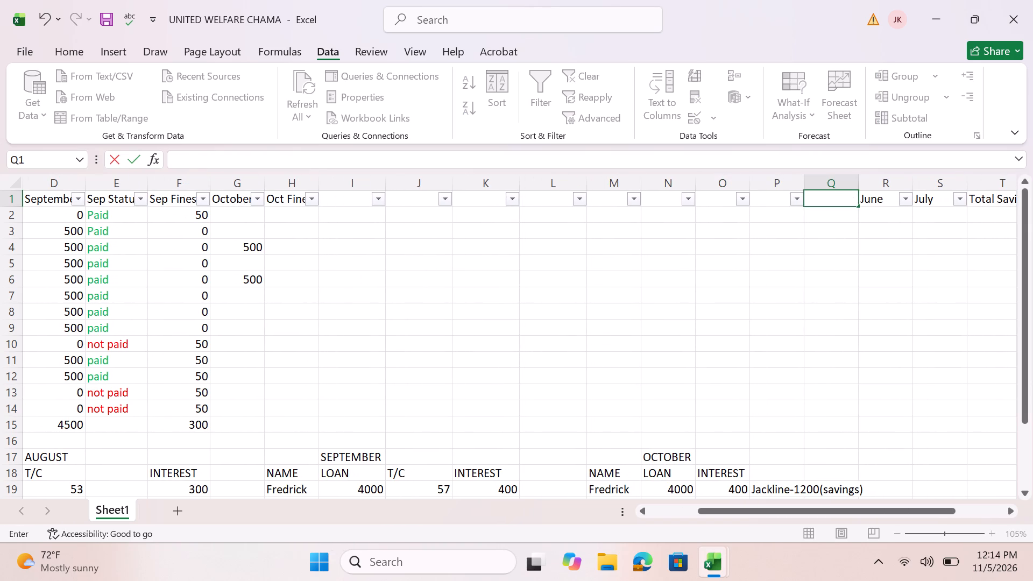
{"action": "left_click", "coordinate": [884, 197]}
{"action": "key", "text": "BackSpace"}
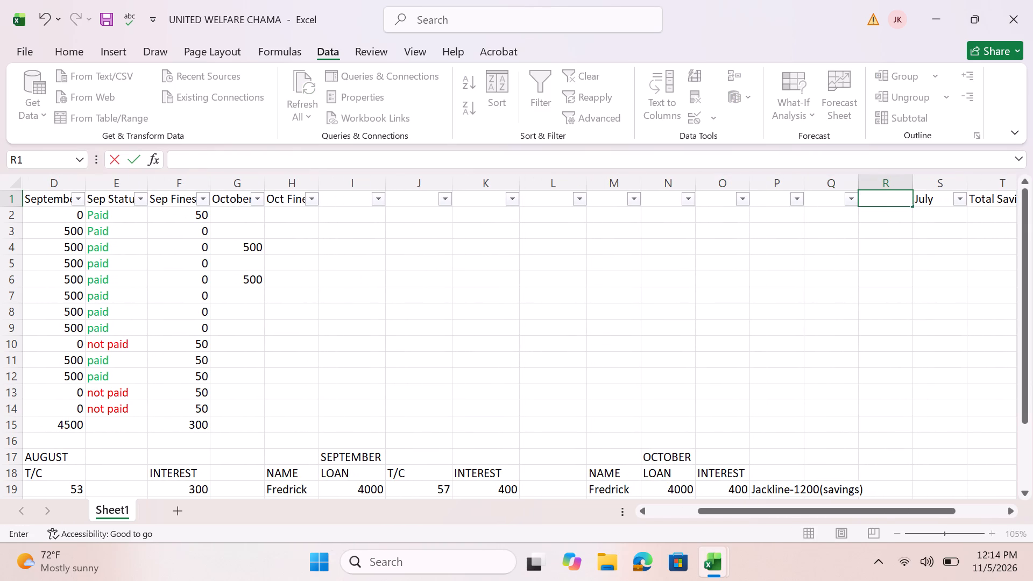
{"action": "left_click", "coordinate": [925, 197]}
{"action": "key", "text": "BackSpace"}
{"action": "scroll", "coordinate": [925, 197], "scroll_direction": "left", "scroll_amount": 1}
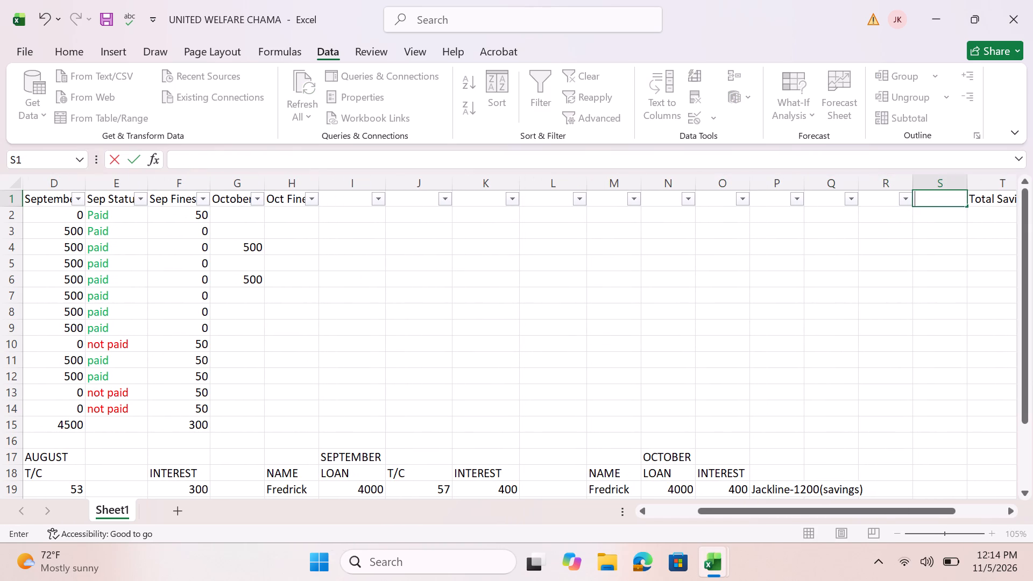
{"action": "scroll", "coordinate": [925, 197], "scroll_direction": "left", "scroll_amount": 1}
{"action": "left_click", "coordinate": [982, 200]}
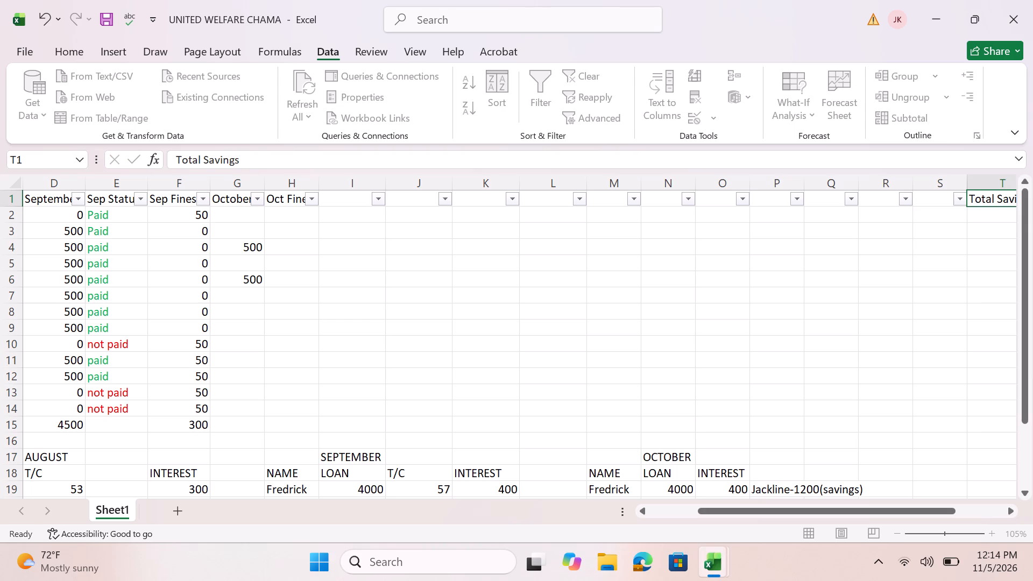
{"action": "key", "text": "BackSpace"}
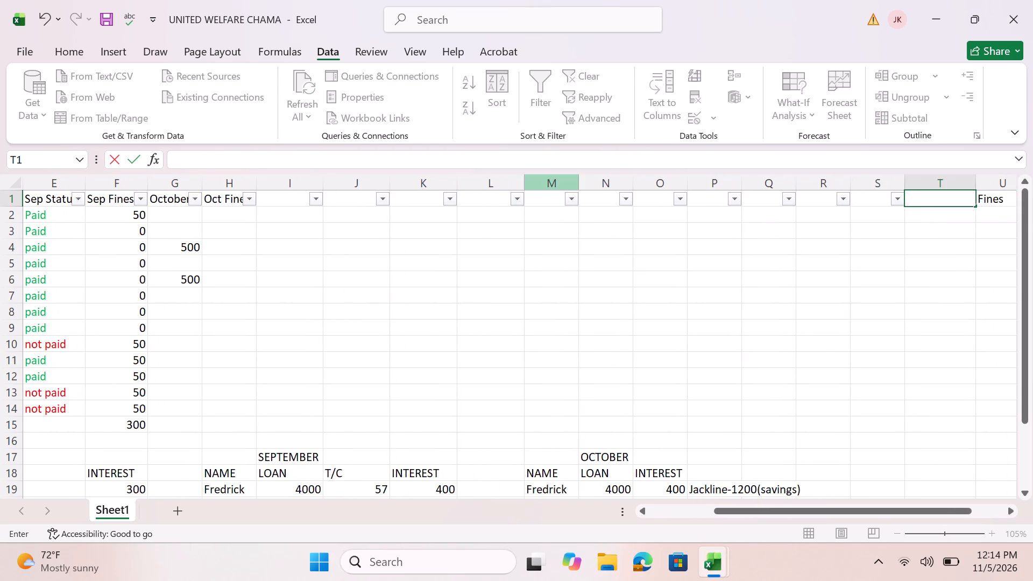
Enter the header TOTAL SAVINGS in cell I1, directly after the Oct Fines column.
{"action": "left_click", "coordinate": [285, 203]}
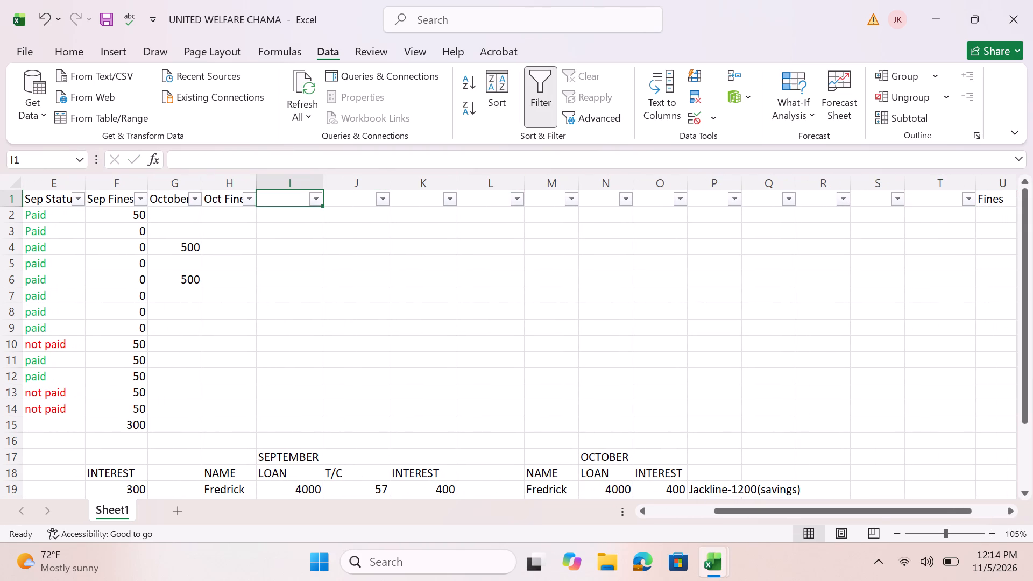
{"action": "type", "text": "TOTAL SA"}
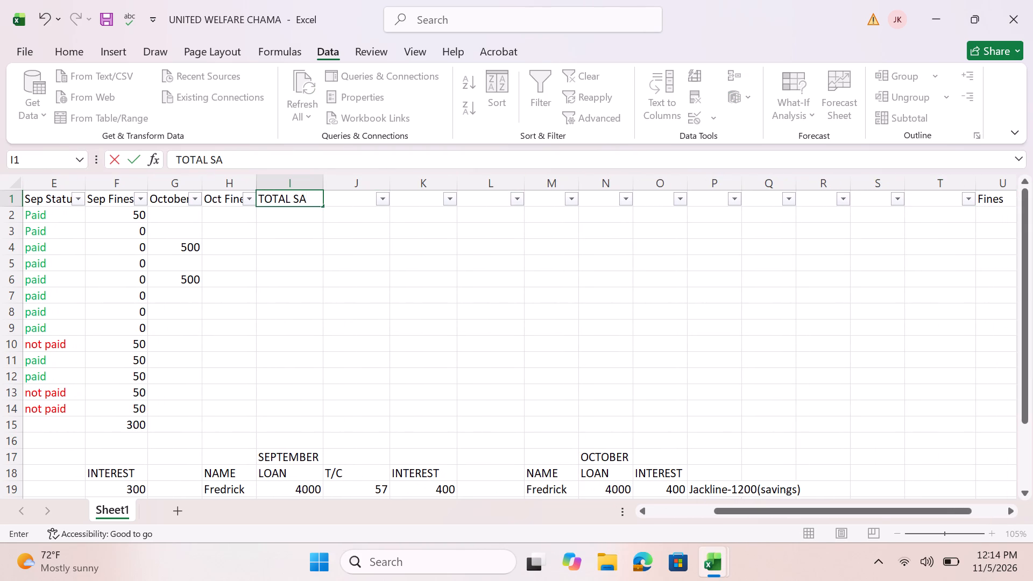
{"action": "key", "text": "b"}
{"action": "key", "text": "BackSpace"}
{"action": "key", "text": "BackSpace"}
{"action": "key", "text": "BackSpace"}
{"action": "key", "text": "BackSpace"}
{"action": "key", "text": "BackSpace"}
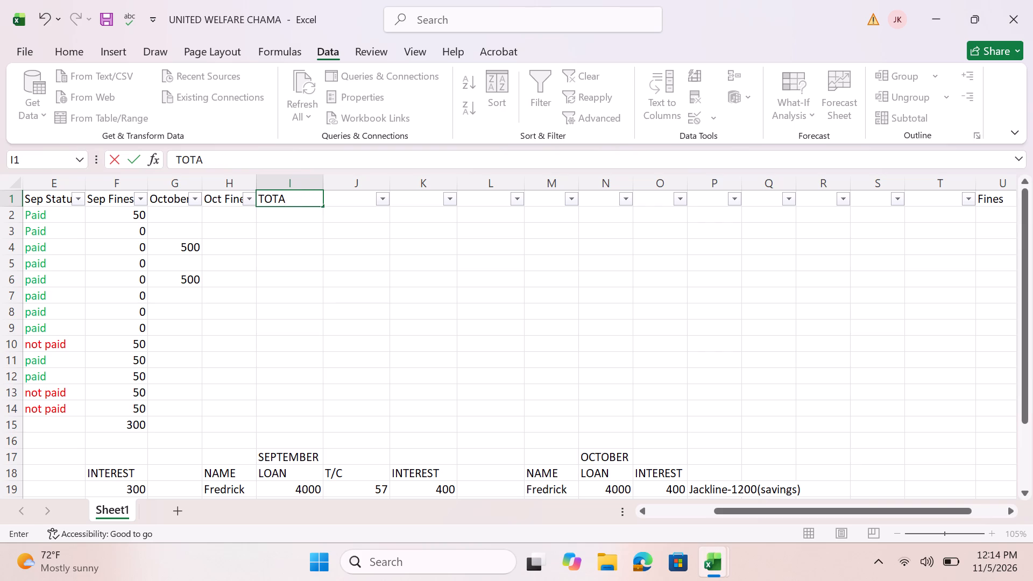
{"action": "type", "text": "VINGS"}
{"action": "left_click", "coordinate": [287, 195]}
{"action": "type", "text": "L S"}
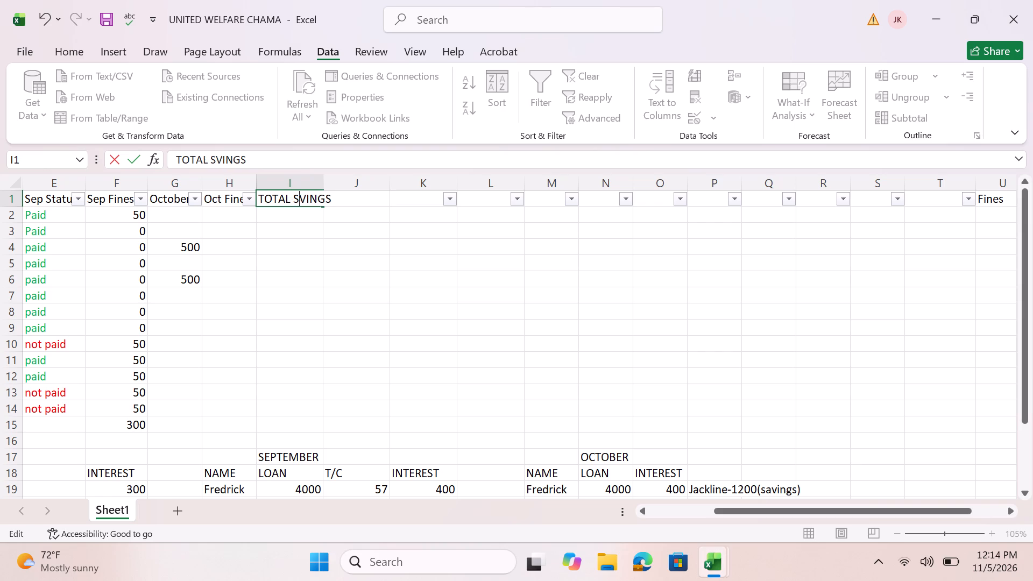
{"action": "key", "text": "a"}
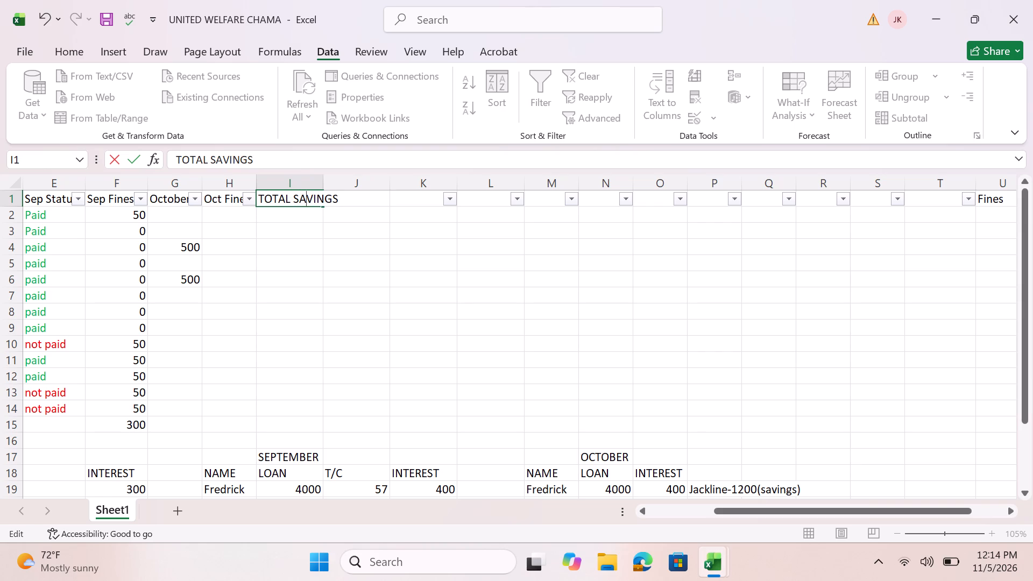
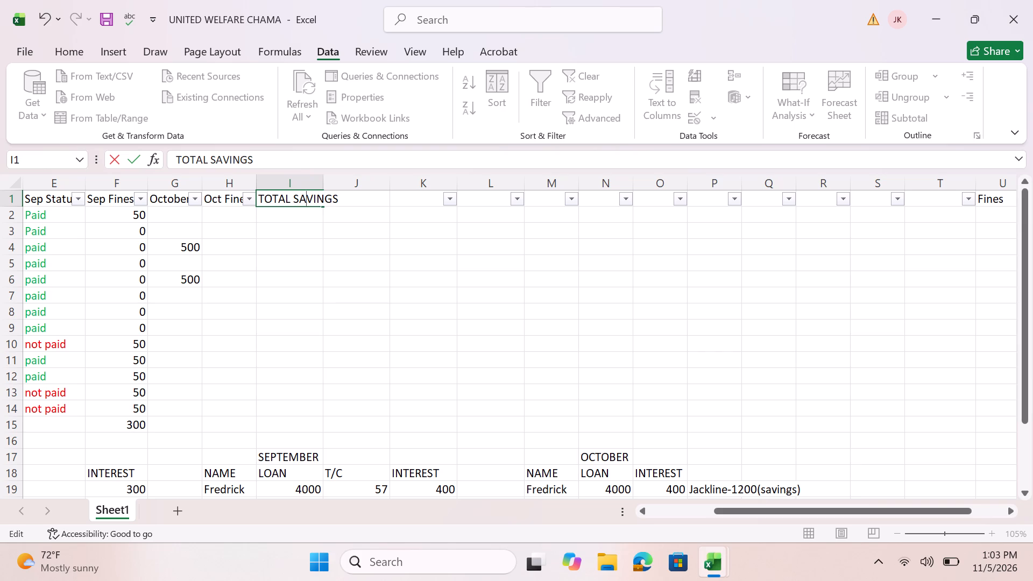
Commit the TOTAL SAVINGS header in cell I1 and select cell I2 directly below it.
{"action": "scroll", "coordinate": [230, 259], "scroll_direction": "right", "scroll_amount": 1}
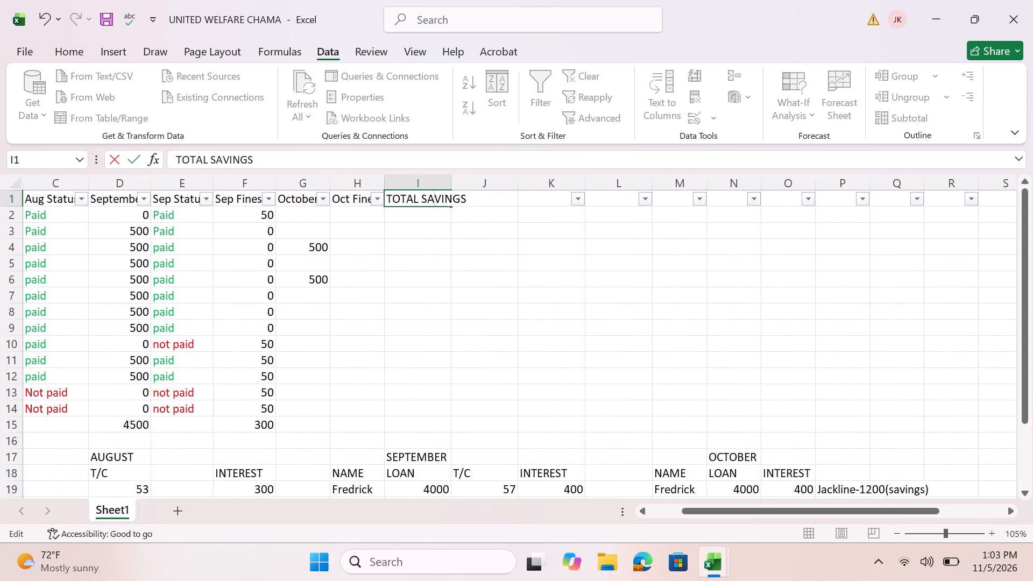
{"action": "left_click", "coordinate": [407, 217]}
{"action": "scroll", "coordinate": [407, 217], "scroll_direction": "right", "scroll_amount": 1}
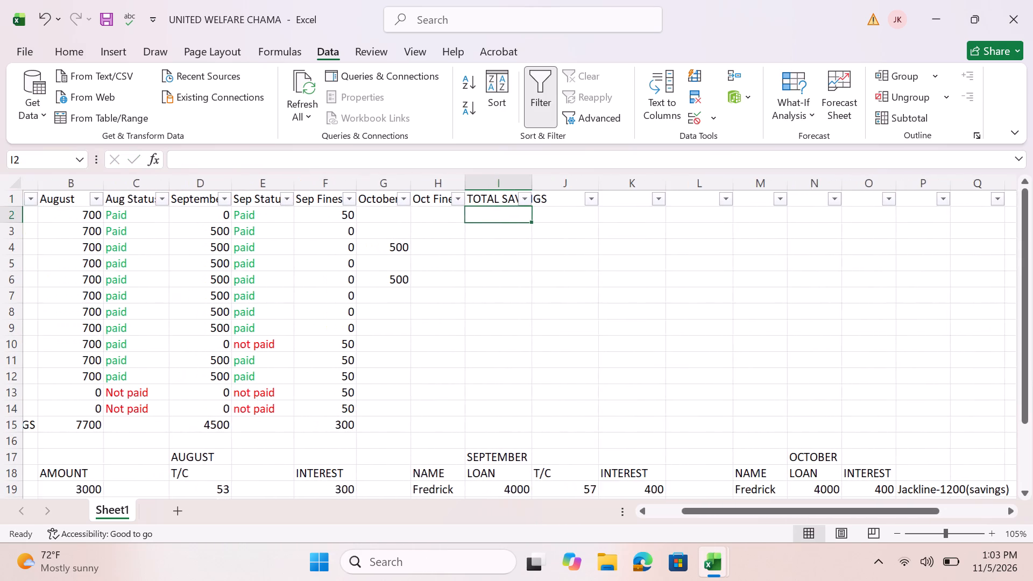
{"action": "scroll", "coordinate": [407, 217], "scroll_direction": "right", "scroll_amount": 1}
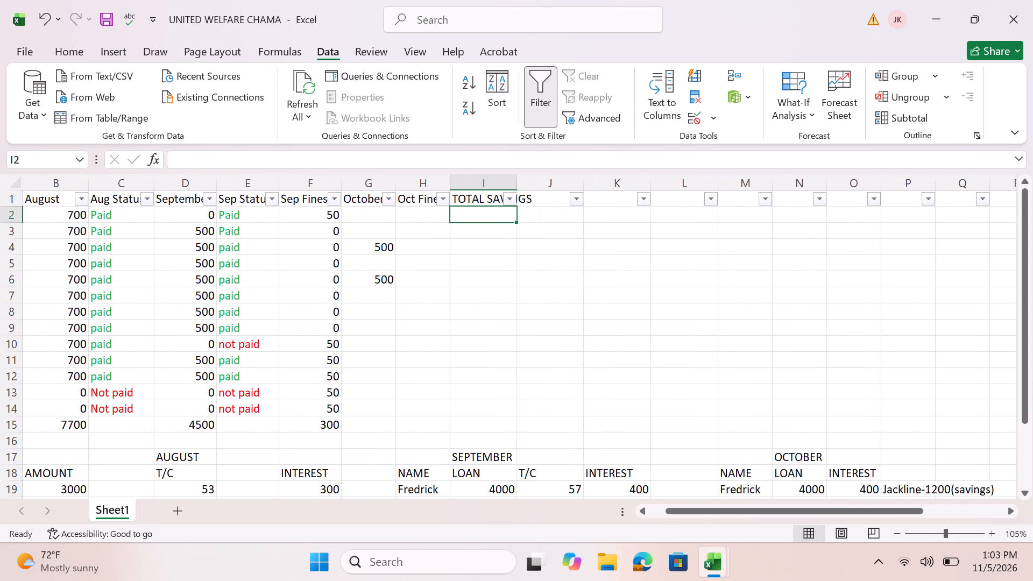
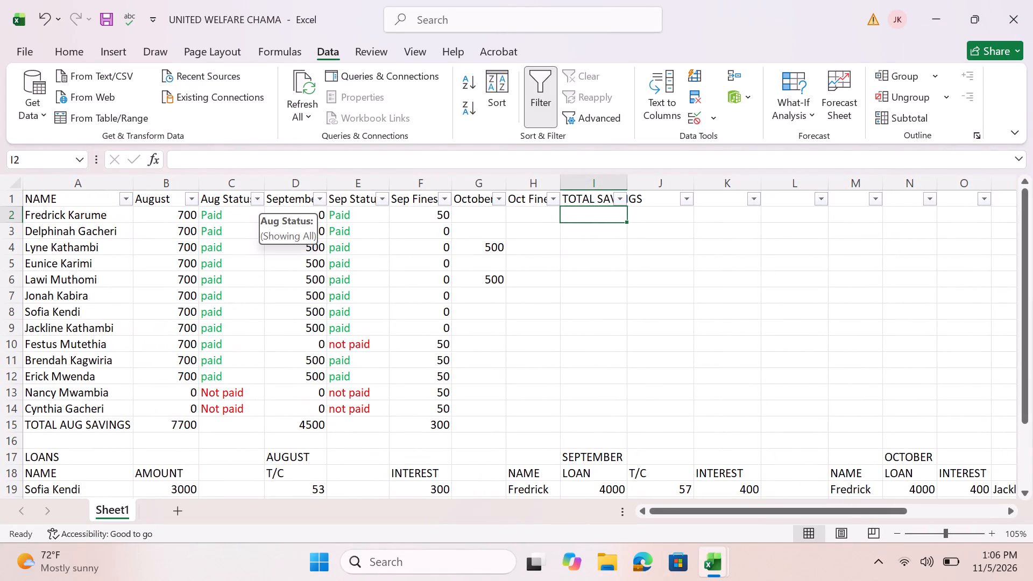
Insert an entire new column between the August and Aug Status columns.
{"action": "left_click", "coordinate": [197, 201]}
{"action": "left_click", "coordinate": [169, 195]}
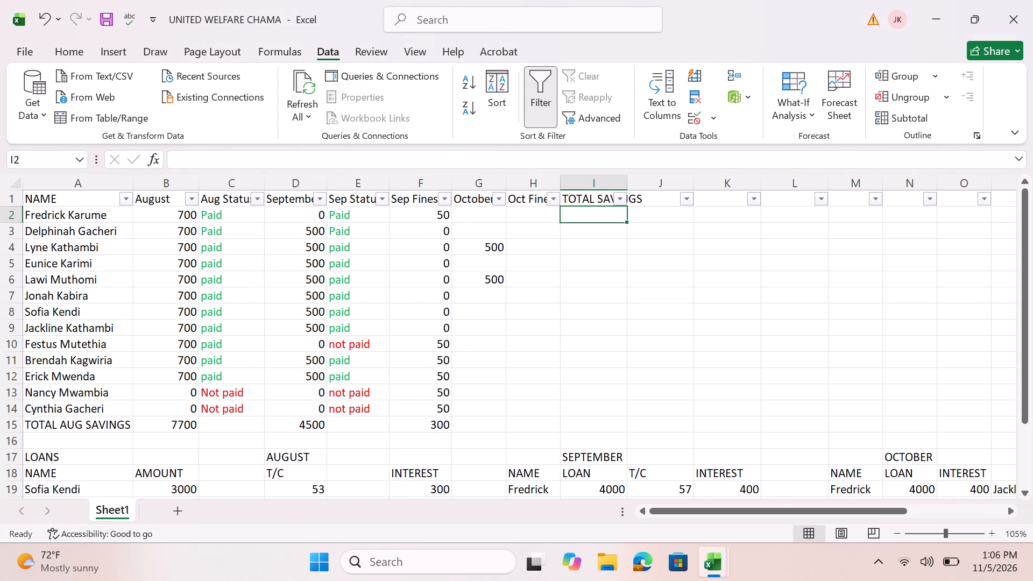
{"action": "left_click", "coordinate": [200, 191]}
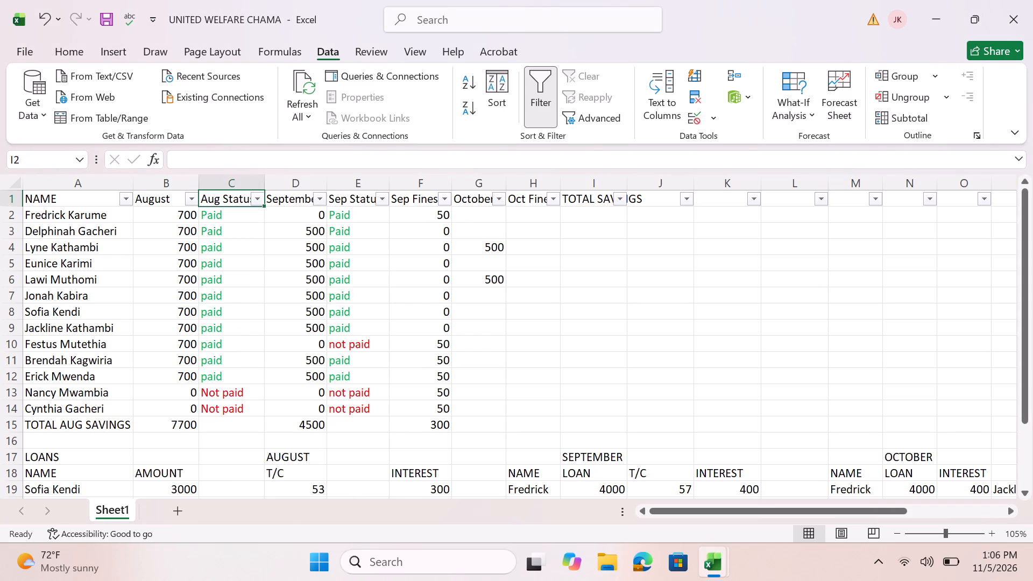
{"action": "right_click", "coordinate": [200, 191]}
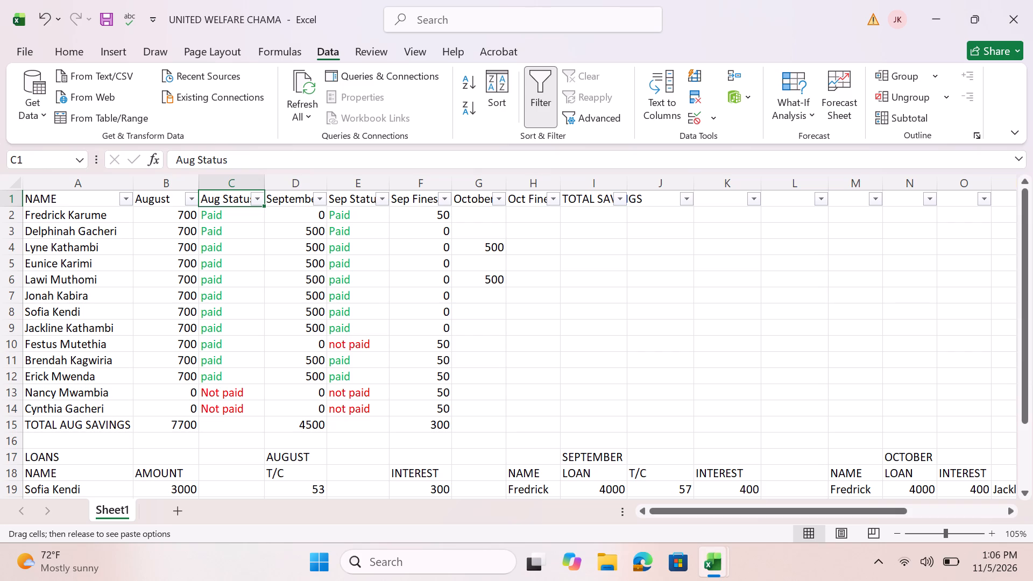
{"action": "right_click", "coordinate": [200, 191]}
{"action": "right_click", "coordinate": [200, 191]}
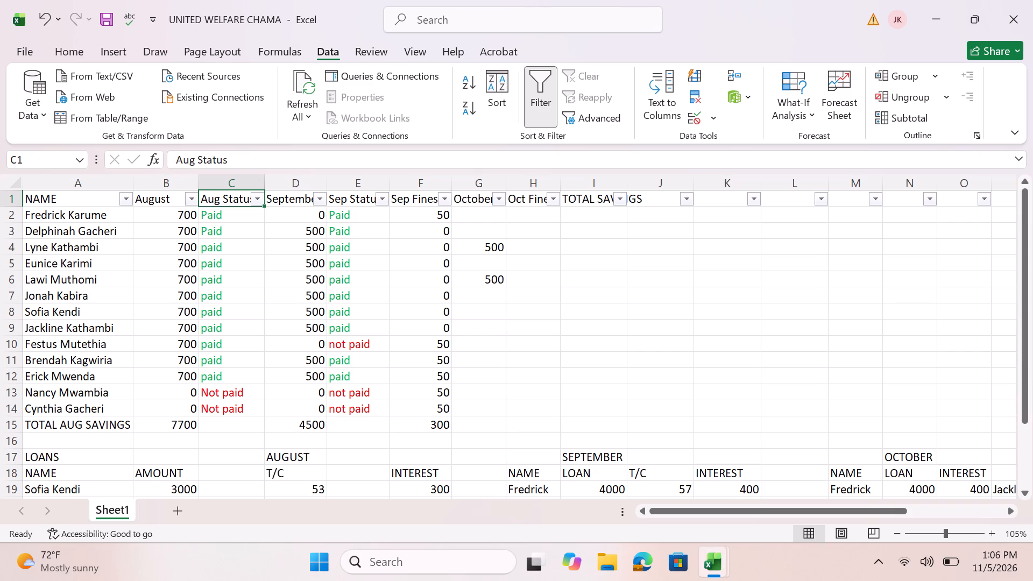
{"action": "right_click", "coordinate": [200, 191]}
{"action": "right_click", "coordinate": [200, 191]}
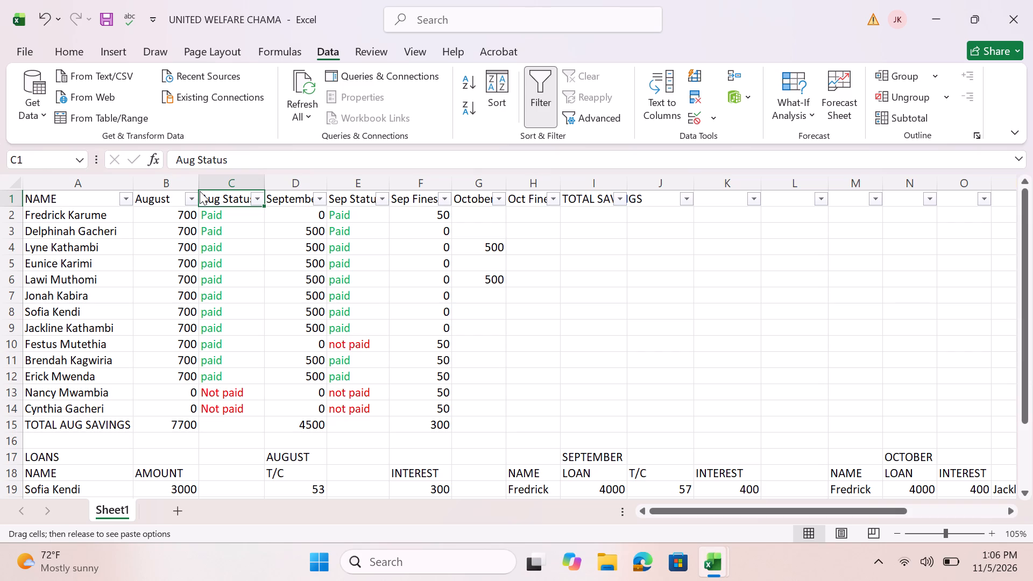
{"action": "left_click", "coordinate": [244, 257]}
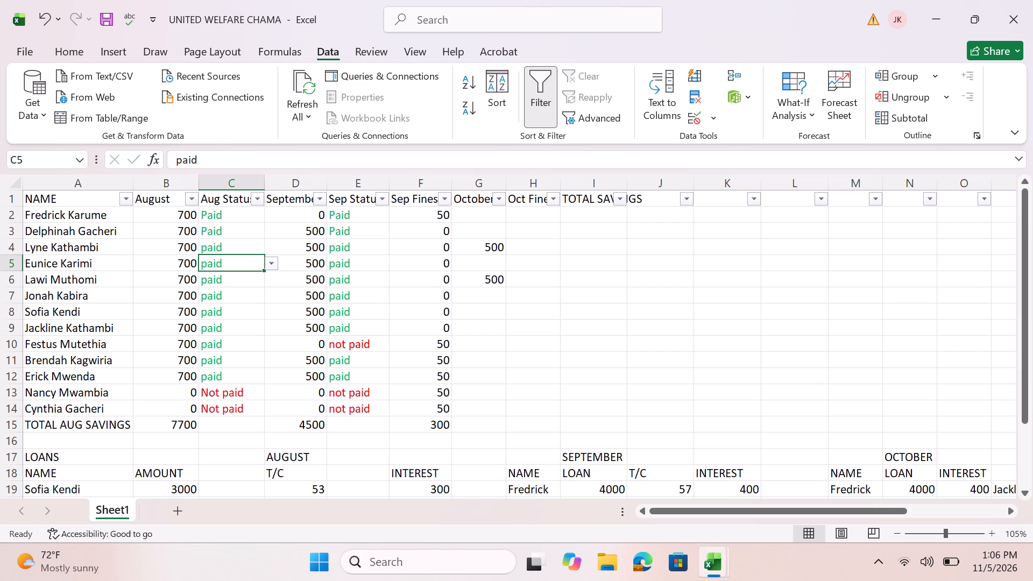
{"action": "left_click", "coordinate": [280, 202]}
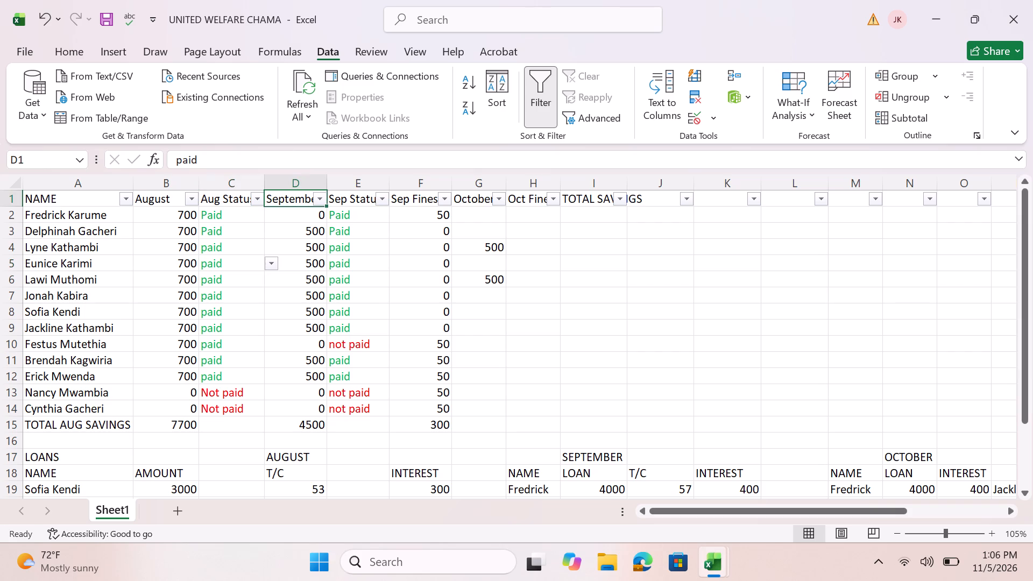
{"action": "left_click", "coordinate": [229, 200]}
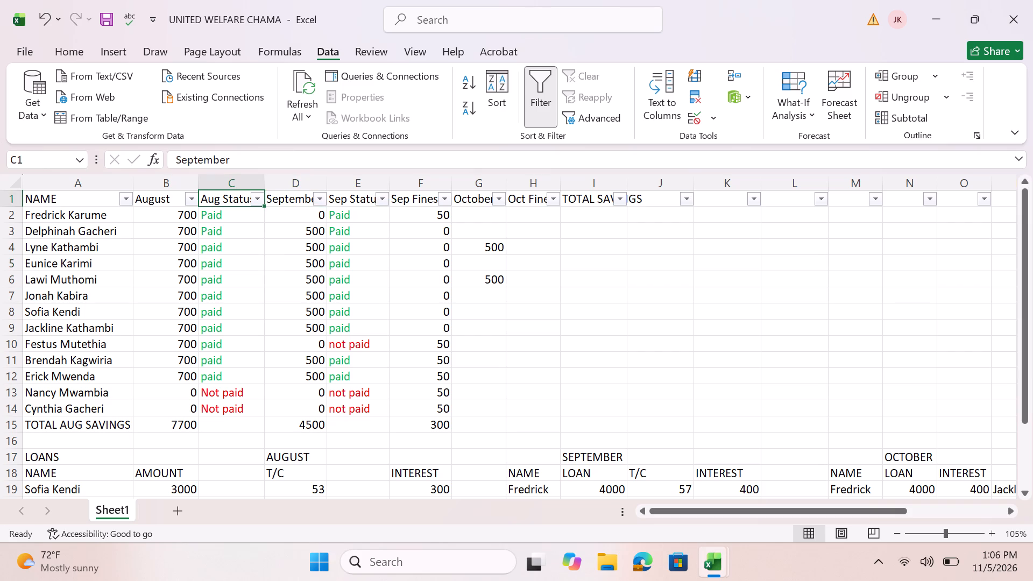
{"action": "right_click", "coordinate": [229, 200]}
{"action": "left_click", "coordinate": [287, 228]}
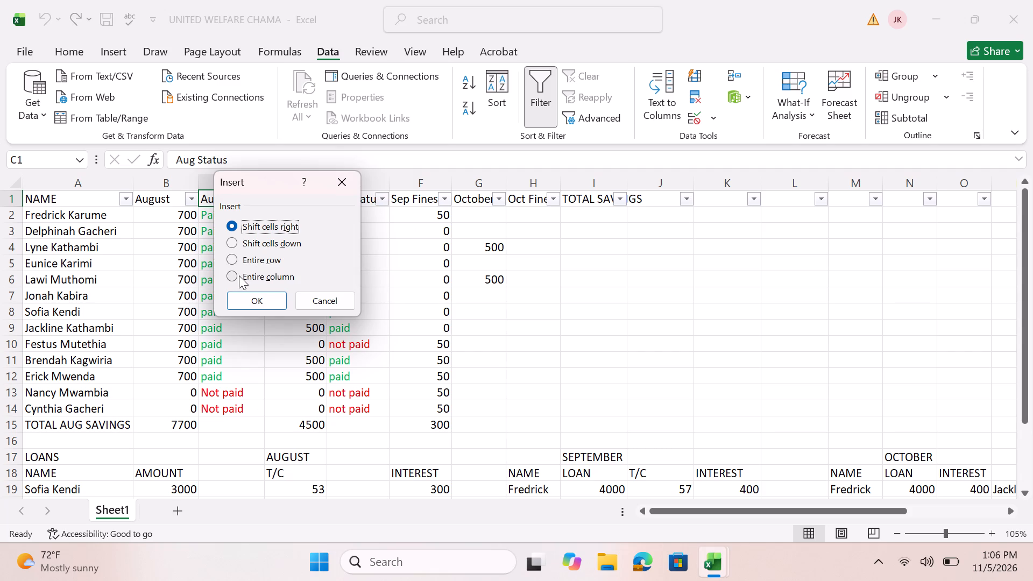
{"action": "left_click", "coordinate": [239, 275]}
{"action": "left_click", "coordinate": [253, 299]}
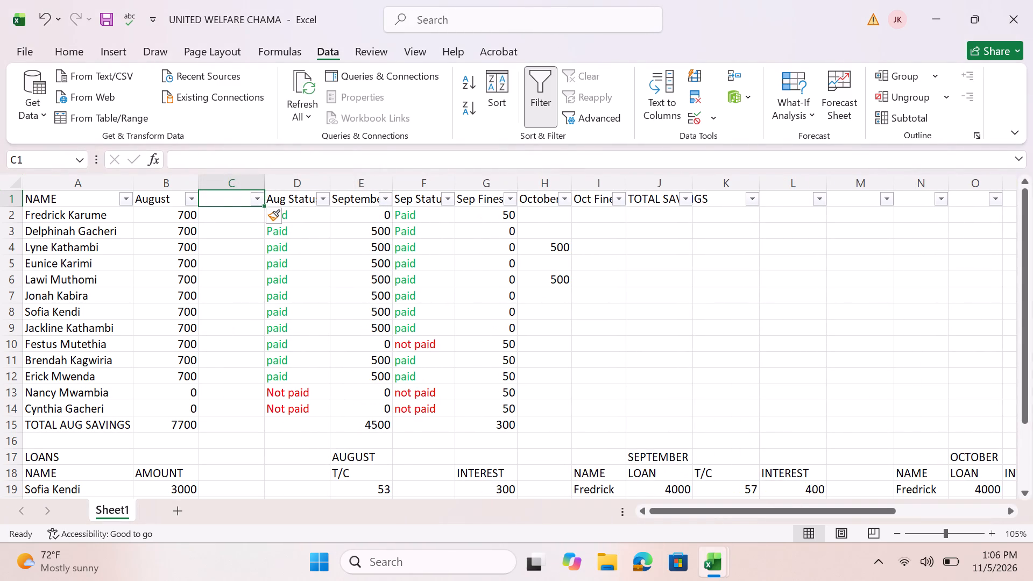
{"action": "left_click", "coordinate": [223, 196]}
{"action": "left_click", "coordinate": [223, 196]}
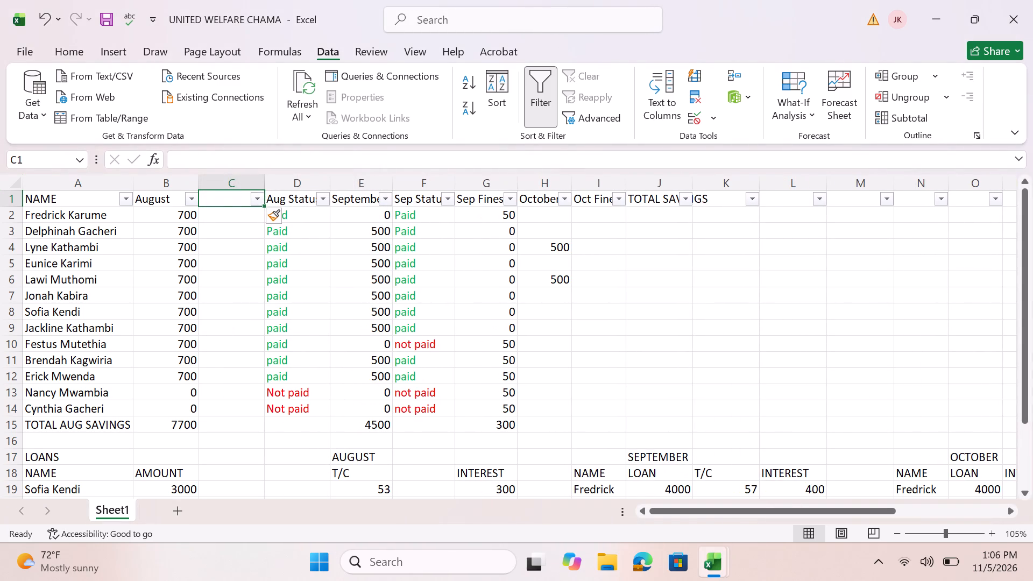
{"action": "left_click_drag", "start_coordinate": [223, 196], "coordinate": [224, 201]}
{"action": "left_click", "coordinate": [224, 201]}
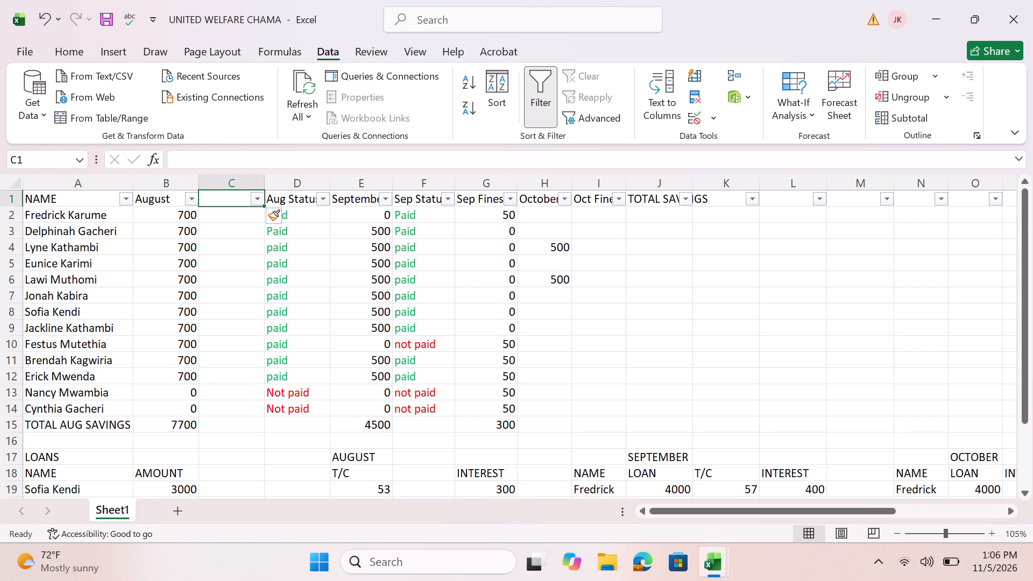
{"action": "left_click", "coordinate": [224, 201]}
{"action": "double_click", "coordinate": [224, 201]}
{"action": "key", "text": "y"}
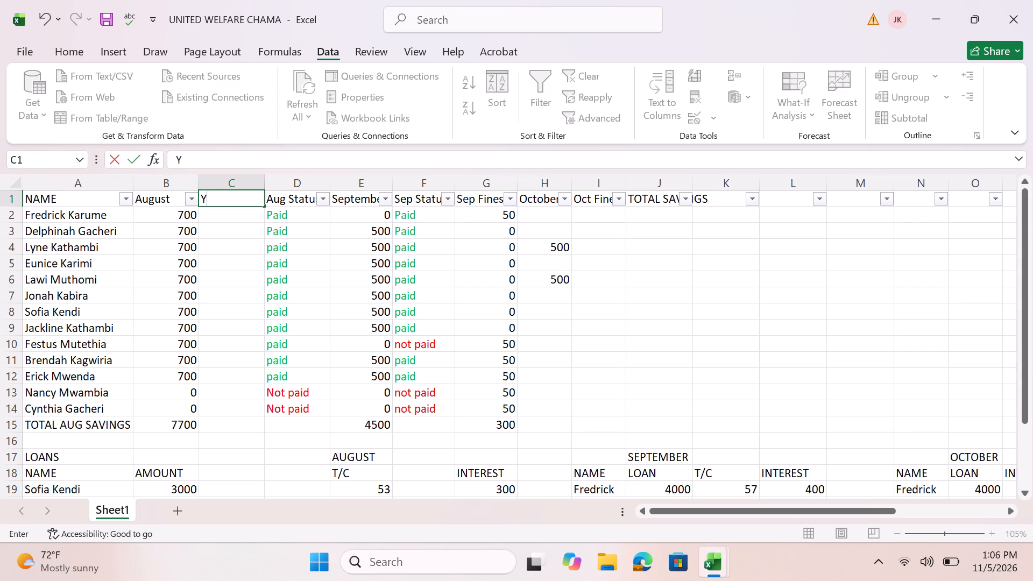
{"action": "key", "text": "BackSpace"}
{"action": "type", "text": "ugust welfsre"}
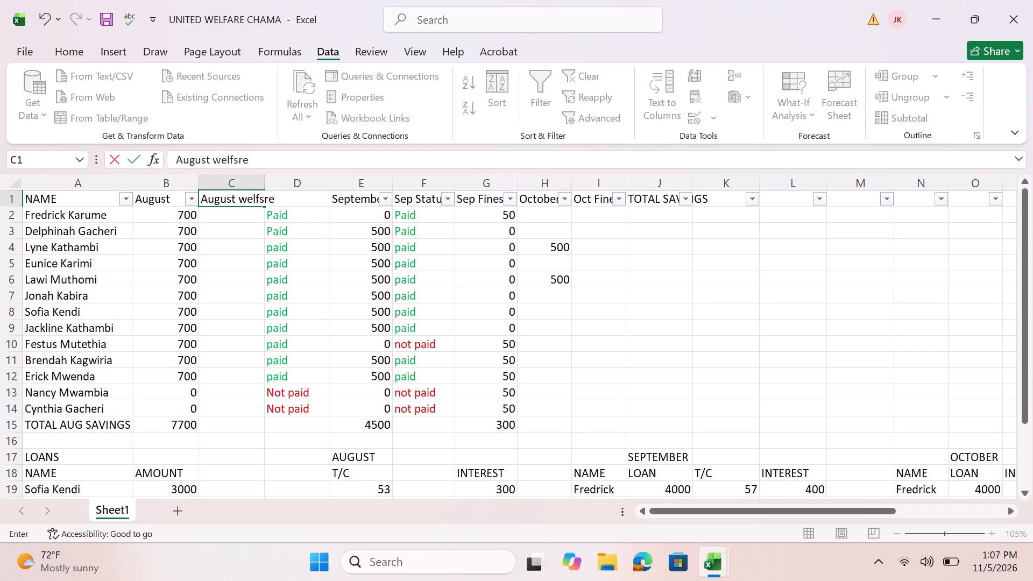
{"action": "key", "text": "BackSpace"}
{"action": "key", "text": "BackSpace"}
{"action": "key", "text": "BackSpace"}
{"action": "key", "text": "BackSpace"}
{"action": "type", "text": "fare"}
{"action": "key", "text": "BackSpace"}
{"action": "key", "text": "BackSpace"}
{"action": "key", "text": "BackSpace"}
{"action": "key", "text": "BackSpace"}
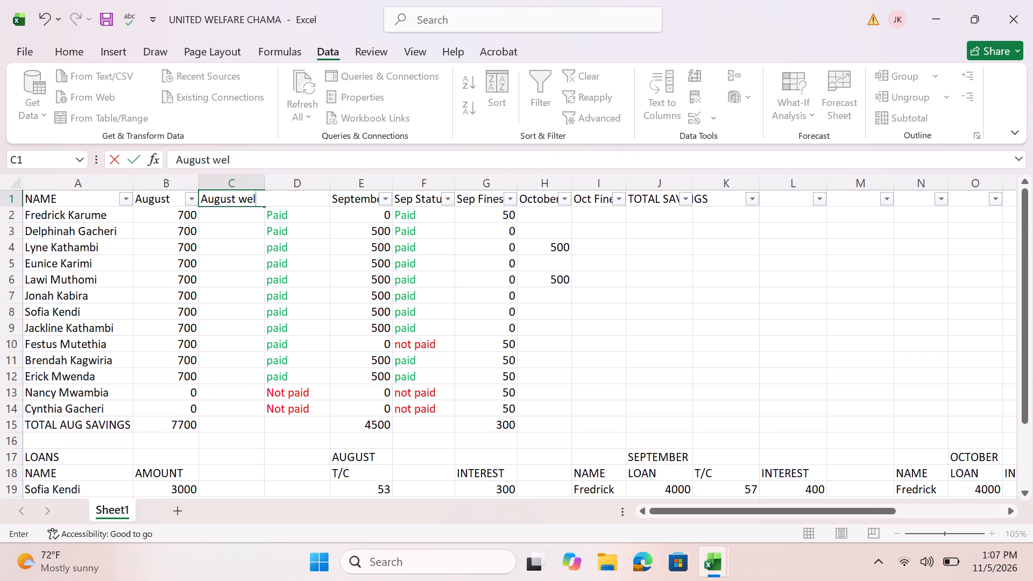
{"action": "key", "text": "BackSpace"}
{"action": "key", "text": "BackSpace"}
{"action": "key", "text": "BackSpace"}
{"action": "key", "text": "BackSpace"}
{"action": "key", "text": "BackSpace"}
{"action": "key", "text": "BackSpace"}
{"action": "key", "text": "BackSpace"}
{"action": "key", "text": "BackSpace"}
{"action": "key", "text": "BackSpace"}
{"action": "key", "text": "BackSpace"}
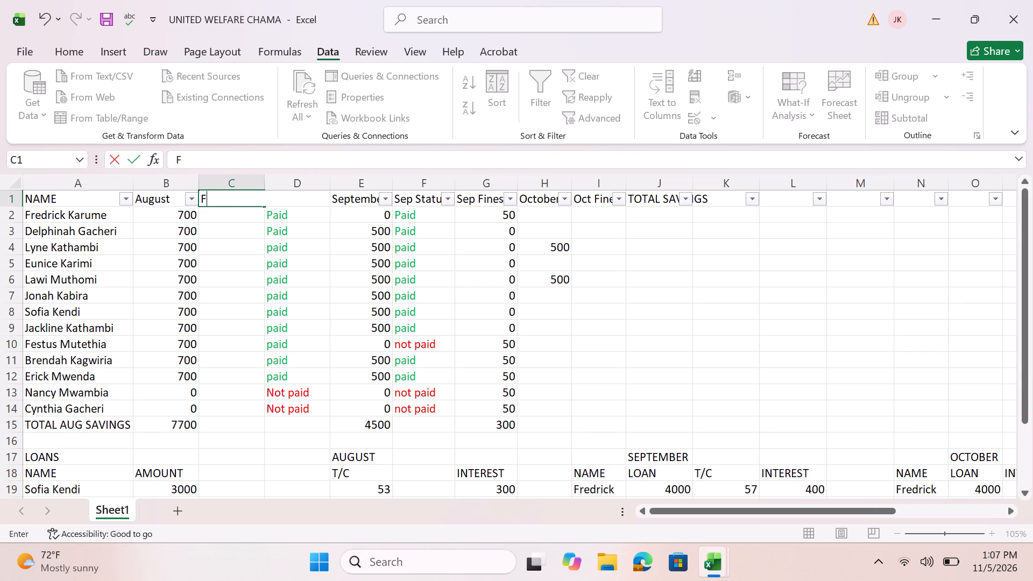
Enter "Fredrick welfare" as the new column's header in cell C1.
{"action": "type", "text": "redric"}
{"action": "key", "text": "k"}
{"action": "key", "text": "space"}
{"action": "type", "text": "welfare"}
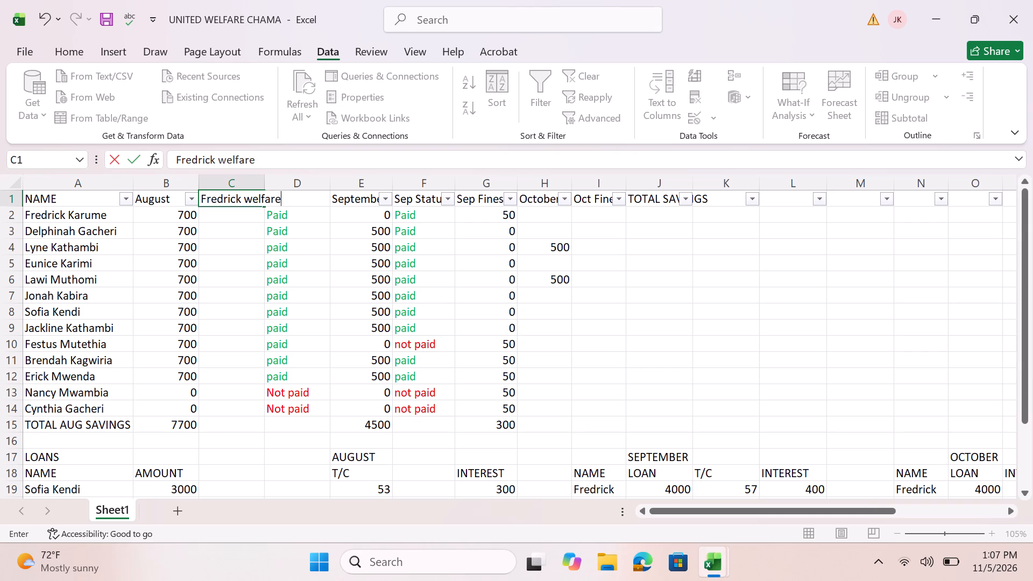
{"action": "left_click", "coordinate": [235, 217]}
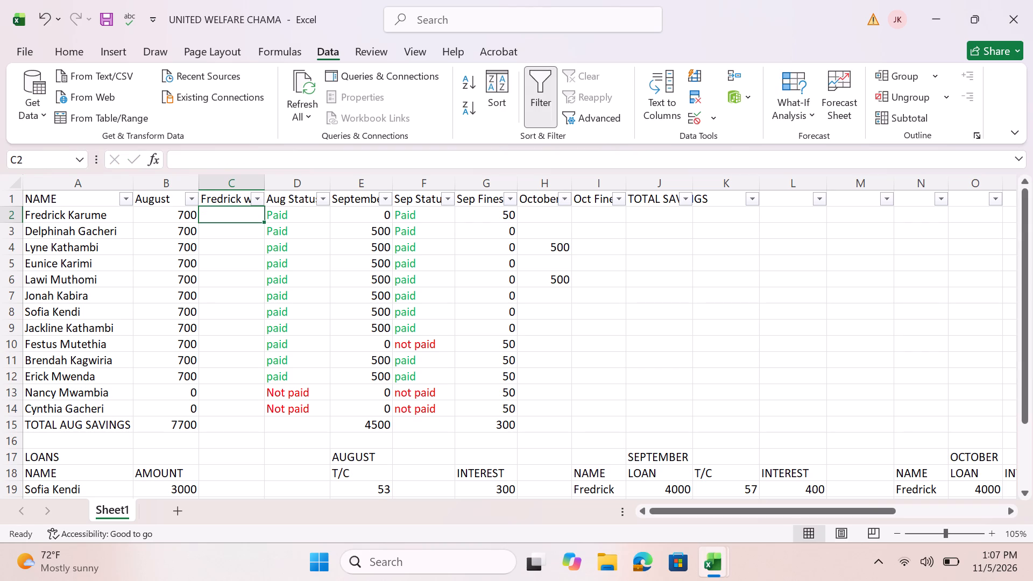
Widen column C so the whole "Fredrick welfare" header fits.
{"action": "left_click", "coordinate": [230, 201]}
{"action": "left_click_drag", "start_coordinate": [262, 190], "coordinate": [274, 190]}
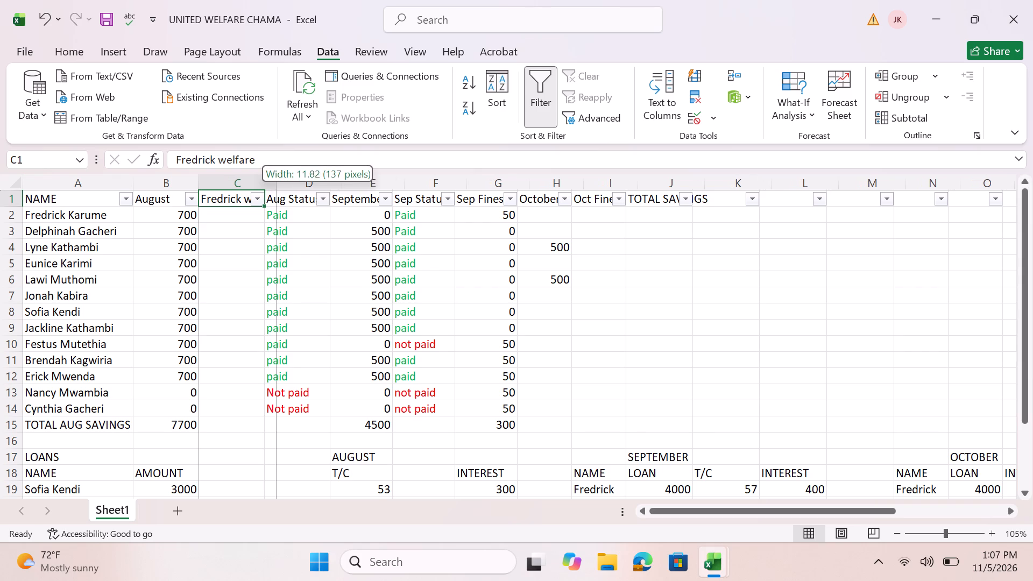
{"action": "left_click_drag", "start_coordinate": [274, 190], "coordinate": [277, 191]}
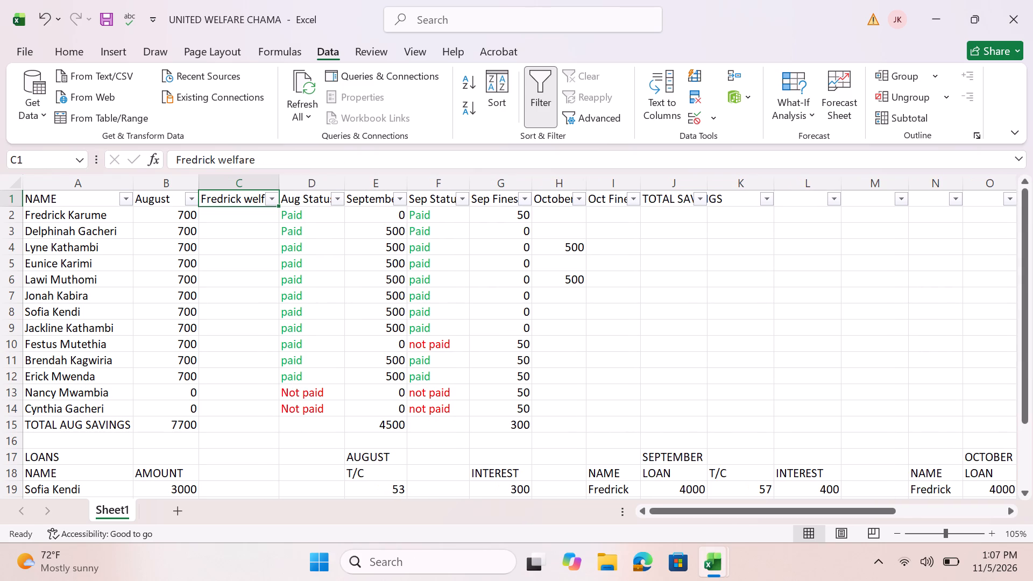
{"action": "left_click", "coordinate": [251, 222]}
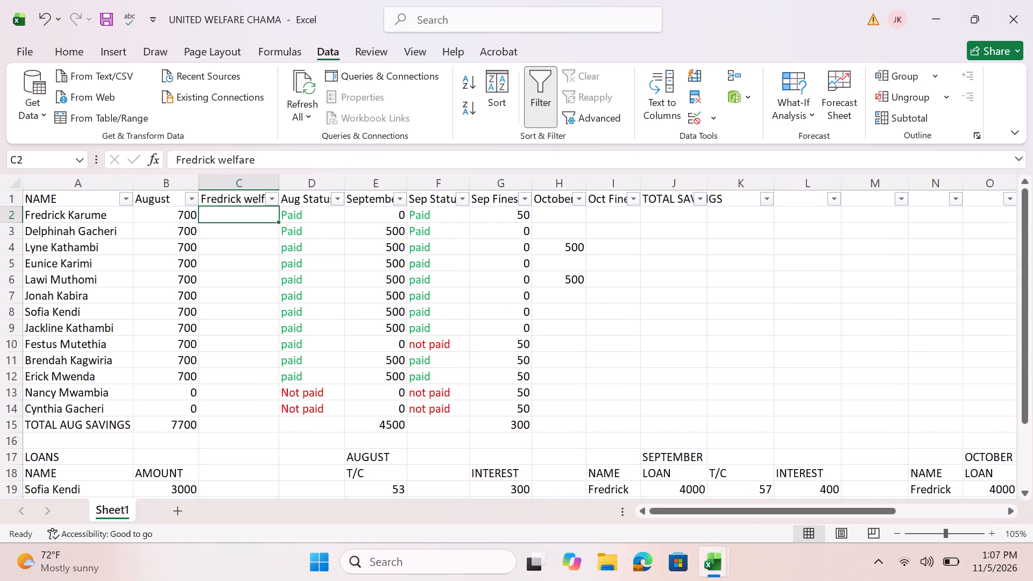
{"action": "left_click_drag", "start_coordinate": [279, 189], "coordinate": [294, 191]}
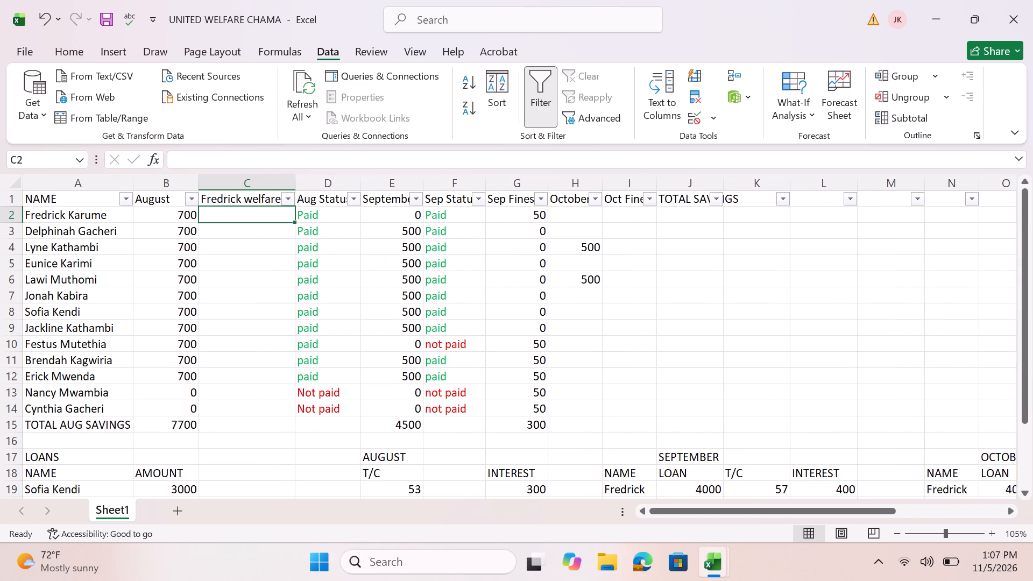
Enter 200 in cell C2 under the Fredrick welfare header and fill it down through C12.
{"action": "left_click", "coordinate": [247, 215]}
{"action": "type", "text": "200"}
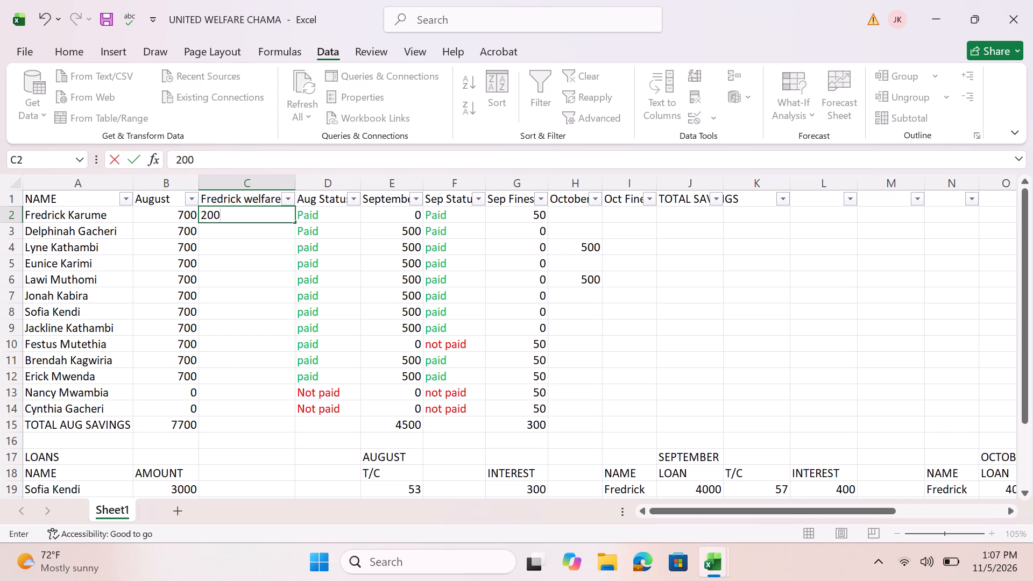
{"action": "key", "text": "Return"}
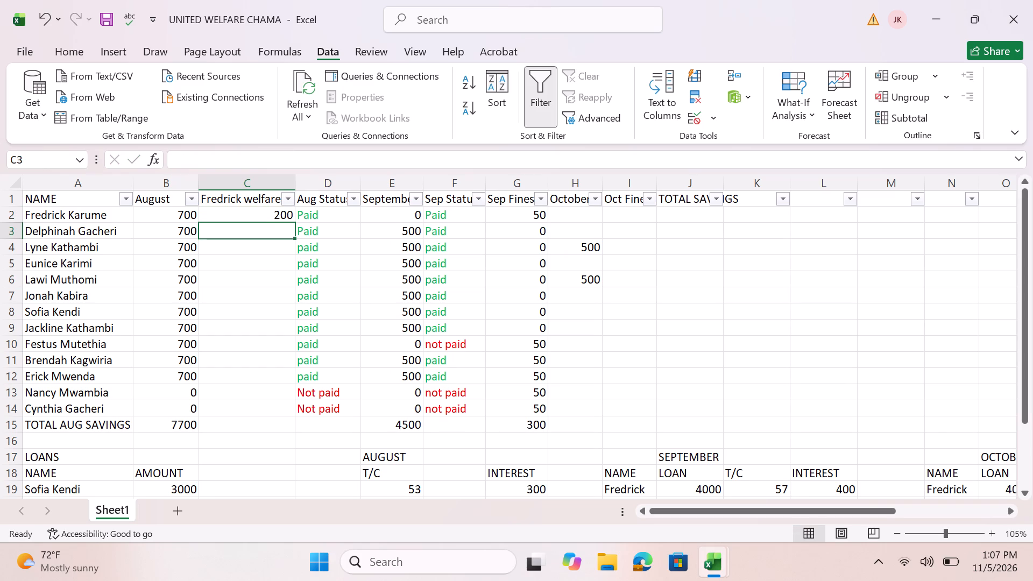
{"action": "left_click", "coordinate": [292, 214]}
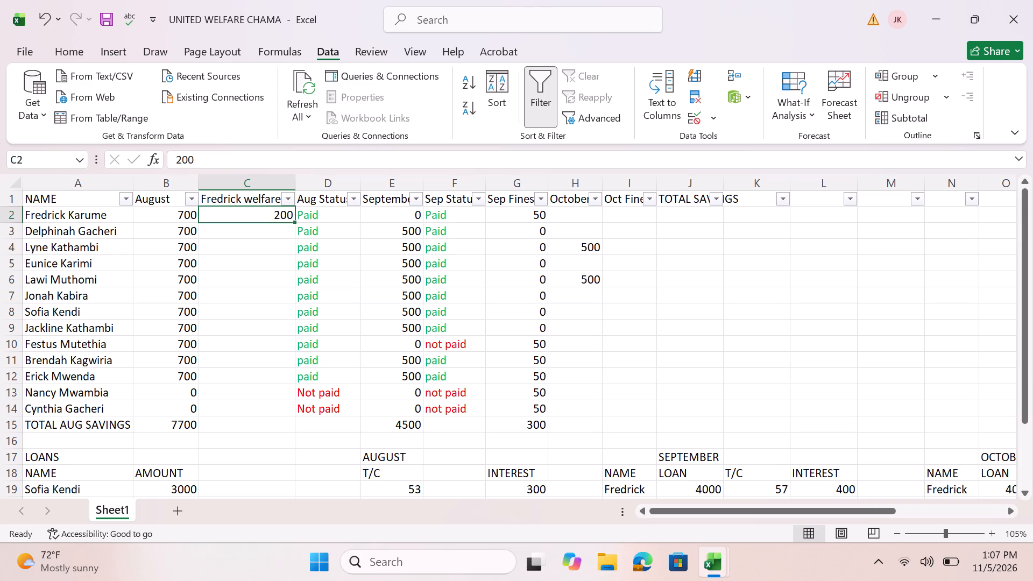
{"action": "left_click", "coordinate": [292, 214]}
{"action": "left_click_drag", "start_coordinate": [294, 220], "coordinate": [272, 376]}
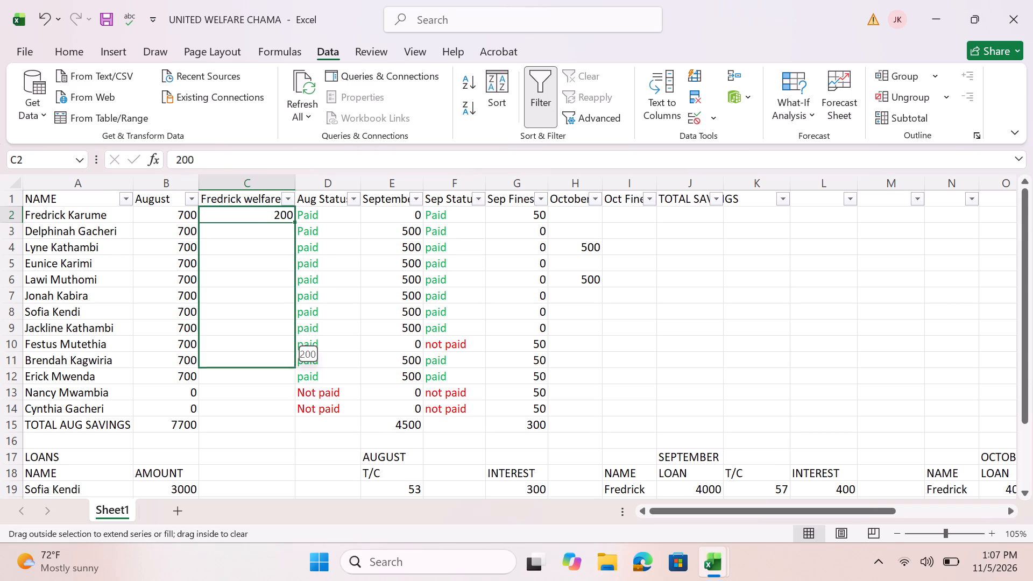
{"action": "left_click_drag", "start_coordinate": [272, 376], "coordinate": [272, 388]}
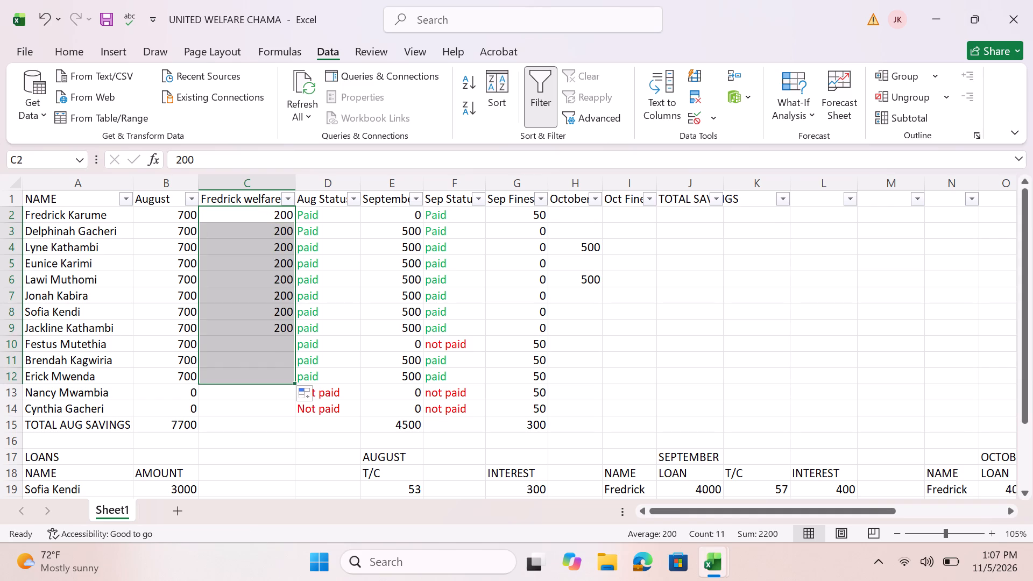
{"action": "left_click", "coordinate": [256, 290]}
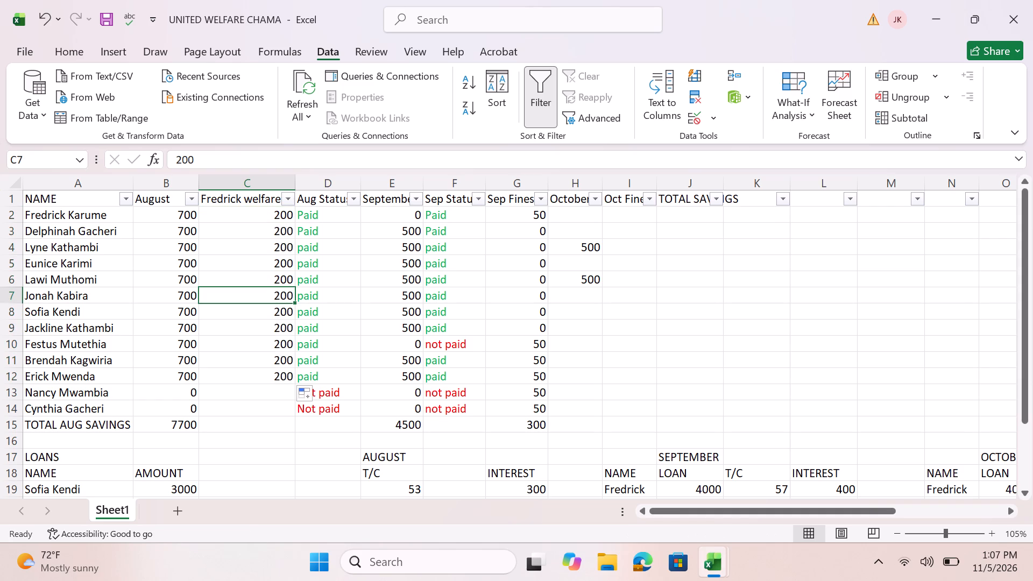
Enter 500 in cell B2 under the August header and fill it down through B12.
{"action": "left_click", "coordinate": [190, 221]}
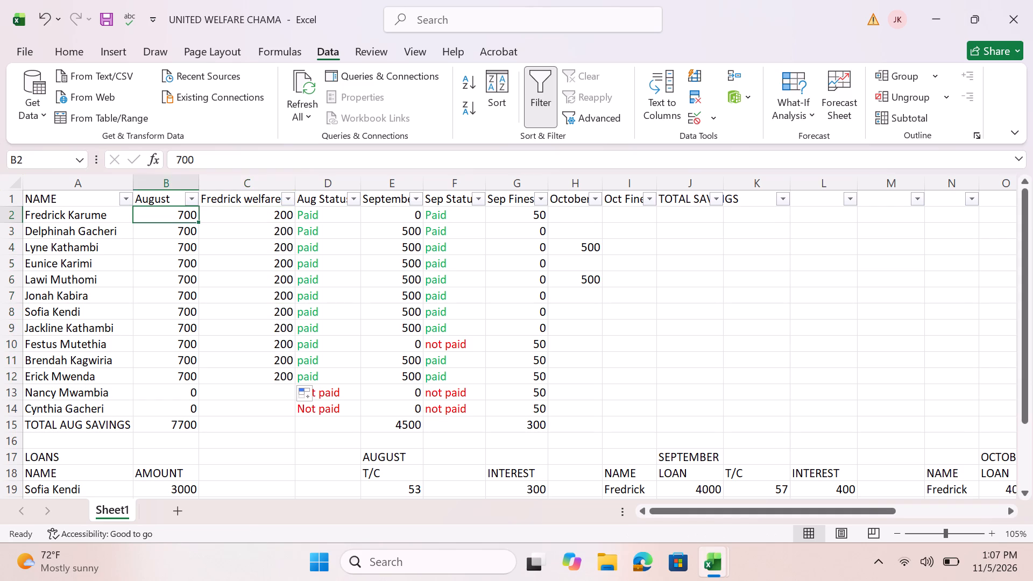
{"action": "key", "text": "BackSpace"}
{"action": "type", "text": "500"}
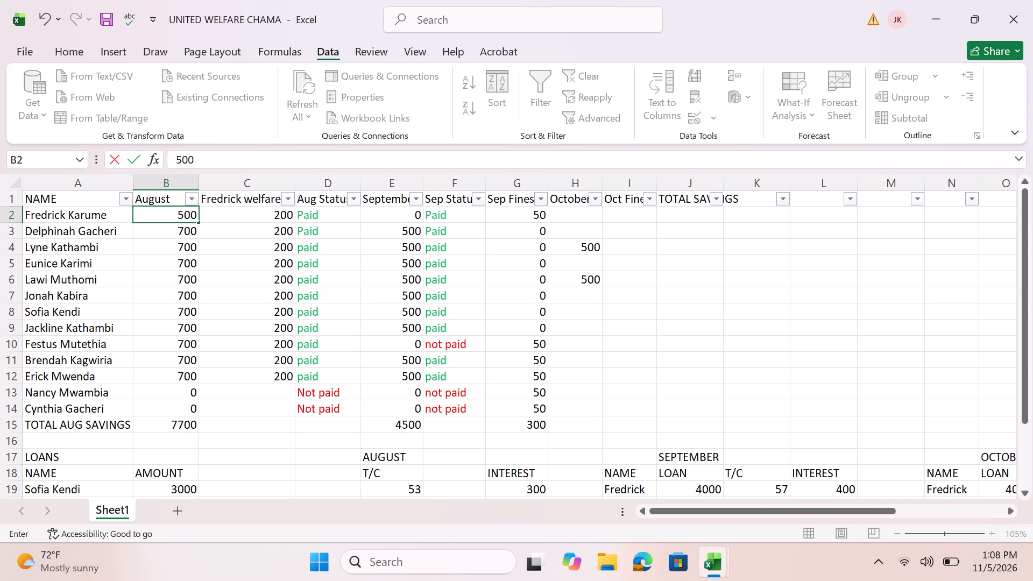
{"action": "left_click_drag", "start_coordinate": [200, 222], "coordinate": [197, 378]}
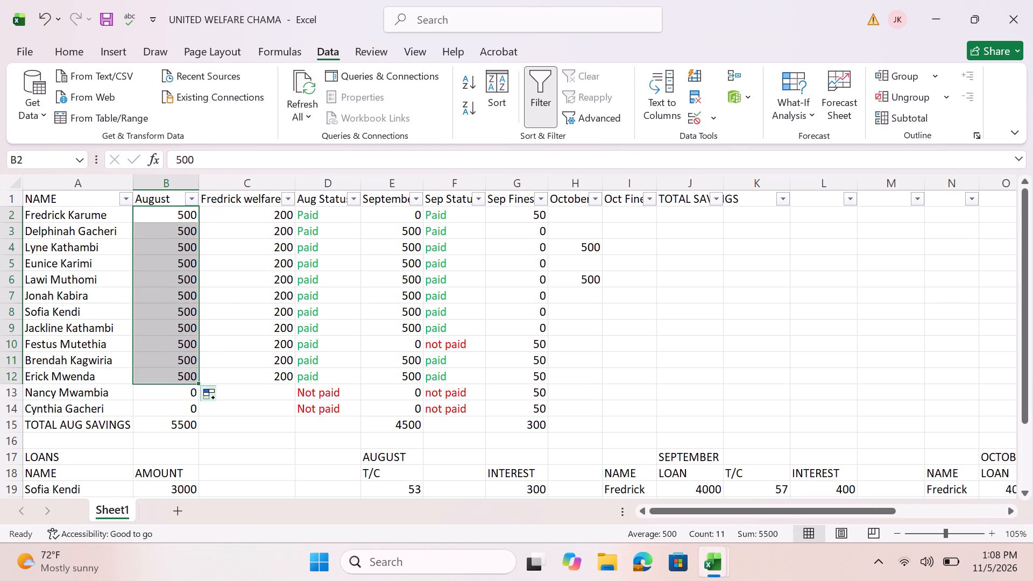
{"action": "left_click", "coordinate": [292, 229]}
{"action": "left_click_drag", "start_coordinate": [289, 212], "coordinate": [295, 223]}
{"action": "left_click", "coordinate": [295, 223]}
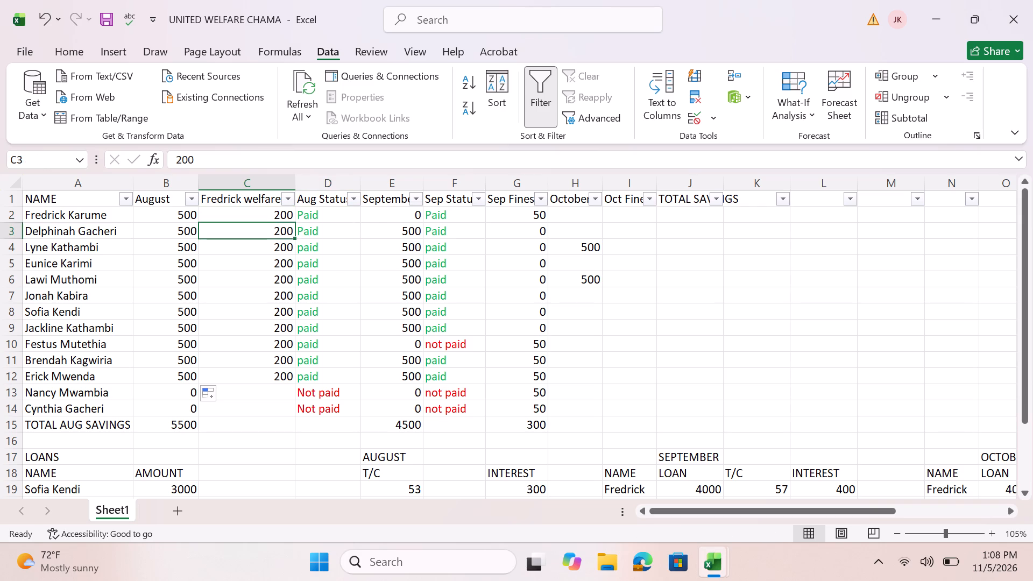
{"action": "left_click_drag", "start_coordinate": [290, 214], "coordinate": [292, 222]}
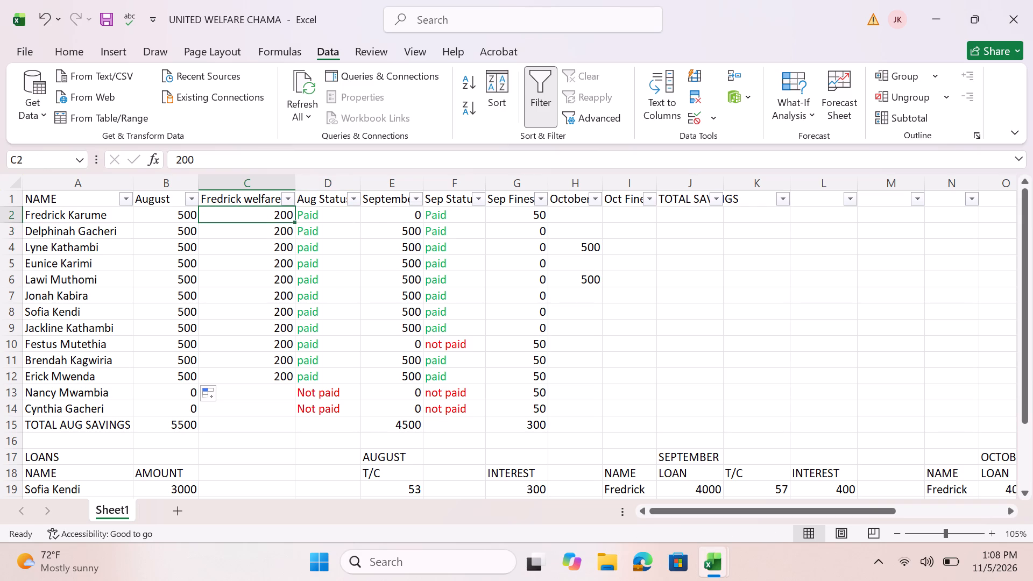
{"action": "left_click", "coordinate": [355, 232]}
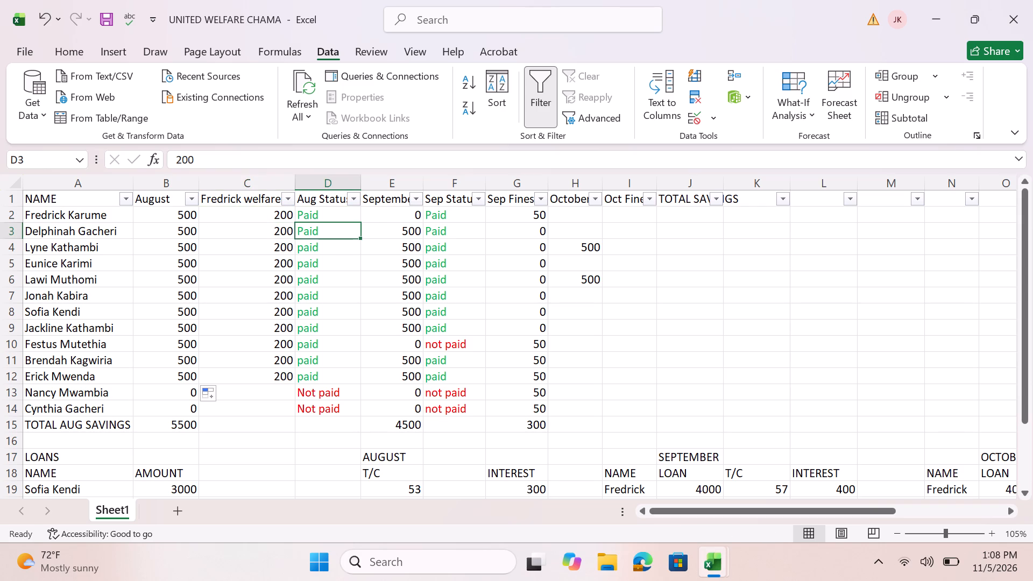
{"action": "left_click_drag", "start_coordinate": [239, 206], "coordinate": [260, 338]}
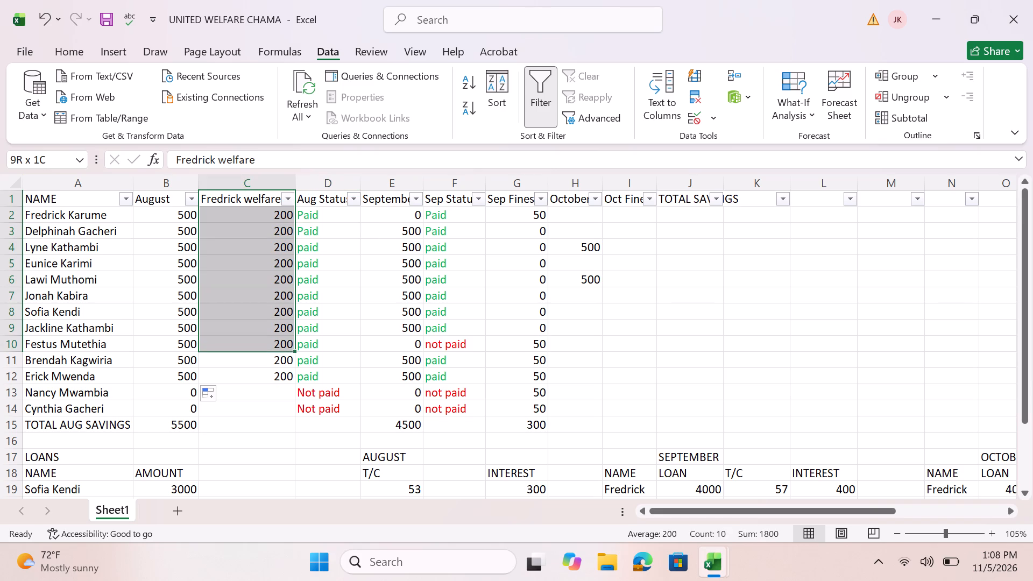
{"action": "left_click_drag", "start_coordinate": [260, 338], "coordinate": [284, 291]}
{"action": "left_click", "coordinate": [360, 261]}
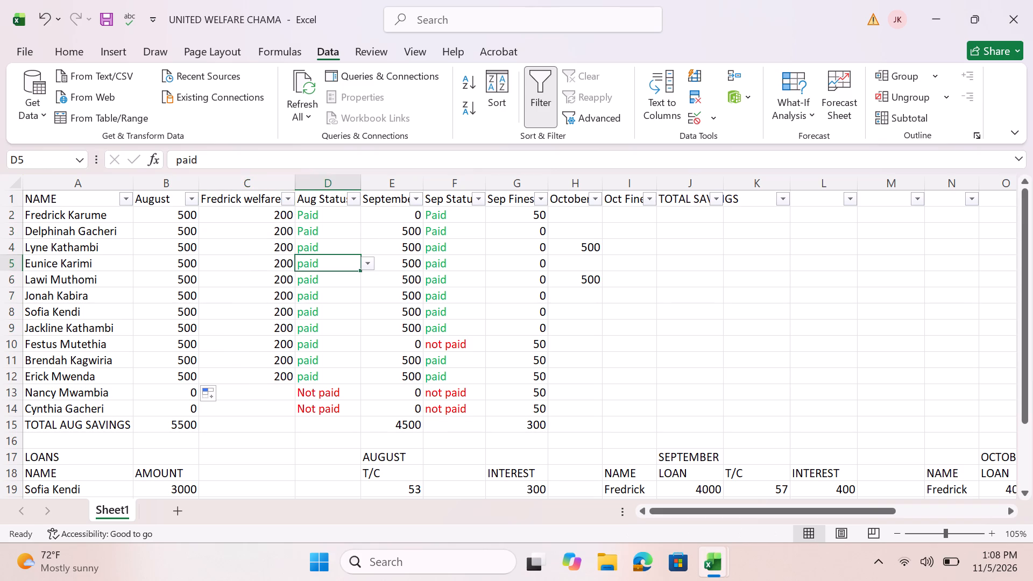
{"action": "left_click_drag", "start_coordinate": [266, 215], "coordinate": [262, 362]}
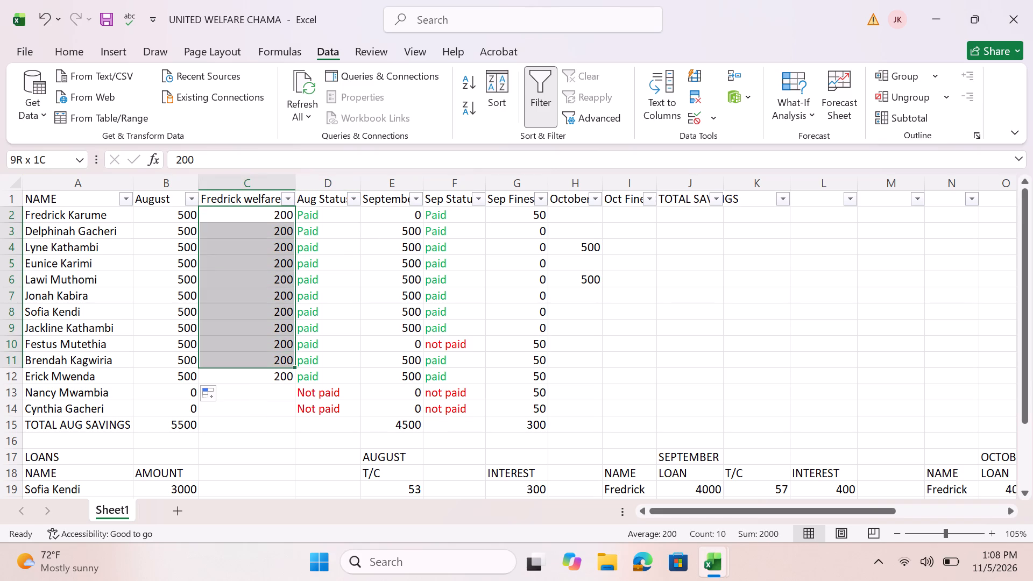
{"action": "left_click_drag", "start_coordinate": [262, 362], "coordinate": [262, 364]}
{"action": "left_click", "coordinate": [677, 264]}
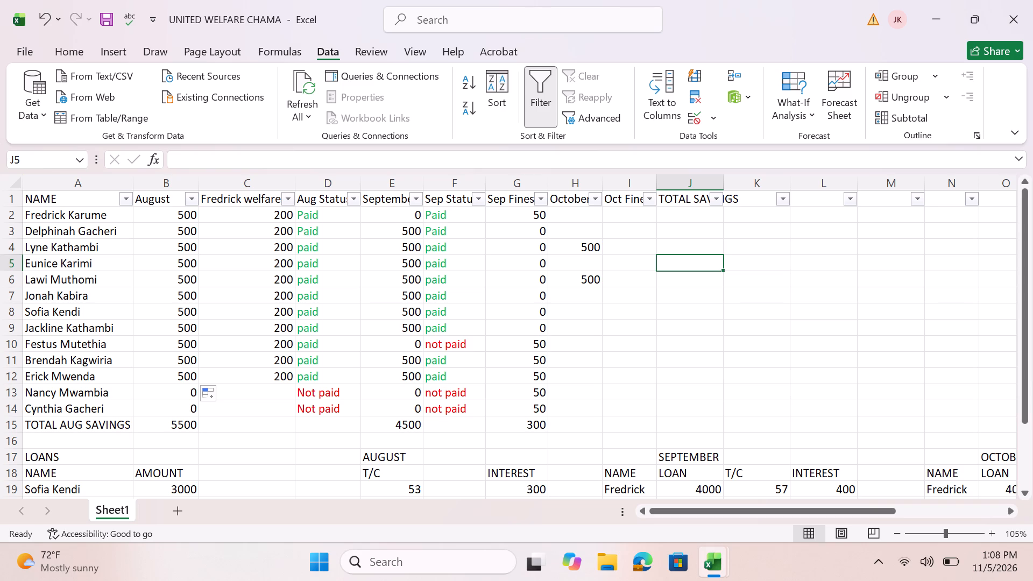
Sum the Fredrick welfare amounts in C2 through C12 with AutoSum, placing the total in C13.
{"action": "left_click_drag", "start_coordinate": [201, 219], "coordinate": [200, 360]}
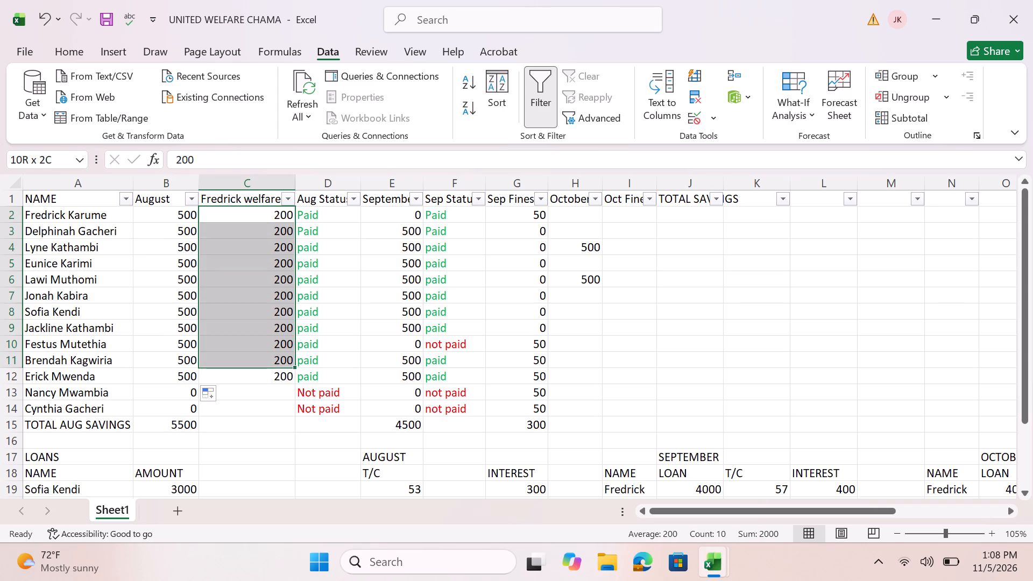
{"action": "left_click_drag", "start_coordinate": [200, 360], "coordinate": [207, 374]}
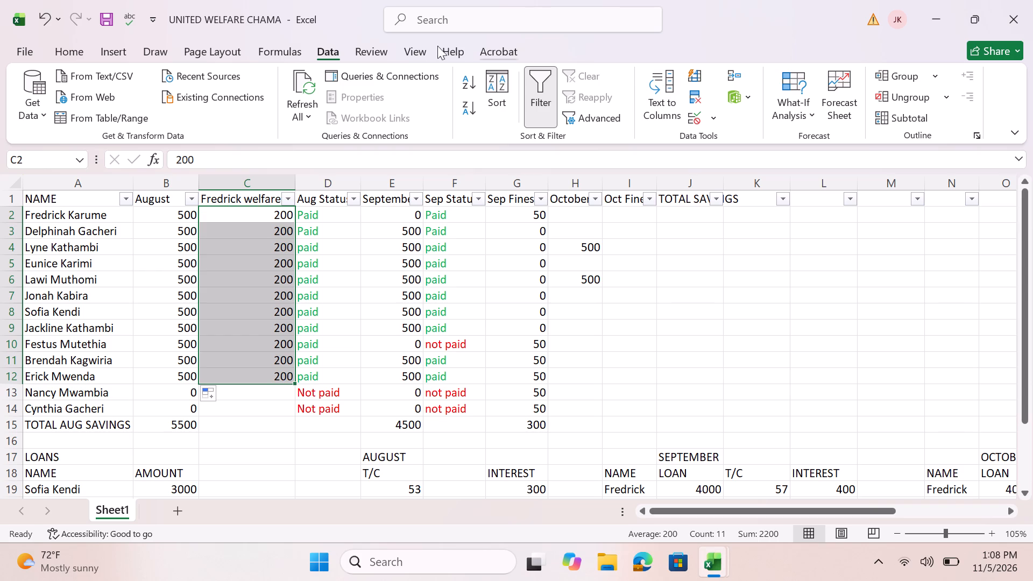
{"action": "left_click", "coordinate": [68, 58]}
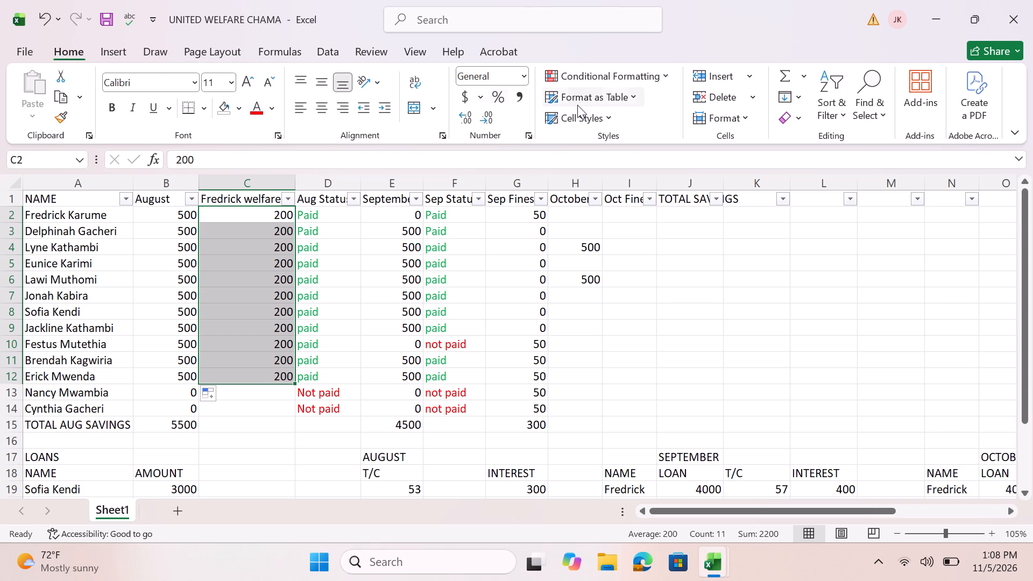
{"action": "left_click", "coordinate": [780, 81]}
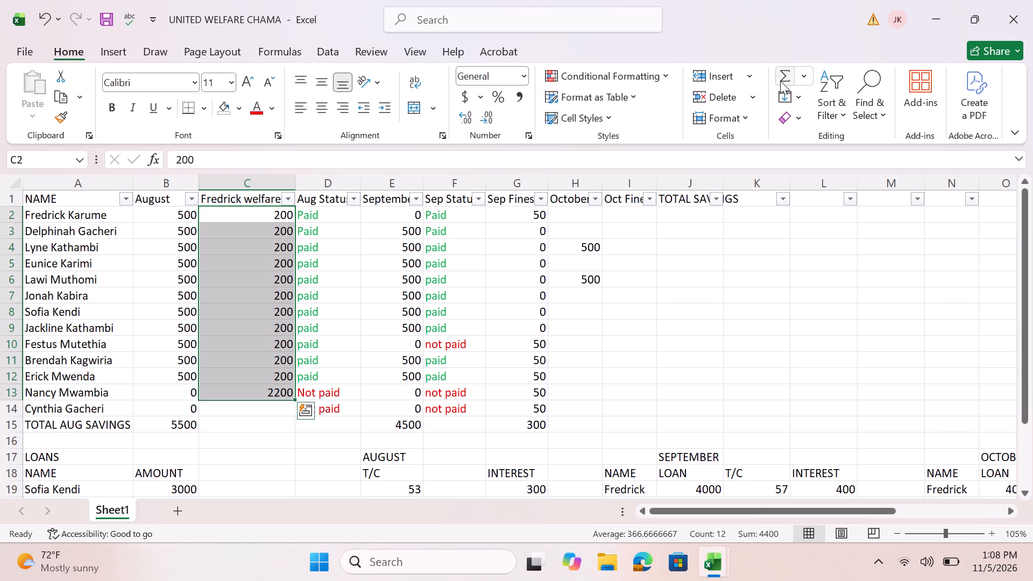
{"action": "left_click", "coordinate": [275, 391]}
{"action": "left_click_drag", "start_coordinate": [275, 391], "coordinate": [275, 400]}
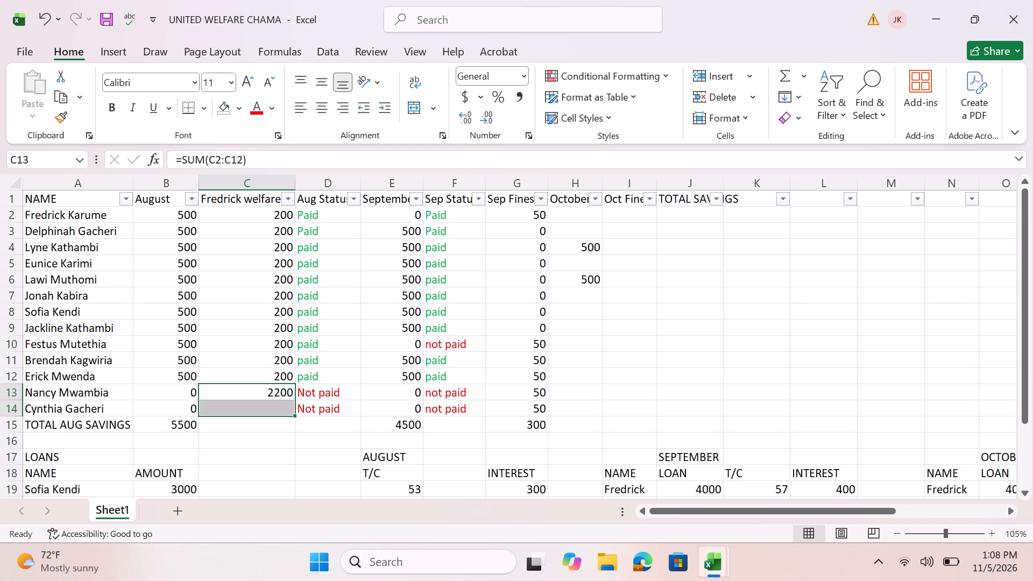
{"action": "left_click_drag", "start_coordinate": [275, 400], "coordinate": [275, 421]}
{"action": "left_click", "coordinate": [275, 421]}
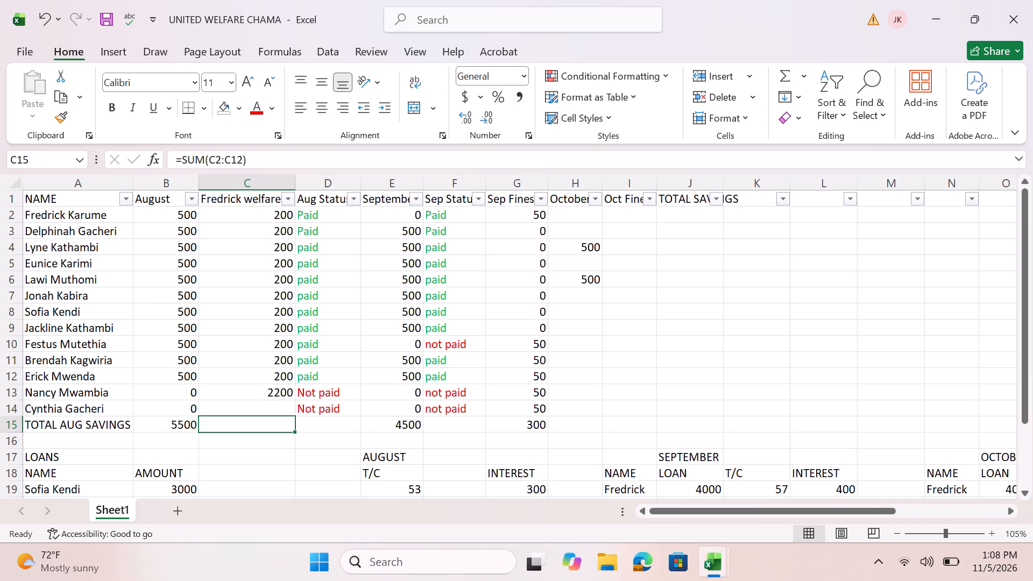
Replace the content of C13 with 0 and enter 0 in C14 for the two members who have not paid.
{"action": "left_click", "coordinate": [284, 400]}
{"action": "left_click", "coordinate": [286, 392]}
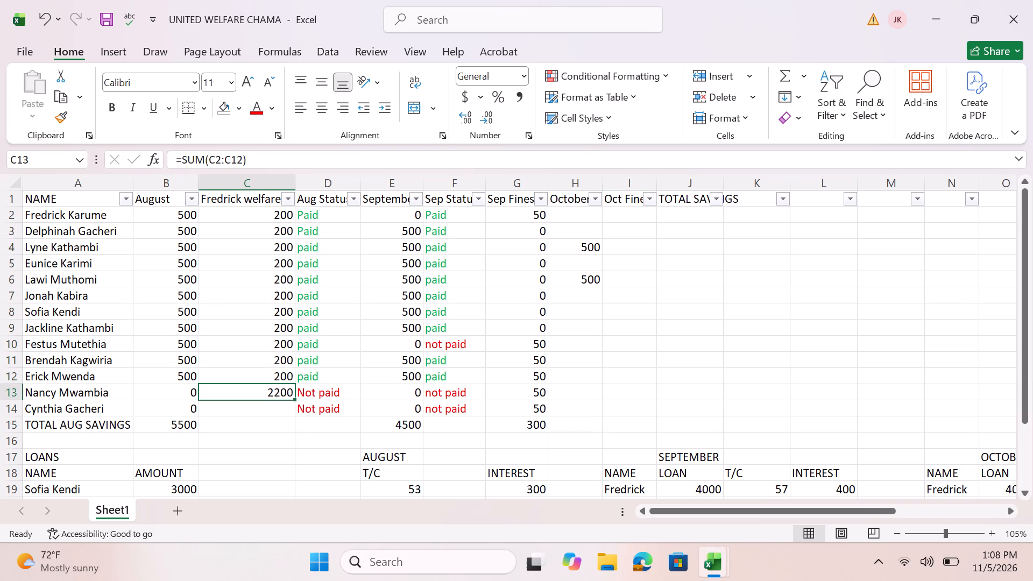
{"action": "key", "text": "BackSpace"}
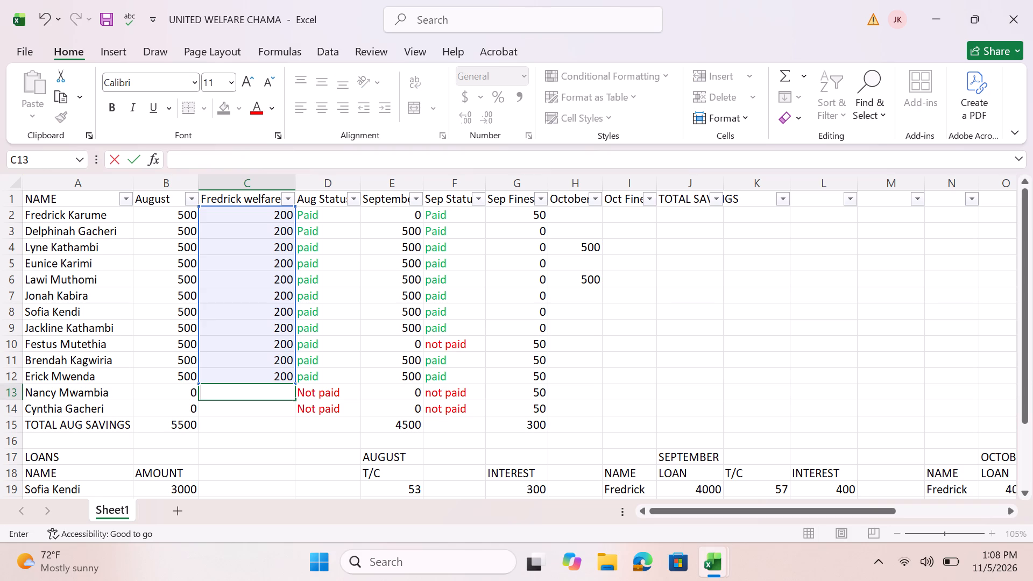
{"action": "key", "text": "0"}
{"action": "key", "text": "Return"}
{"action": "key", "text": "0"}
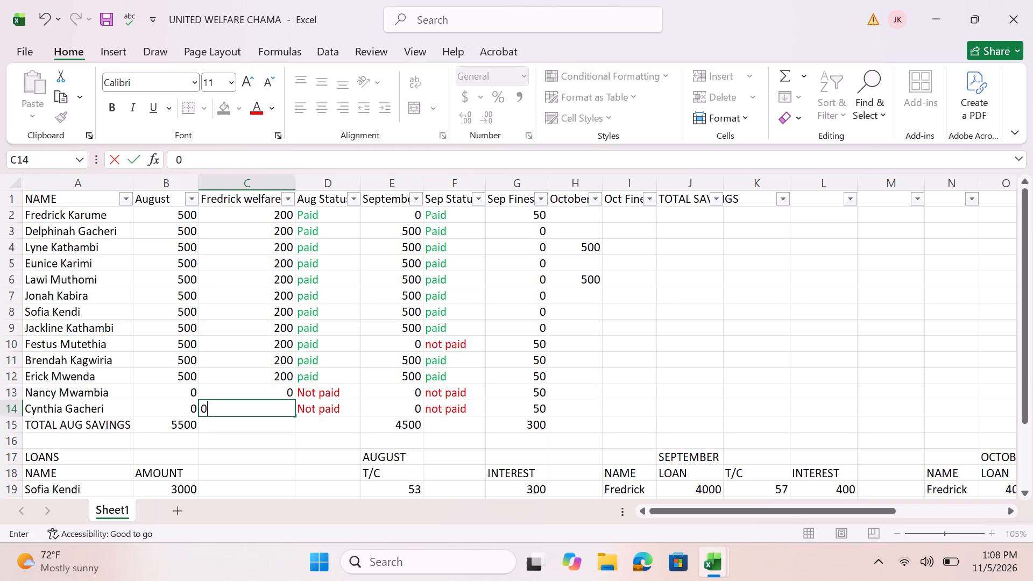
{"action": "key", "text": "Return"}
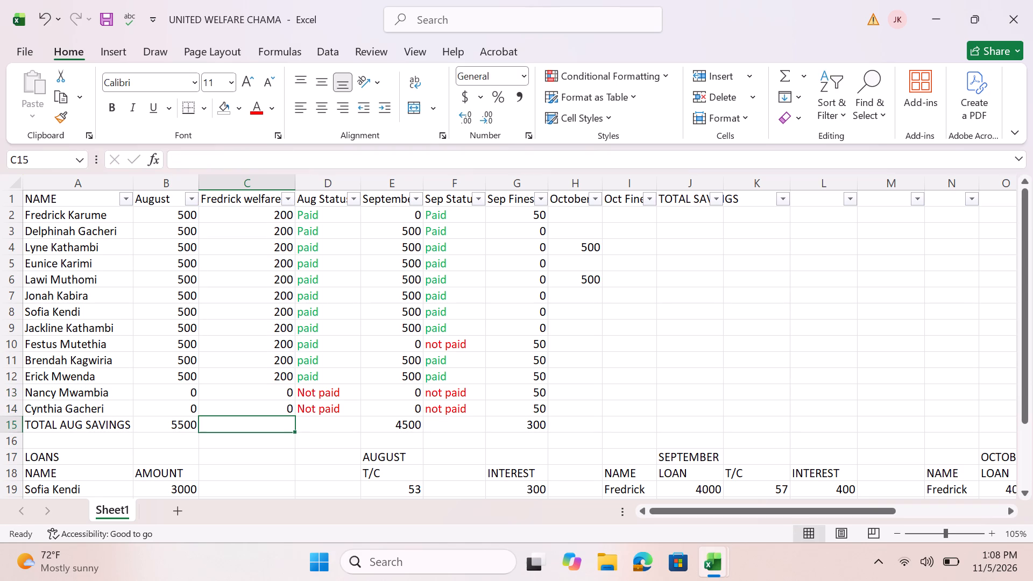
Total the Fredrick welfare column from C2 through C14 with AutoSum in C15 of the TOTAL AUG SAVINGS row.
{"action": "left_click_drag", "start_coordinate": [292, 209], "coordinate": [294, 397]}
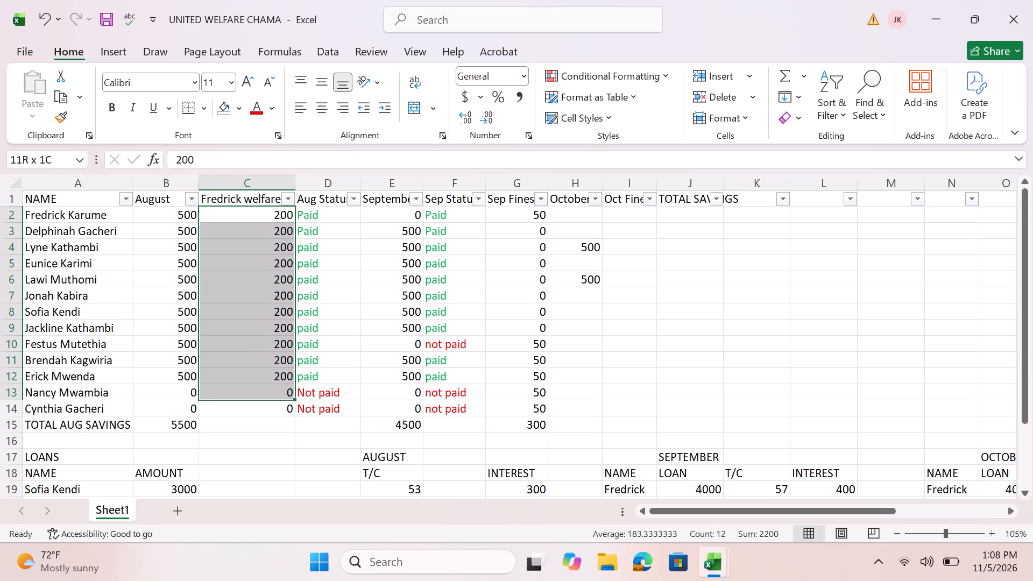
{"action": "left_click_drag", "start_coordinate": [294, 397], "coordinate": [293, 407]}
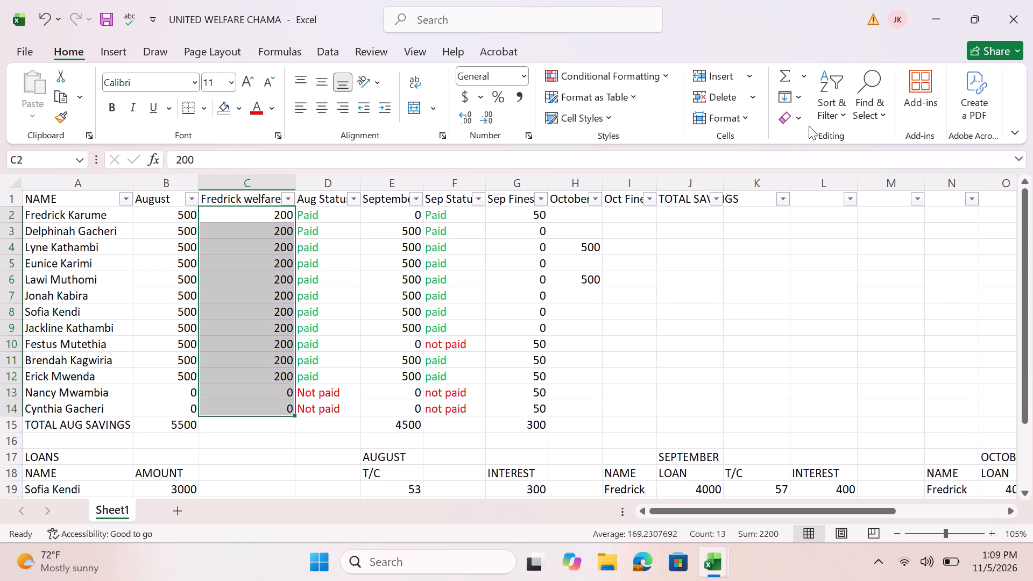
{"action": "left_click", "coordinate": [781, 74]}
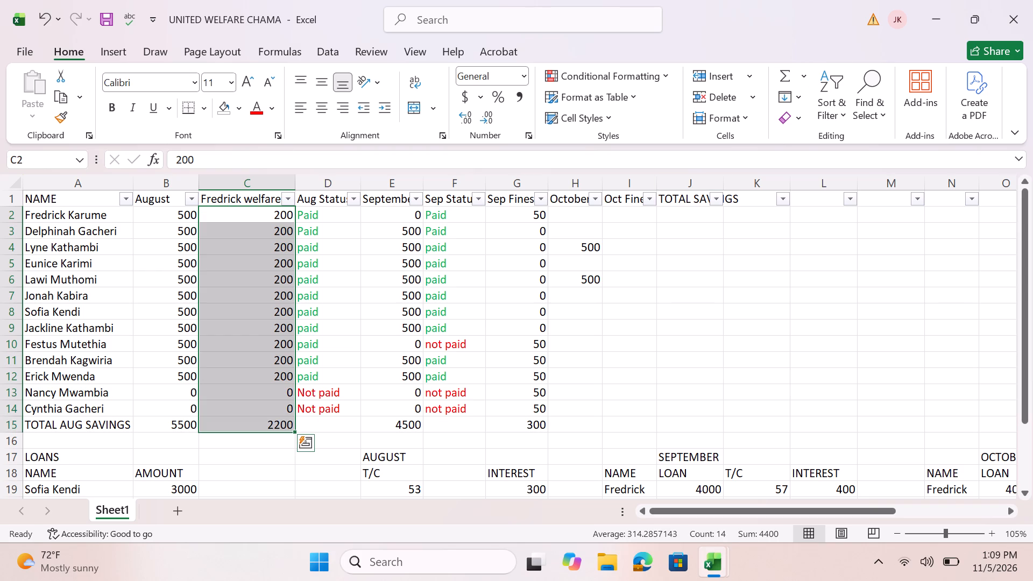
{"action": "left_click", "coordinate": [263, 447]}
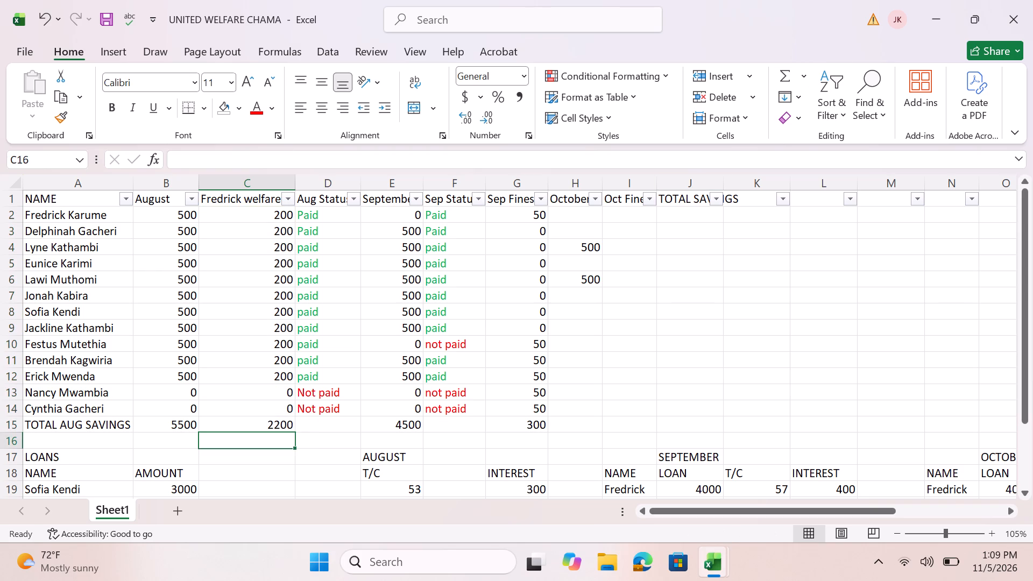
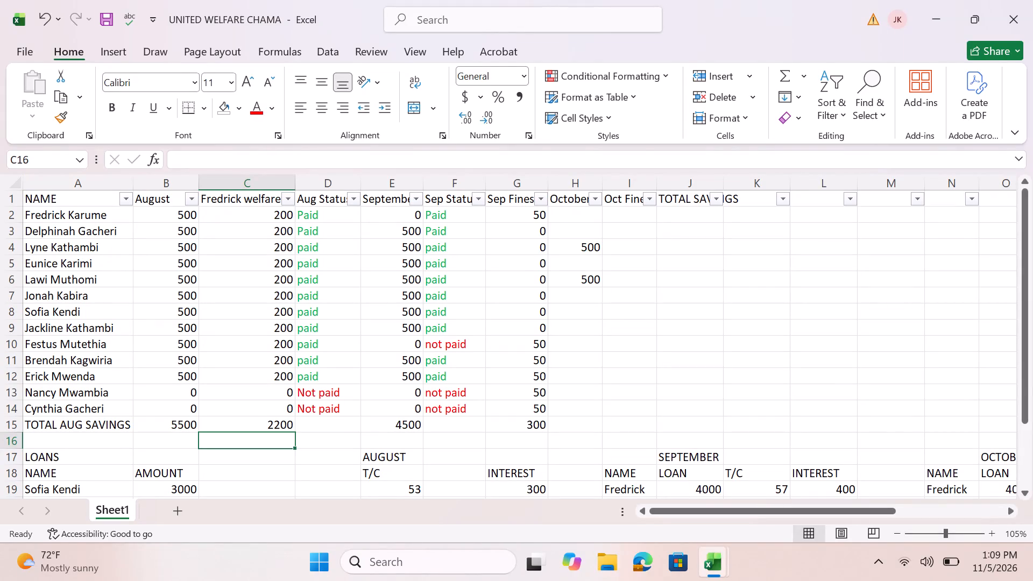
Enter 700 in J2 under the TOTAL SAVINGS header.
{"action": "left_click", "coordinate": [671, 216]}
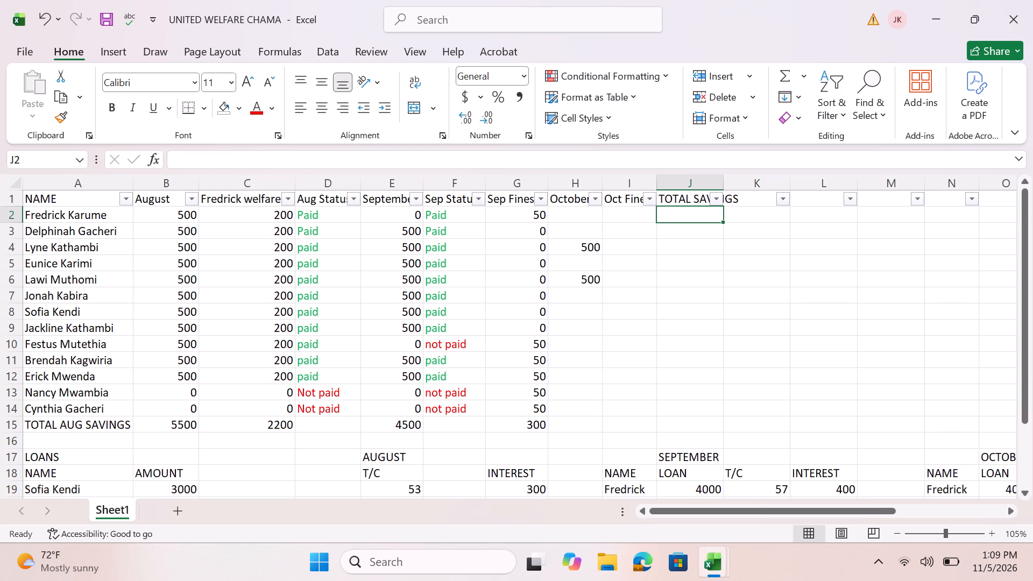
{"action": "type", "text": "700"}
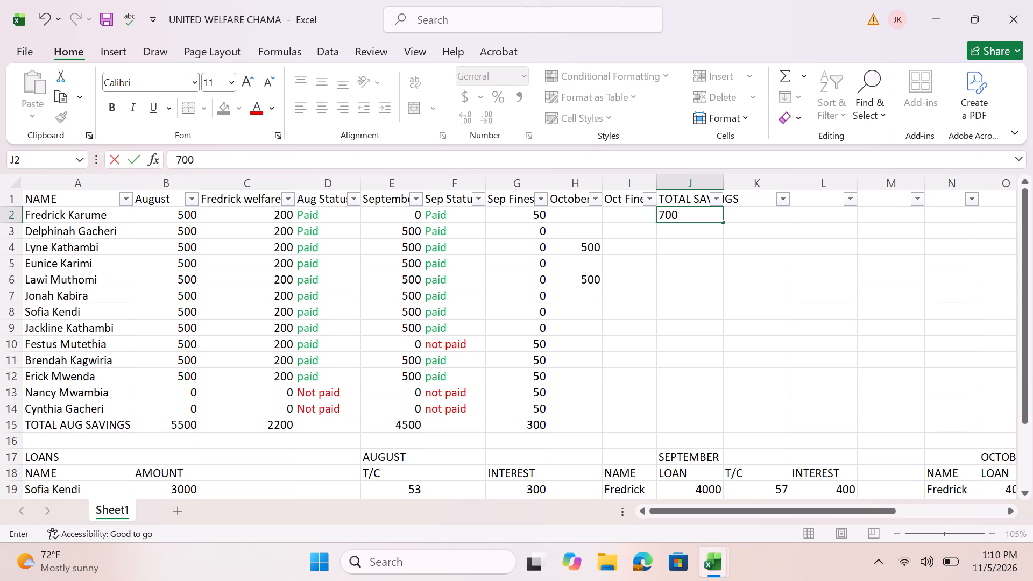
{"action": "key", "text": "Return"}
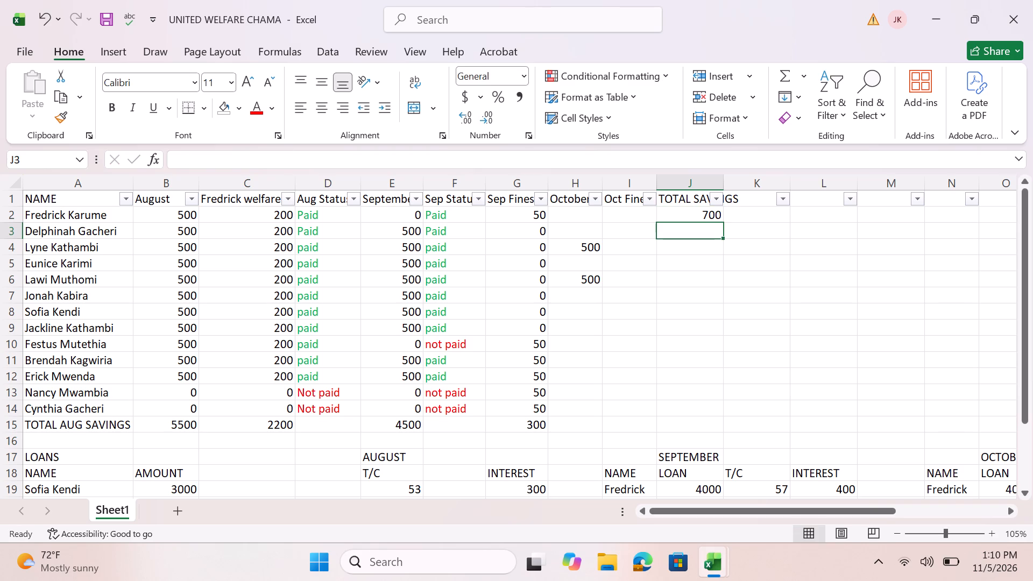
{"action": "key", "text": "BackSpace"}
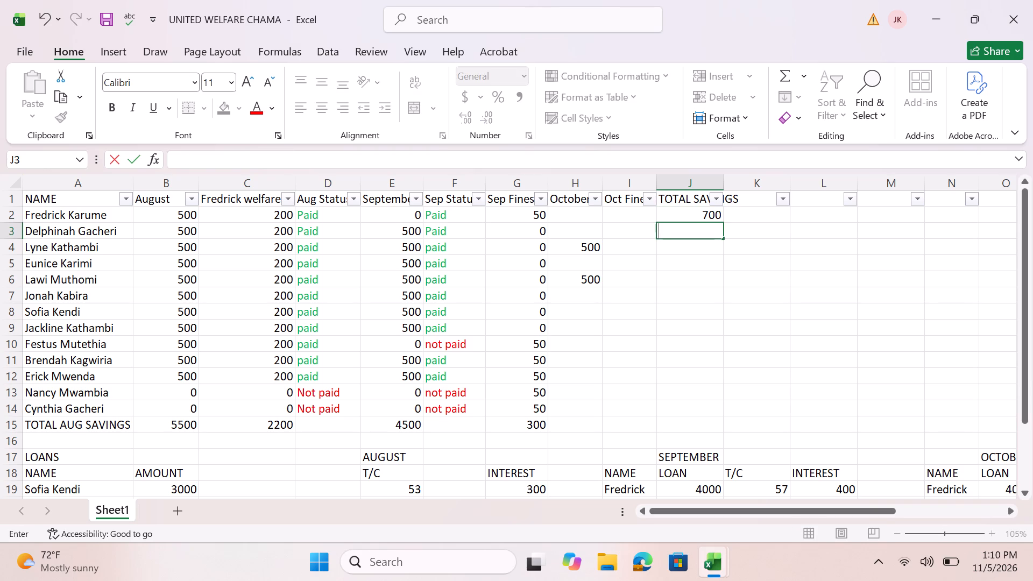
Enter the first three members' total savings under TOTAL SAVINGS: 500 in J2, 1000 in J3 and 1500 in J4.
{"action": "left_click", "coordinate": [690, 217]}
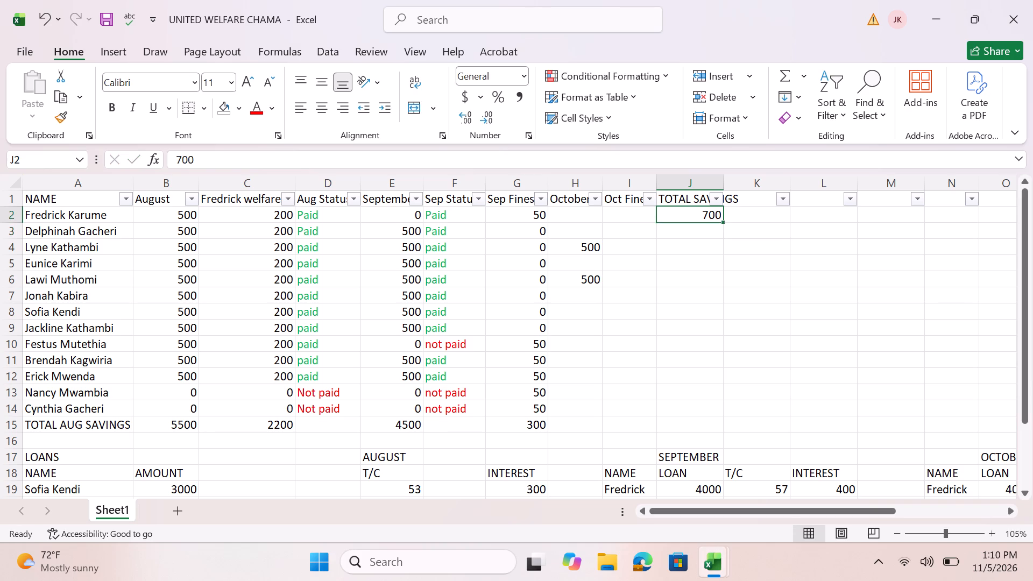
{"action": "key", "text": "BackSpace"}
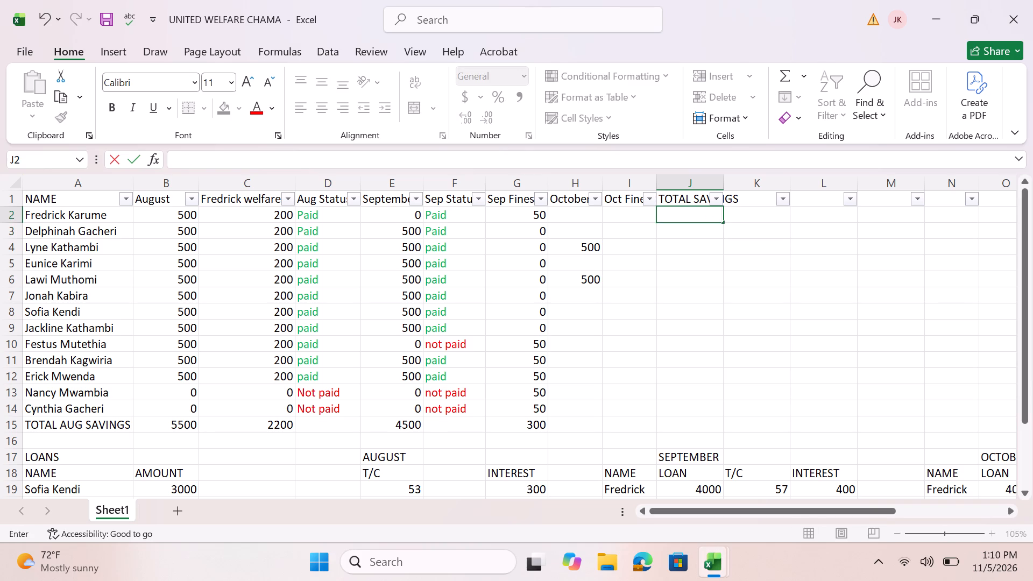
{"action": "type", "text": "500"}
{"action": "key", "text": "Return"}
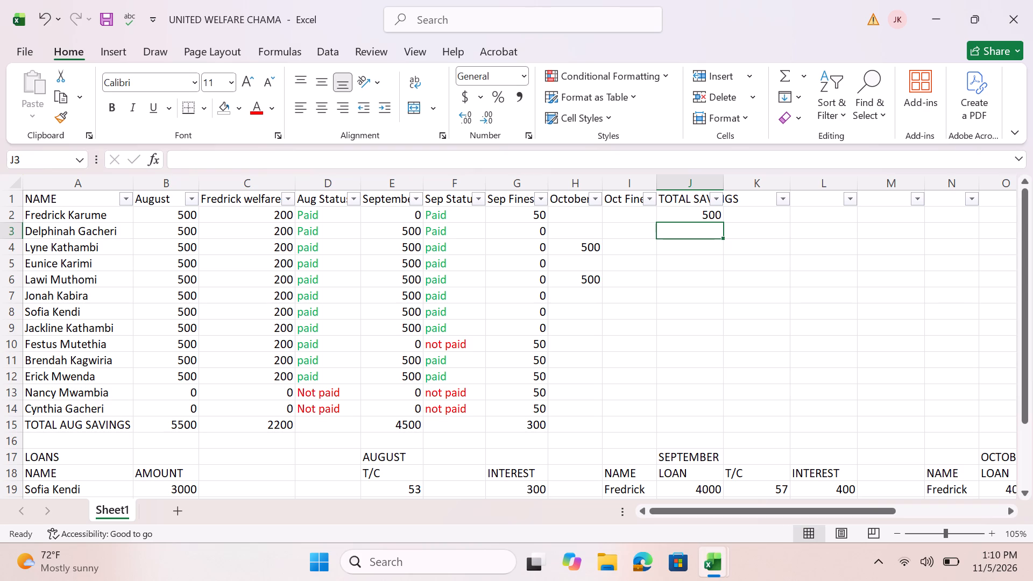
{"action": "type", "text": "1000"}
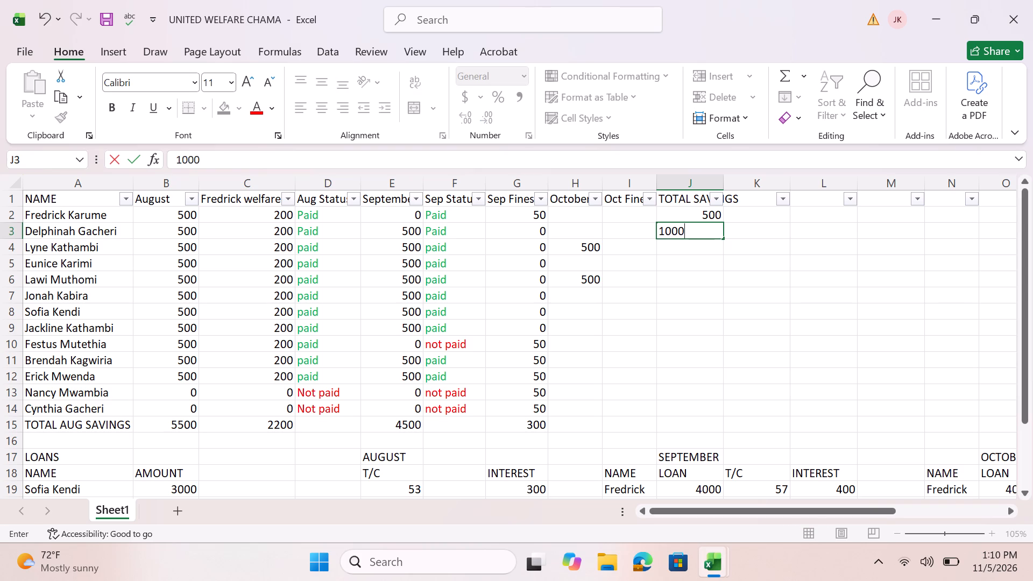
{"action": "key", "text": "Return"}
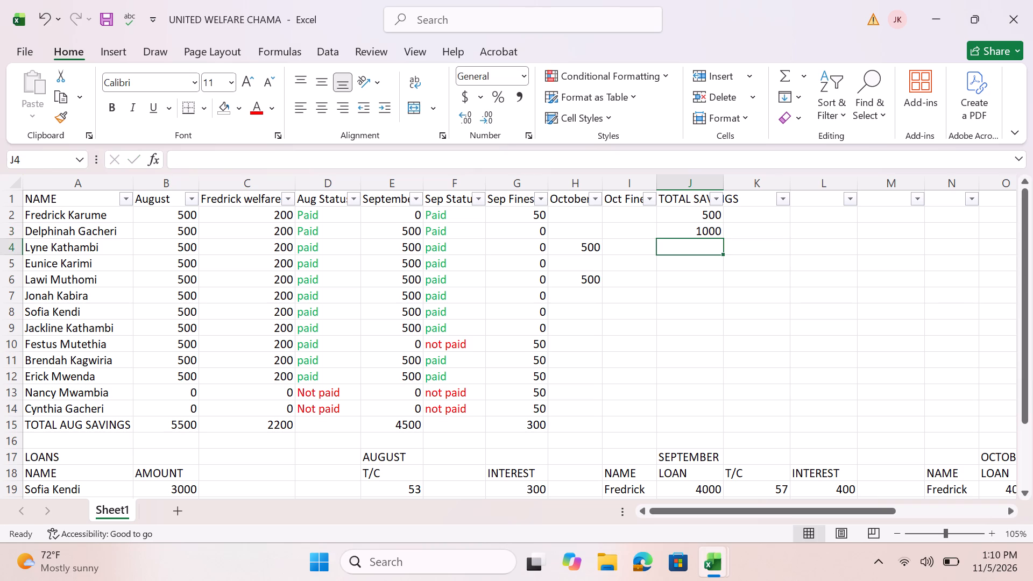
{"action": "key", "text": "1"}
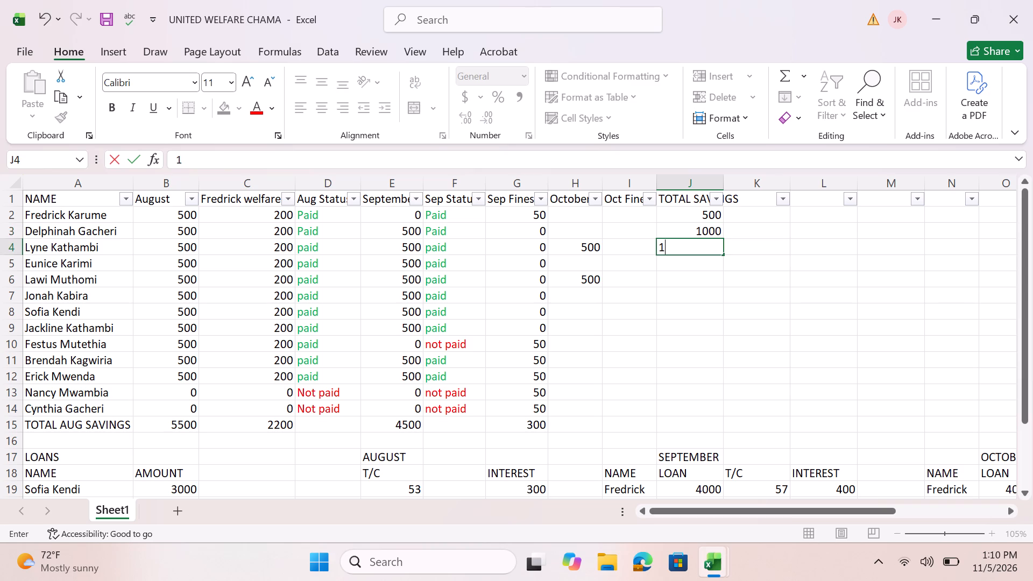
{"action": "type", "text": "500"}
{"action": "key", "text": "Return"}
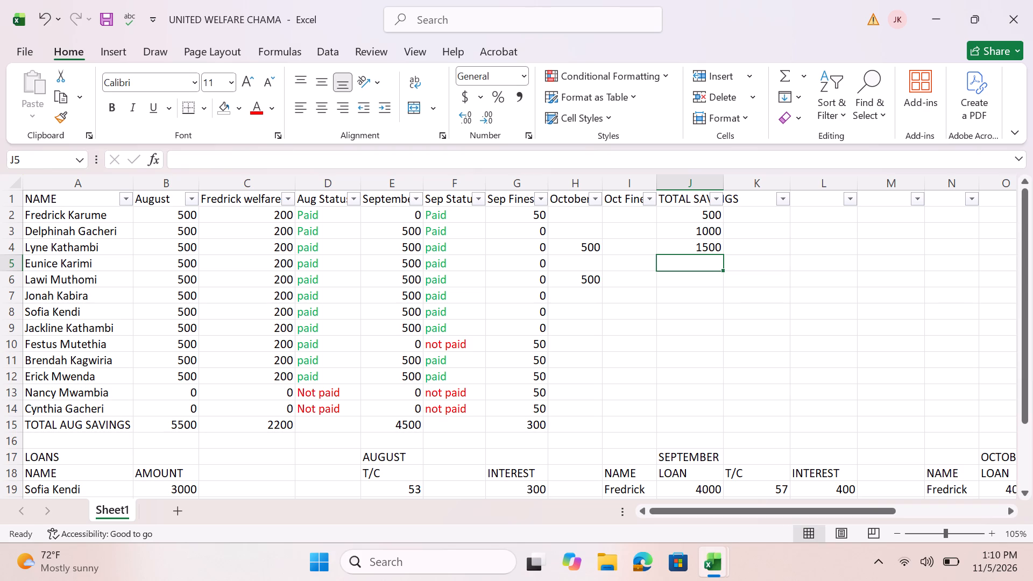
Continue the TOTAL SAVINGS column with 100 in J5, 100 in J6 and 1000 in J7.
{"action": "type", "text": "100"}
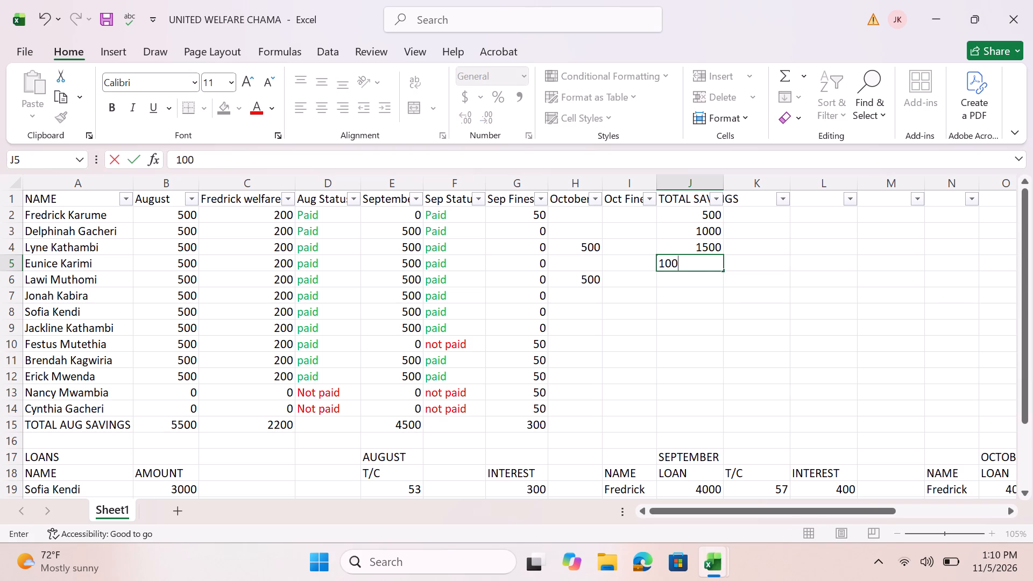
{"action": "key", "text": "Return"}
{"action": "type", "text": "100"}
{"action": "key", "text": "Return"}
{"action": "type", "text": "100"}
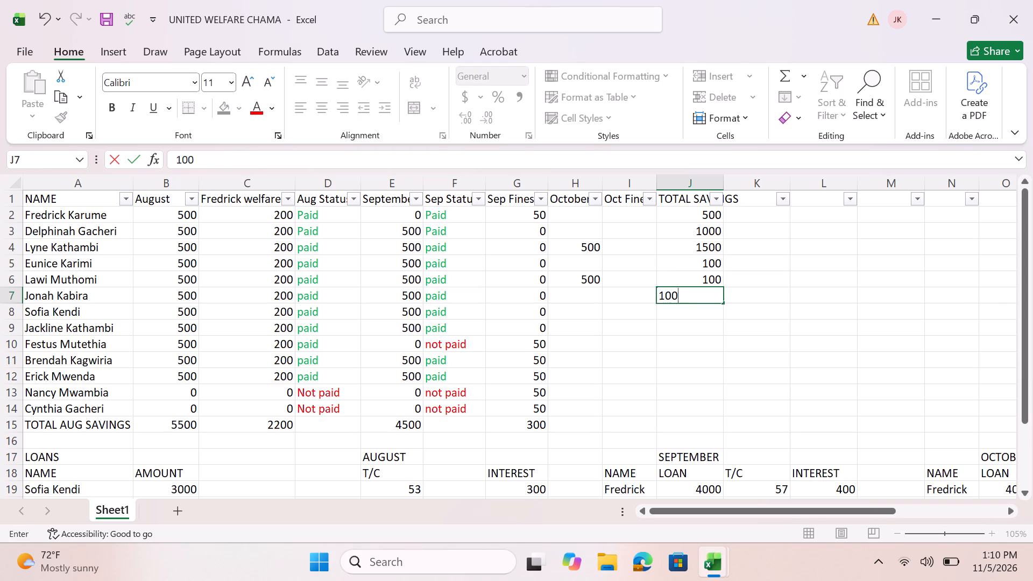
{"action": "key", "text": "0"}
{"action": "key", "text": "Return"}
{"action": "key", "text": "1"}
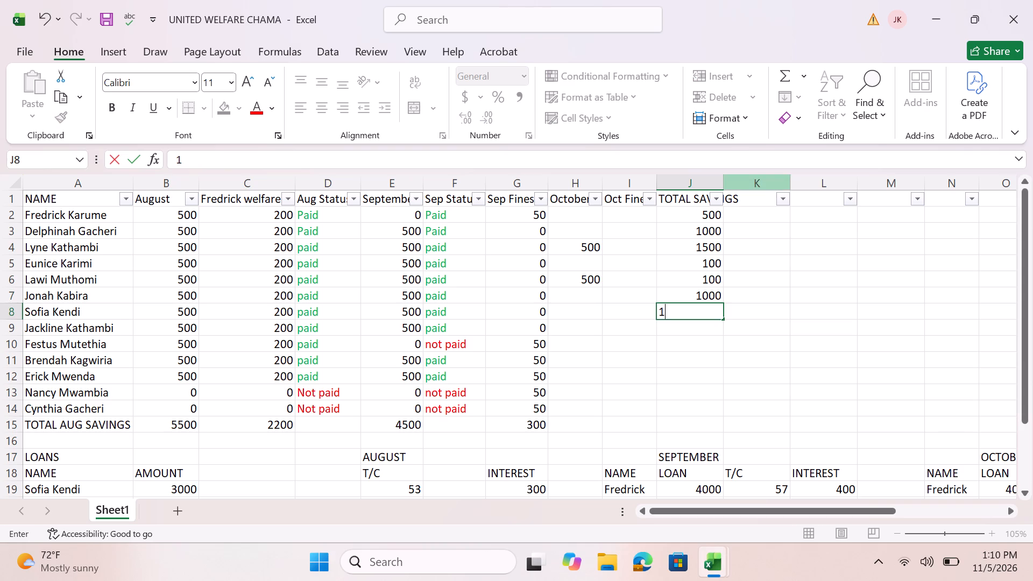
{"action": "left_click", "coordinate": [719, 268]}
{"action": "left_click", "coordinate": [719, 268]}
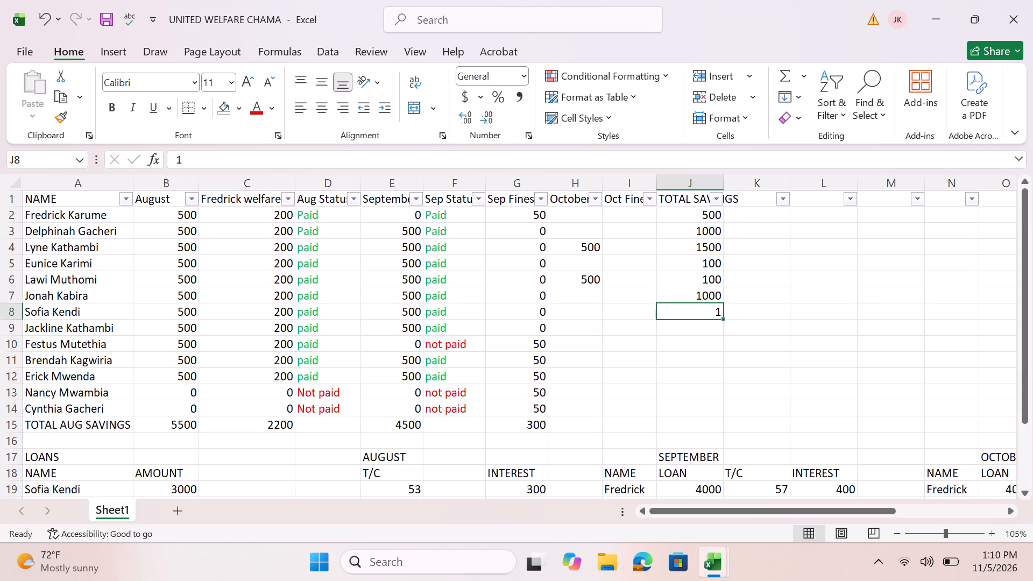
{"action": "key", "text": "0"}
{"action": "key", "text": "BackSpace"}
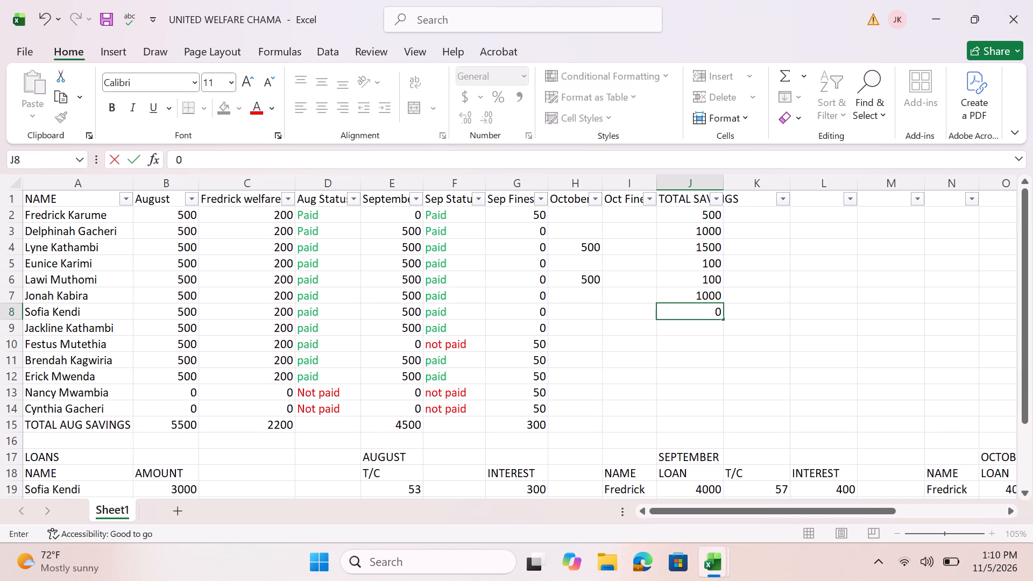
Correct the total savings in J5 and J6 to 1000 each.
{"action": "left_click", "coordinate": [715, 261]}
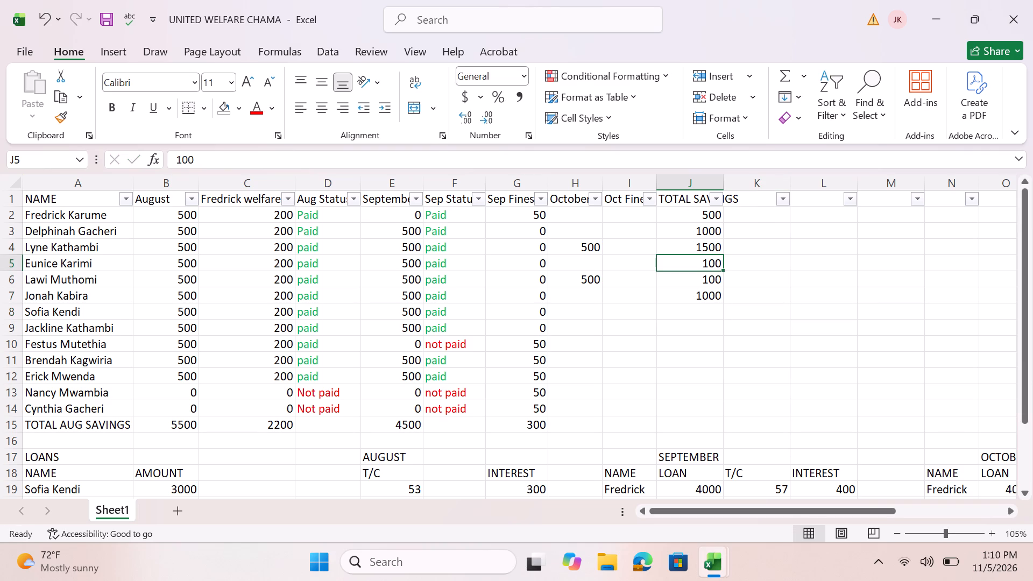
{"action": "left_click", "coordinate": [715, 261]}
{"action": "key", "text": "0"}
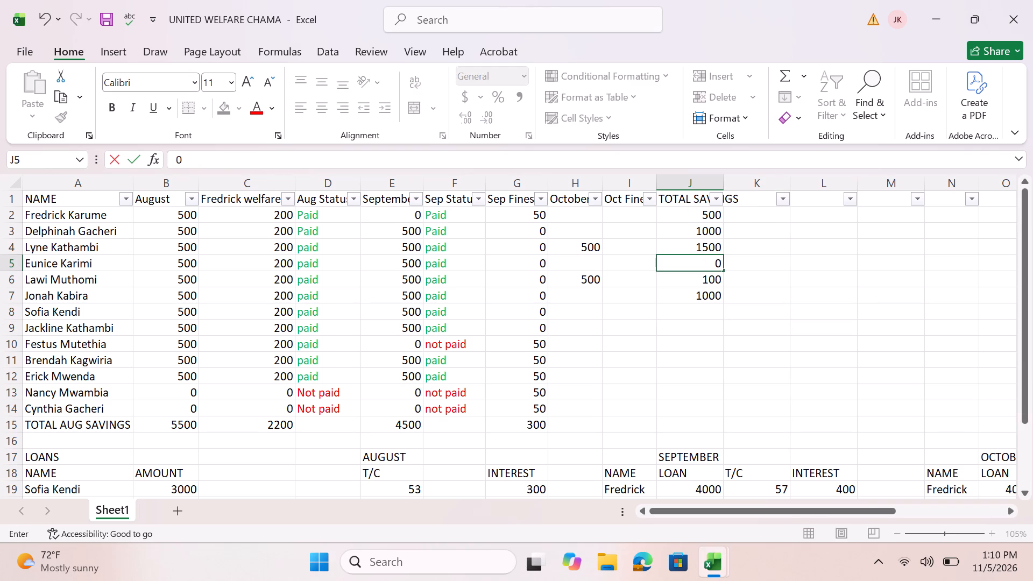
{"action": "key", "text": "BackSpace"}
{"action": "key", "text": "1"}
{"action": "type", "text": "000"}
{"action": "key", "text": "Return"}
{"action": "key", "text": "BackSpace"}
{"action": "type", "text": "1000"}
{"action": "key", "text": "Return"}
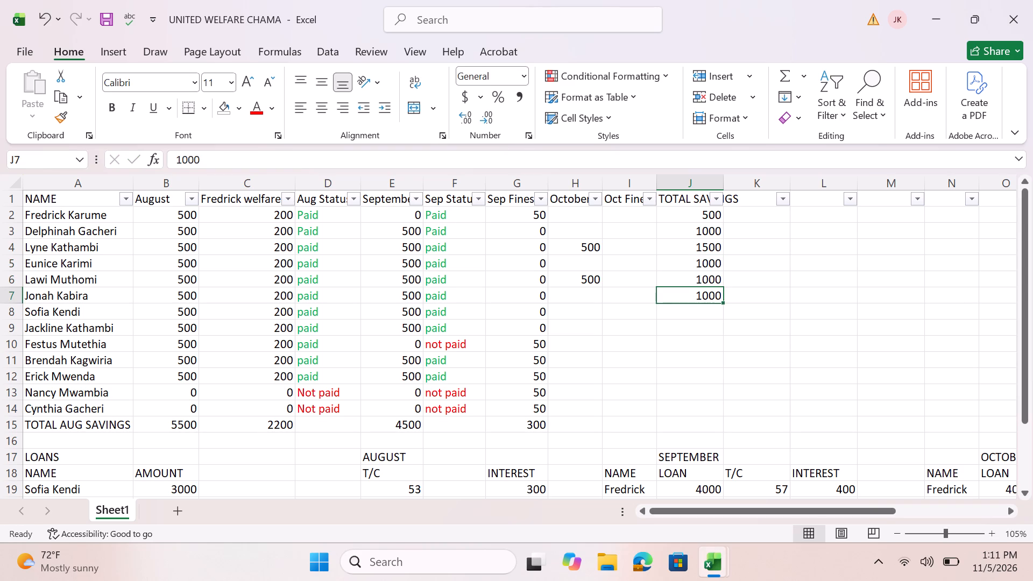
Enter 1000 as the total savings in both J8 and J9.
{"action": "key", "text": "Return"}
{"action": "key", "text": "1"}
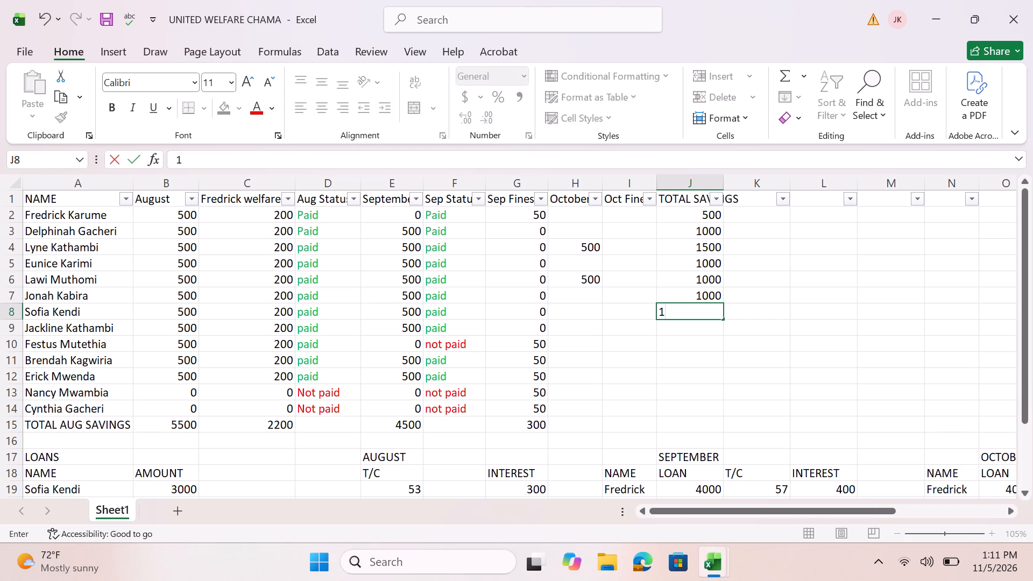
{"action": "type", "text": "000"}
{"action": "key", "text": "Return"}
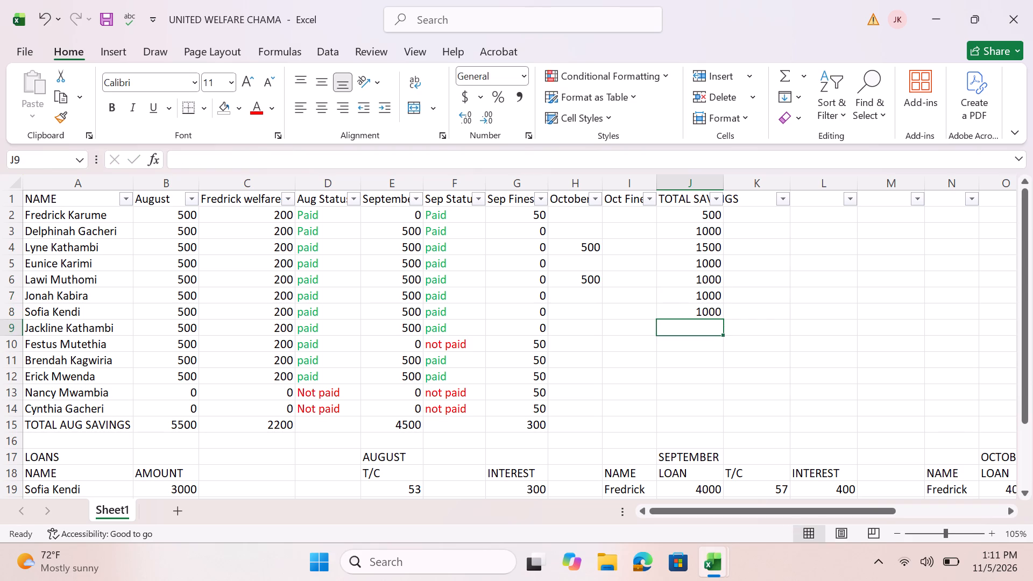
{"action": "type", "text": "1000"}
{"action": "key", "text": "Return"}
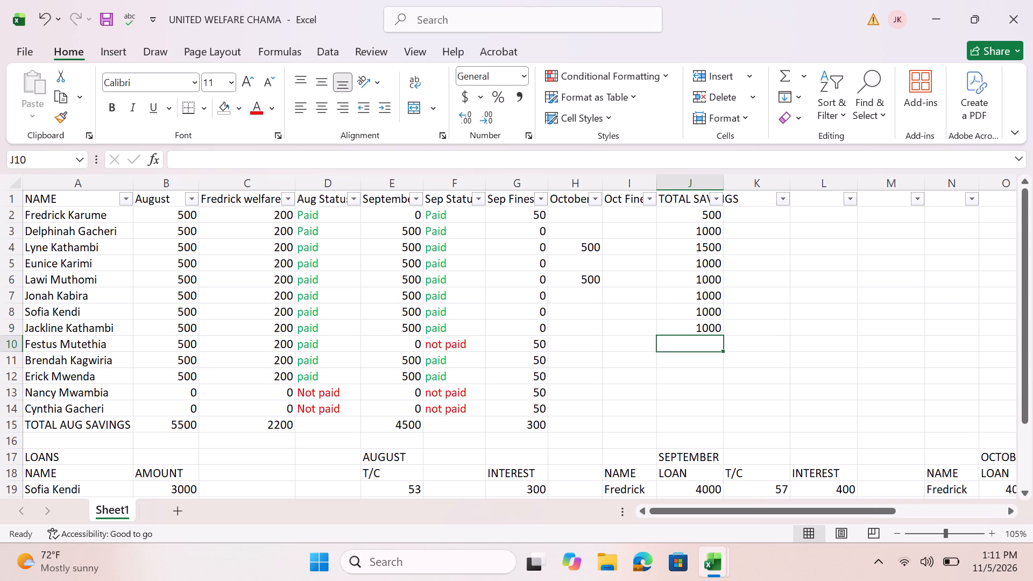
Enter total savings of 500 in J10, 1000 in J11 and 1000 in J12.
{"action": "type", "text": "500"}
{"action": "key", "text": "Return"}
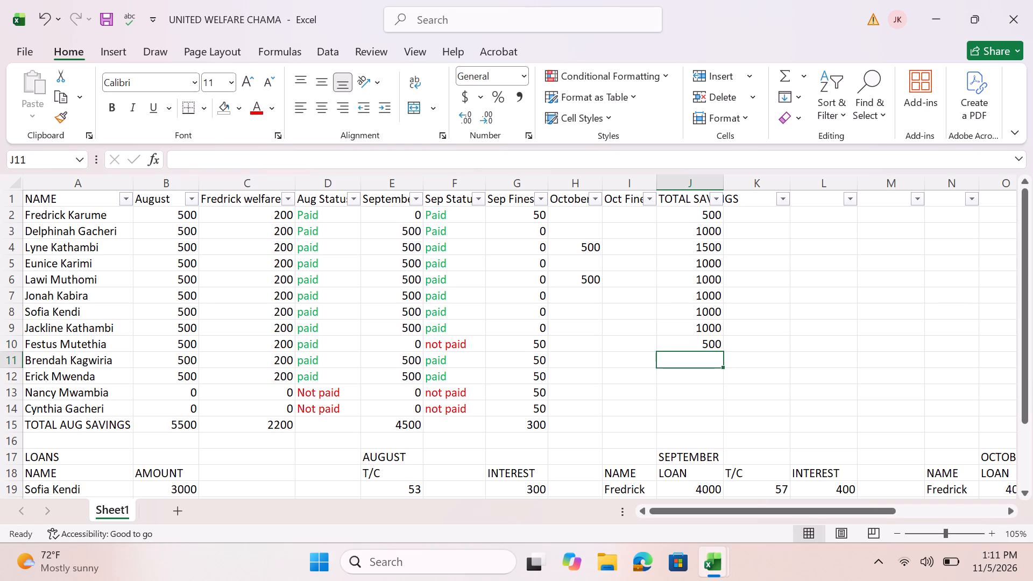
{"action": "type", "text": "100"}
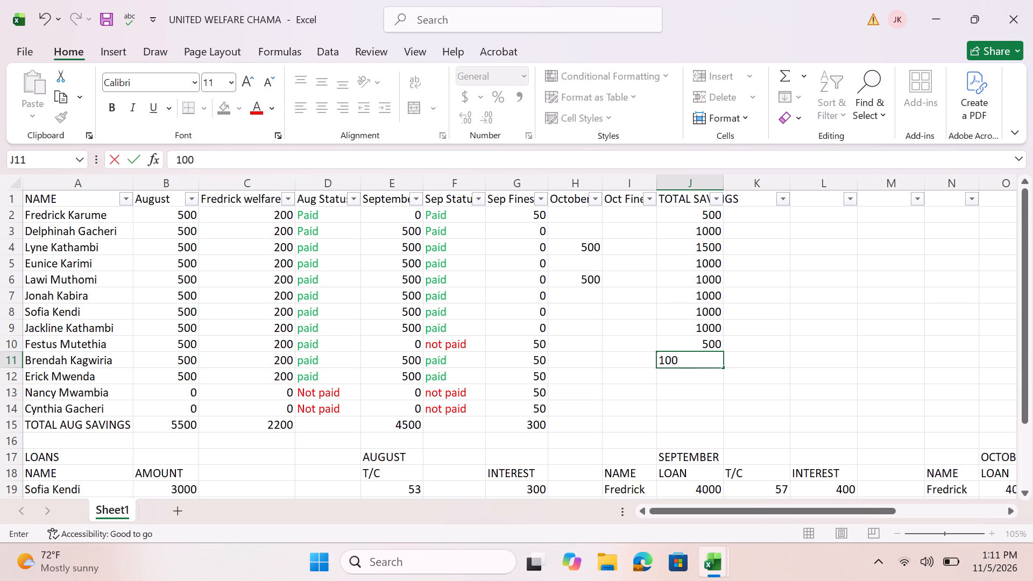
{"action": "key", "text": "minus"}
{"action": "key", "text": "BackSpace"}
{"action": "key", "text": "0"}
{"action": "key", "text": "Return"}
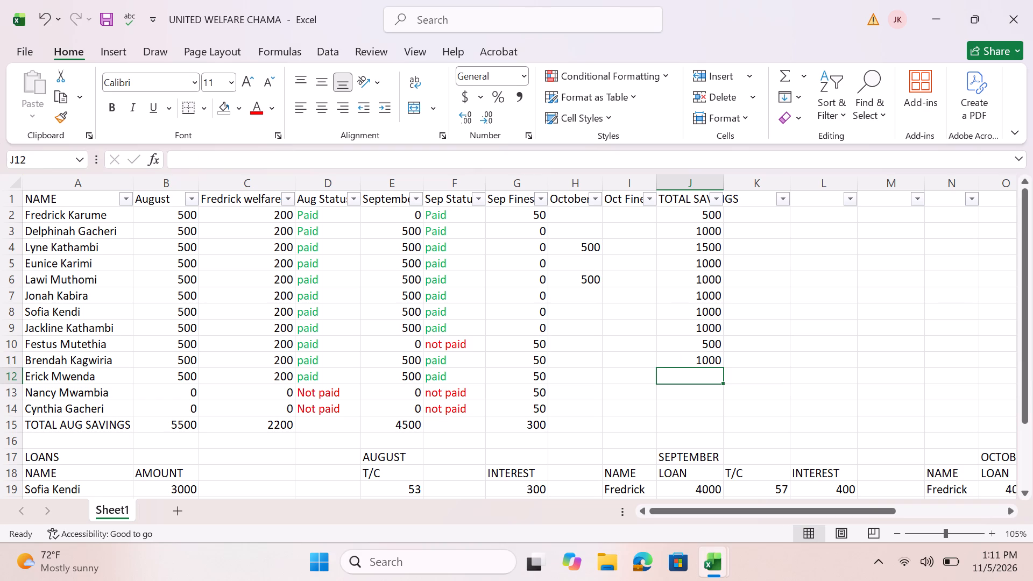
{"action": "type", "text": "1000"}
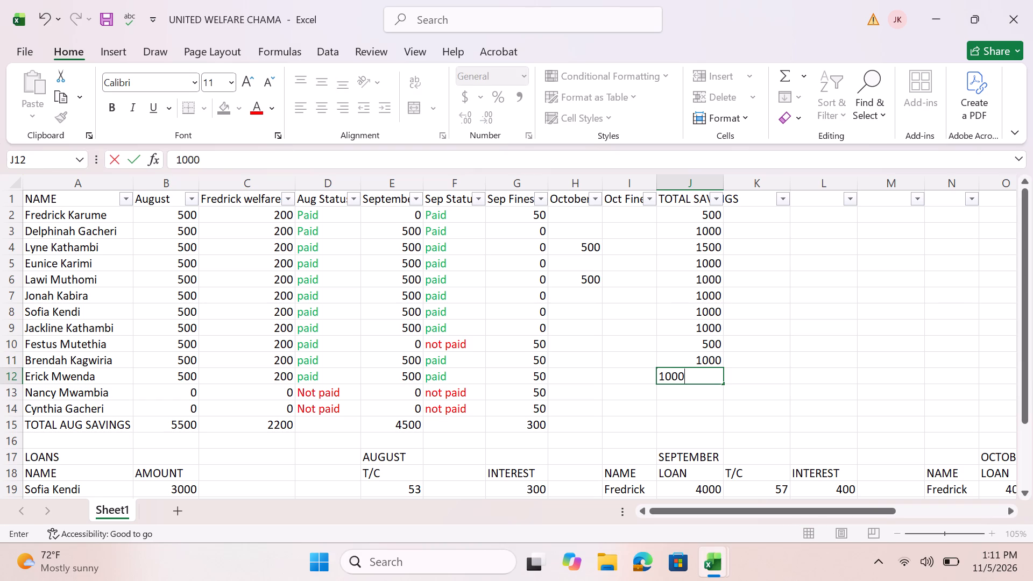
{"action": "key", "text": "Return"}
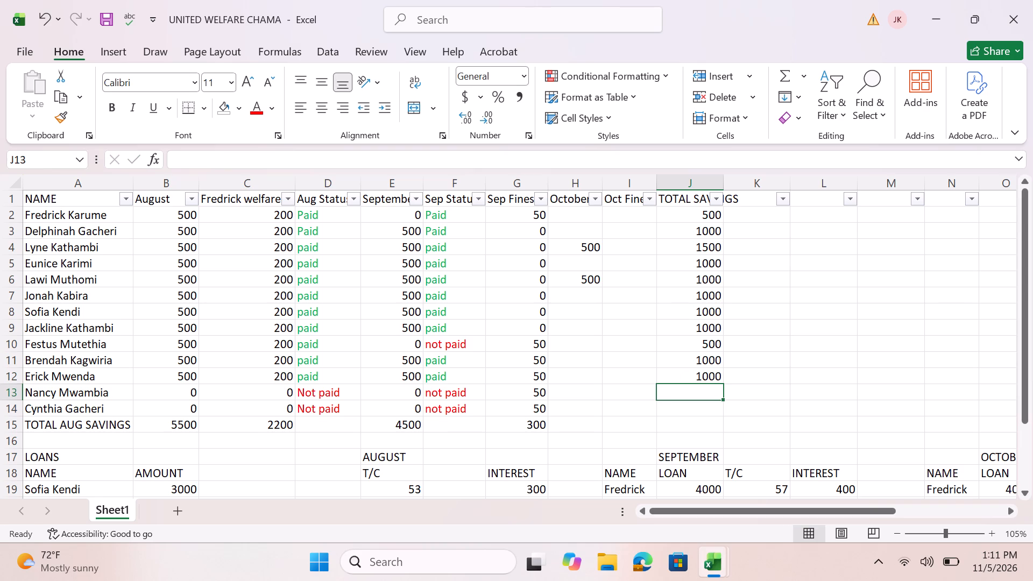
Enter 0 as total savings in J13 and J14 for the two members who have not paid.
{"action": "key", "text": "0"}
{"action": "key", "text": "Return"}
{"action": "key", "text": "0"}
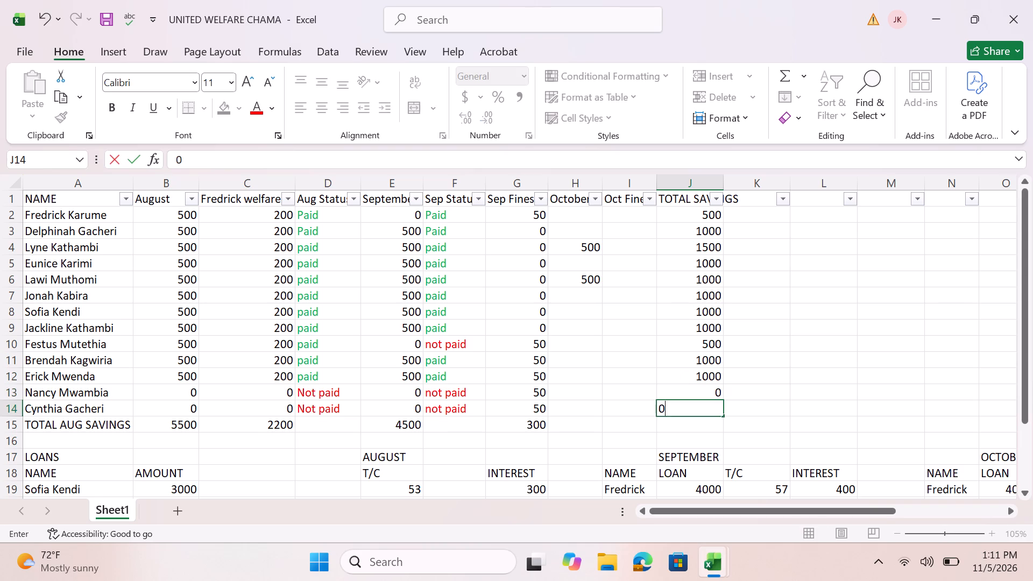
{"action": "key", "text": "Return"}
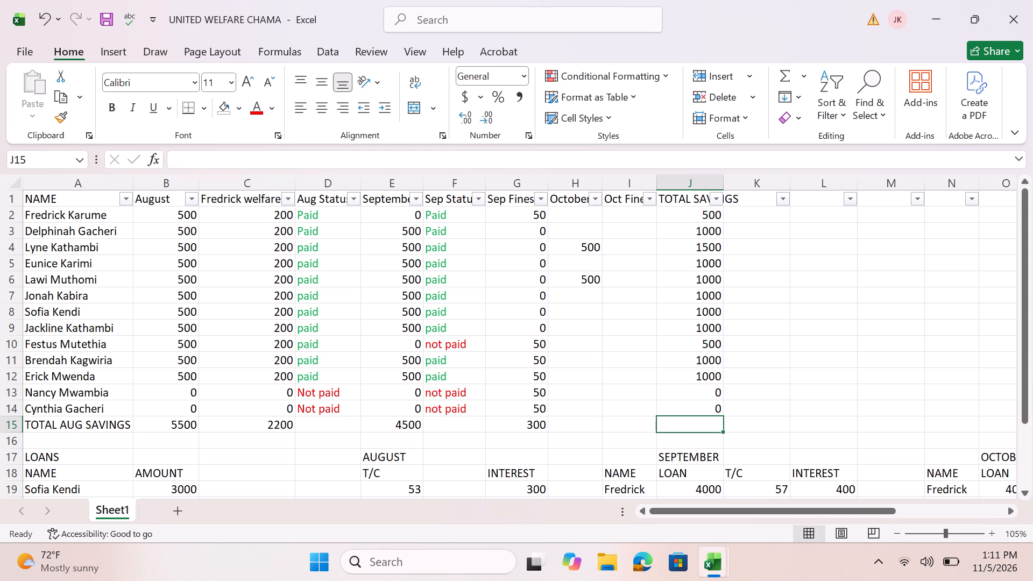
Change the total savings in J6 to 1500 to include the October contribution.
{"action": "left_click", "coordinate": [710, 278]}
{"action": "key", "text": "BackSpace"}
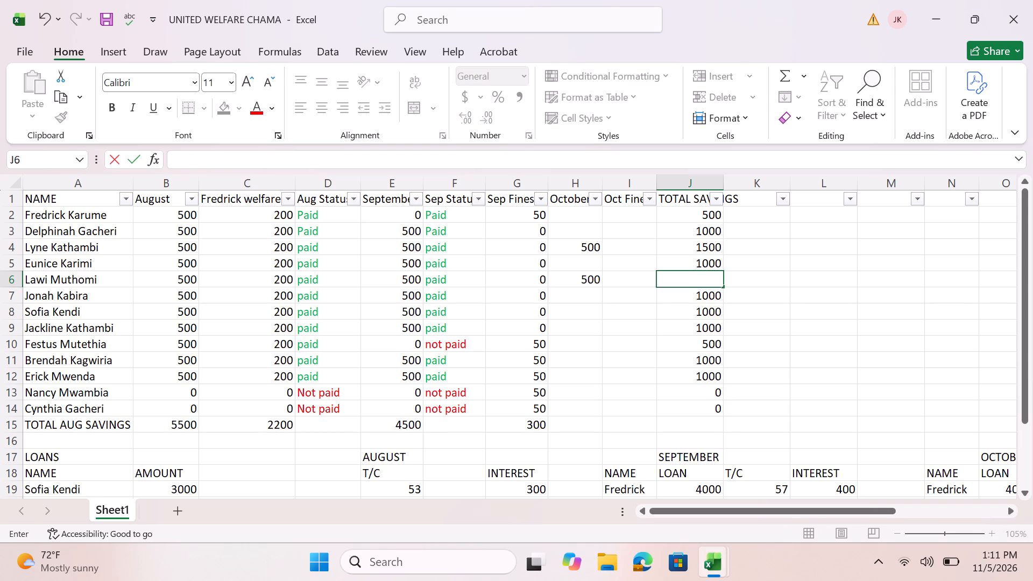
{"action": "key", "text": "1"}
{"action": "type", "text": "500"}
{"action": "key", "text": "Return"}
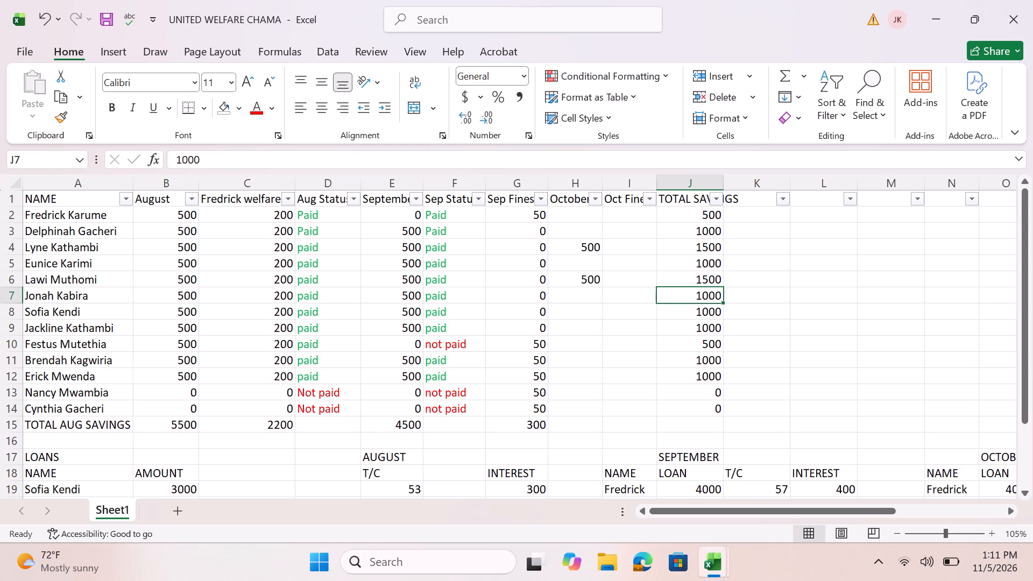
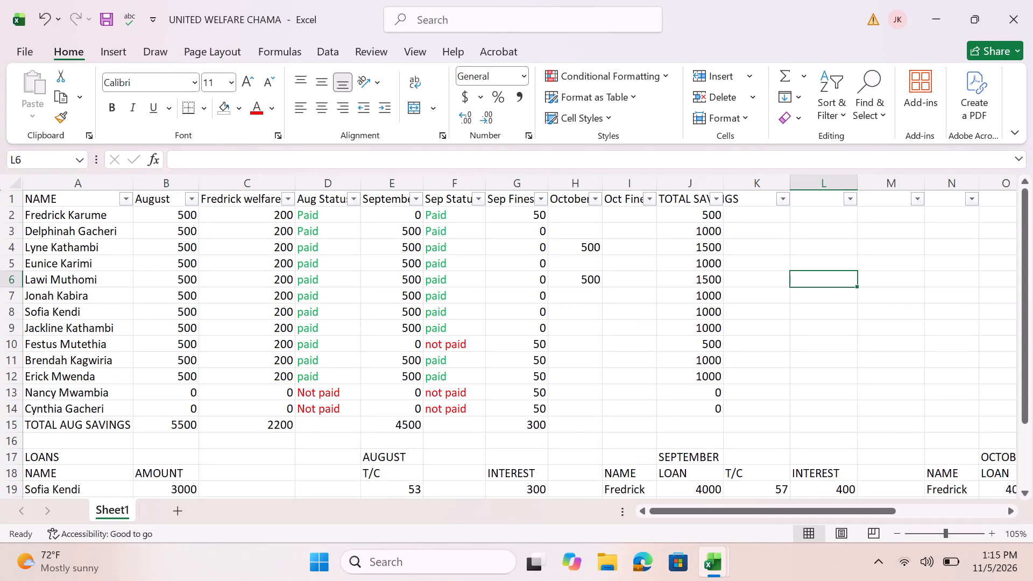
Enter the October contribution of 500 in H7 and change that member's total savings in J7 to 1500.
{"action": "left_click", "coordinate": [577, 308]}
{"action": "left_click", "coordinate": [583, 294]}
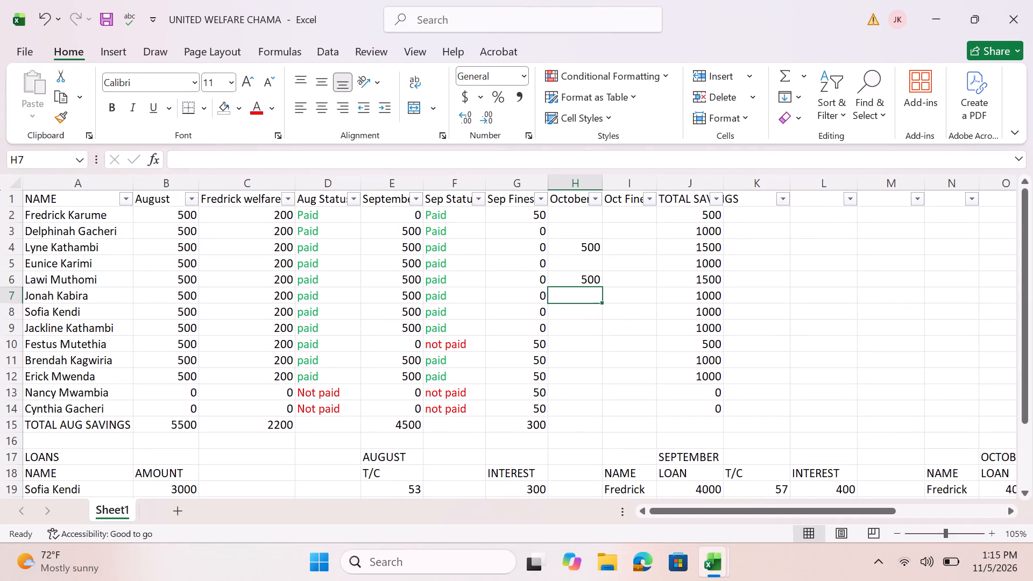
{"action": "type", "text": "500"}
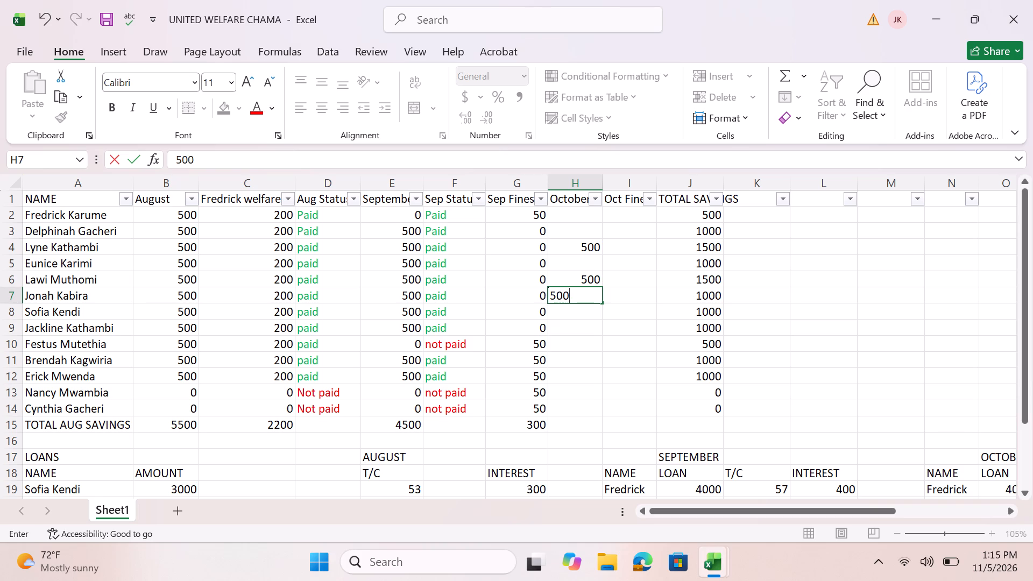
{"action": "left_click", "coordinate": [706, 297]}
{"action": "left_click", "coordinate": [706, 297]}
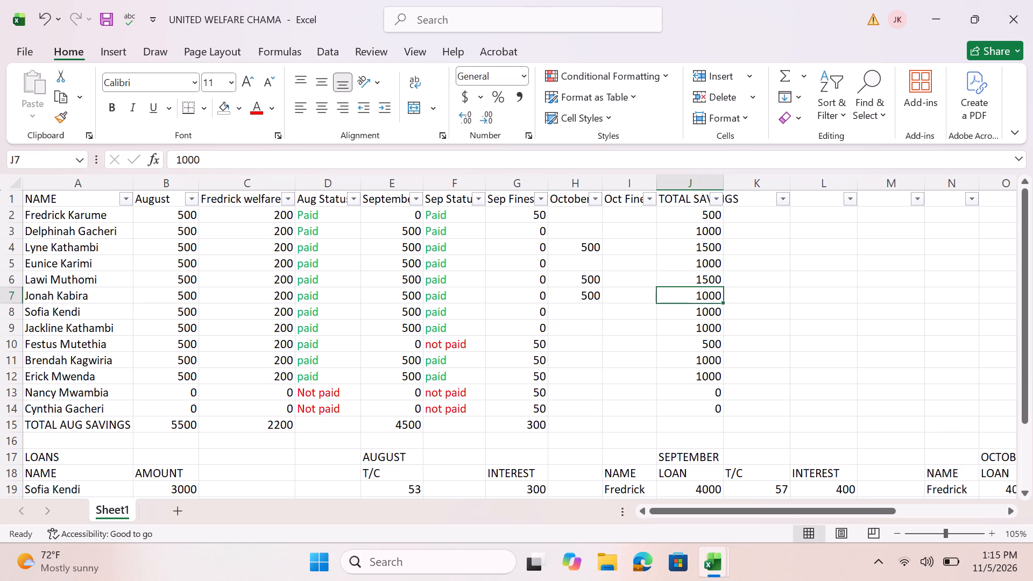
{"action": "key", "text": "BackSpace"}
{"action": "type", "text": "1500"}
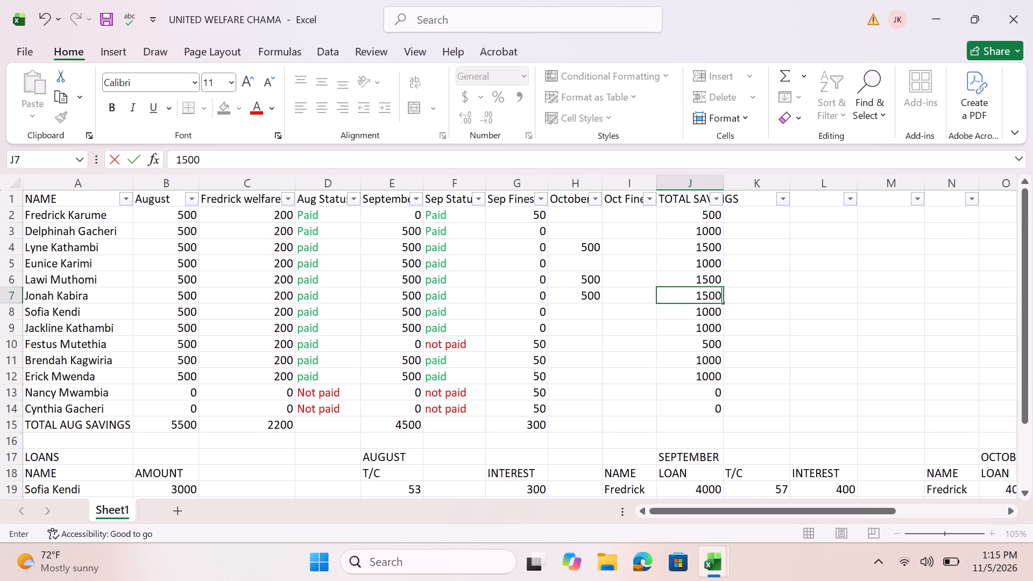
{"action": "left_click", "coordinate": [767, 295]}
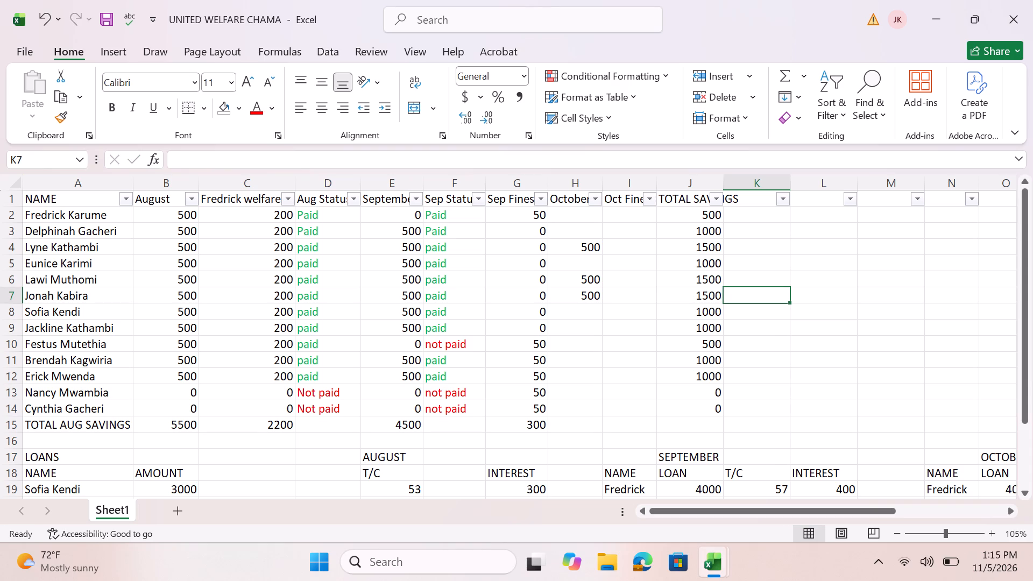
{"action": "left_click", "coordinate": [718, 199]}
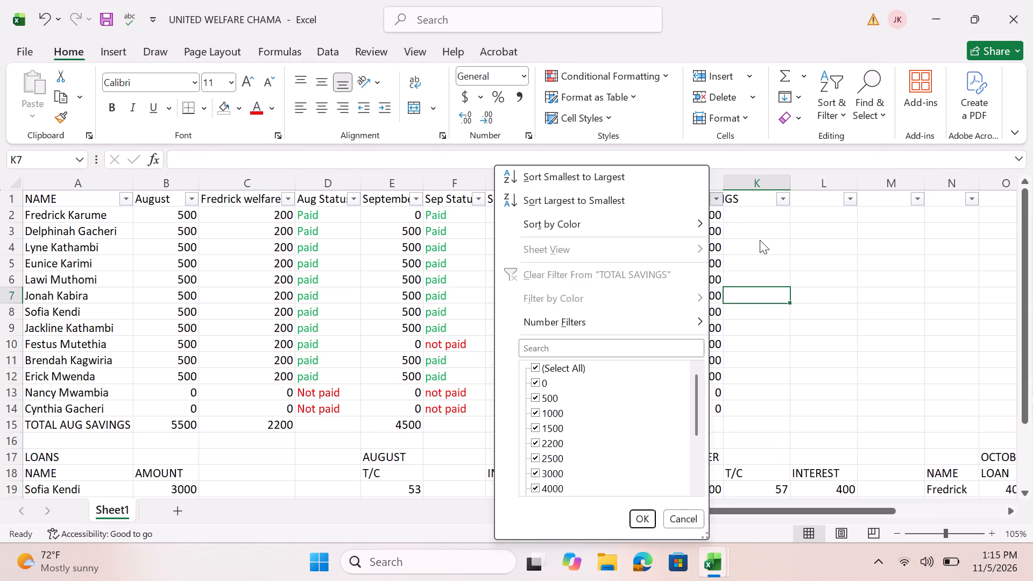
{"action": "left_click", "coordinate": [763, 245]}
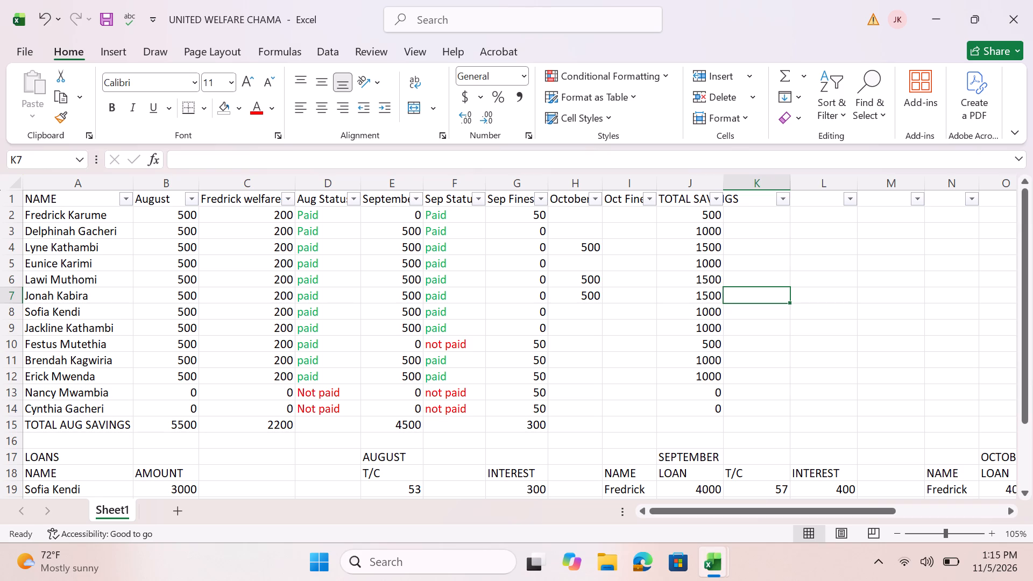
Enter 0 as the October contribution in H2, H3 and H5.
{"action": "left_click", "coordinate": [589, 215]}
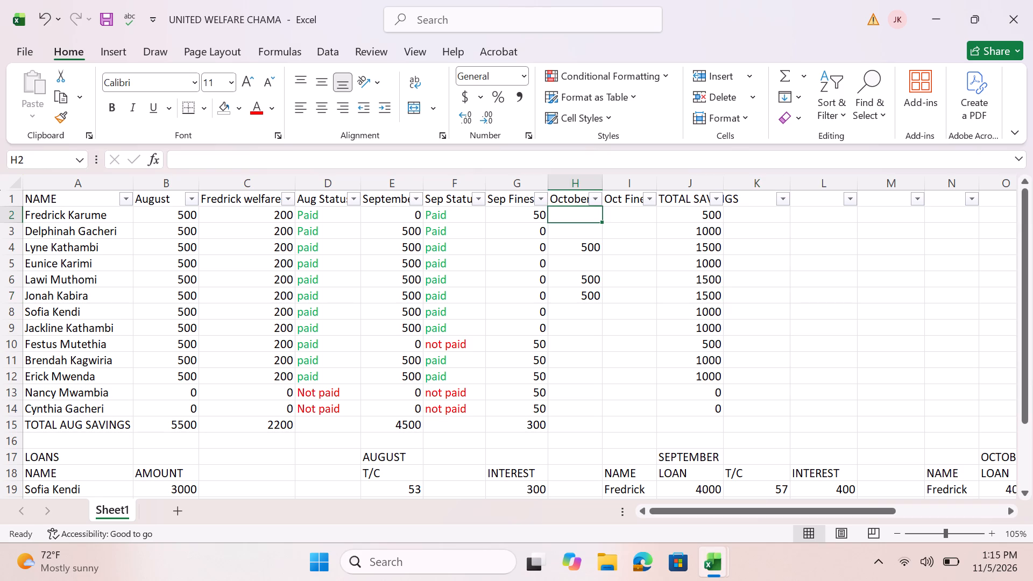
{"action": "key", "text": "0"}
{"action": "key", "text": "Return"}
{"action": "key", "text": "0"}
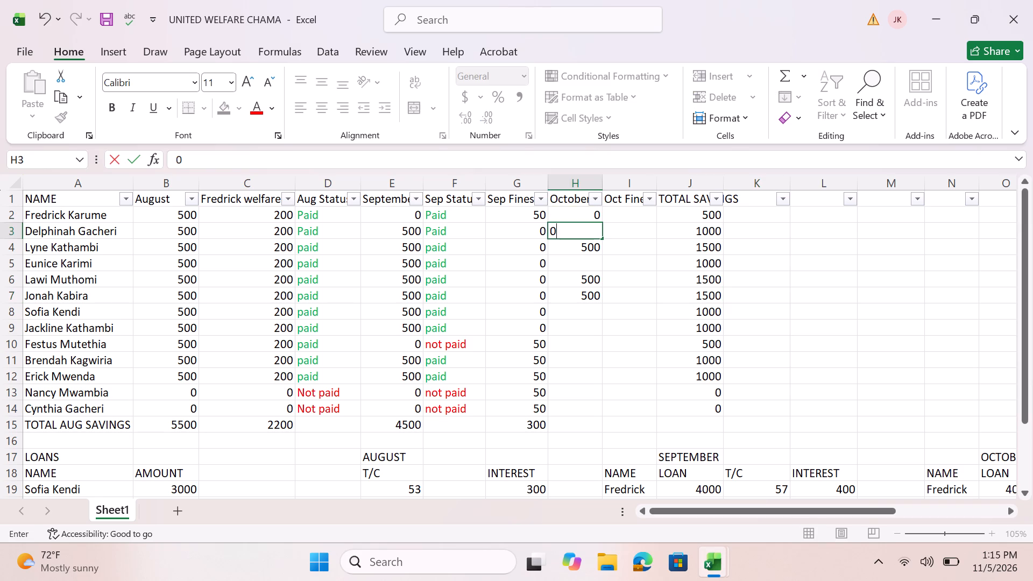
{"action": "key", "text": "Return"}
{"action": "key", "text": "Return"}
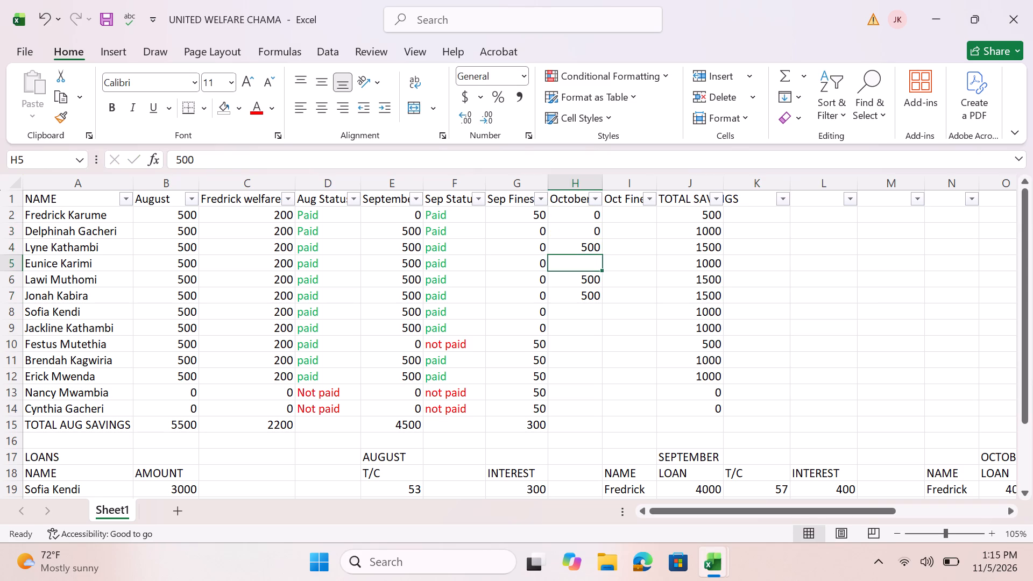
{"action": "key", "text": "0"}
{"action": "key", "text": "Return"}
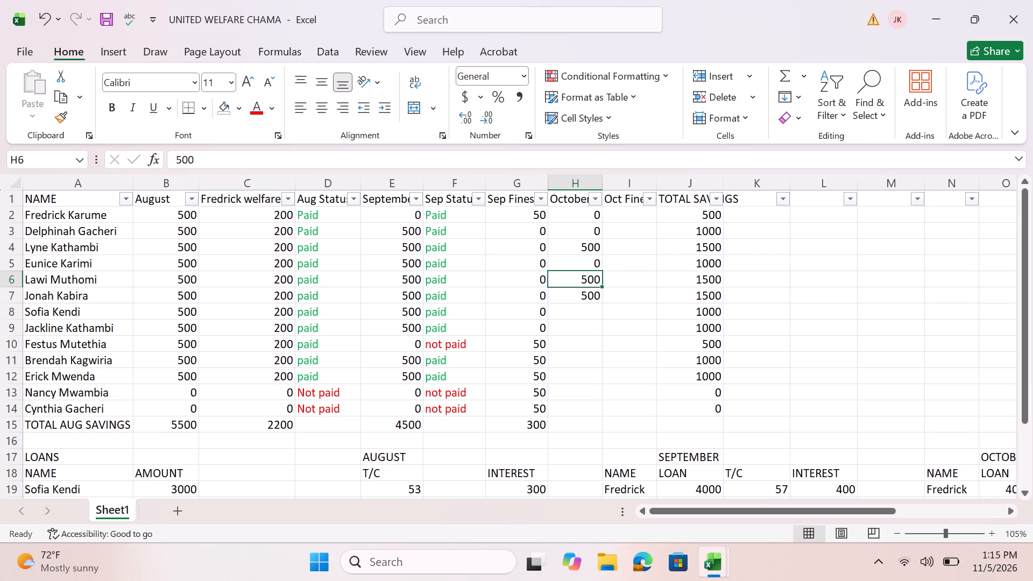
Enter 0 in the October column in H7, H8 and H9.
{"action": "key", "text": "Return"}
{"action": "key", "text": "0"}
{"action": "key", "text": "Return"}
{"action": "key", "text": "0"}
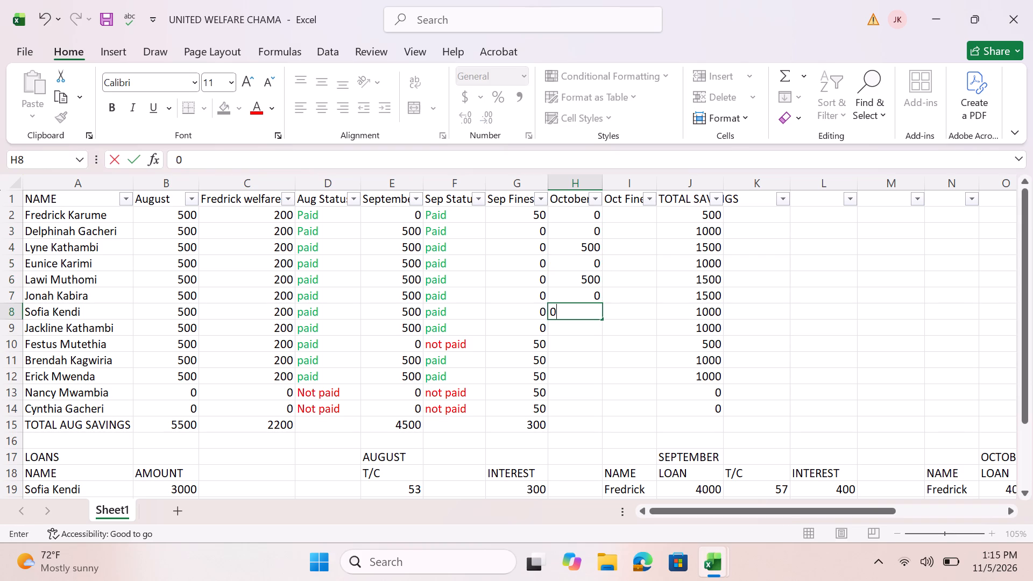
{"action": "key", "text": "Return"}
{"action": "key", "text": "0"}
{"action": "key", "text": "Return"}
Enter 0 as the October contribution for the last five members, H10 to H14.
{"action": "key", "text": "0"}
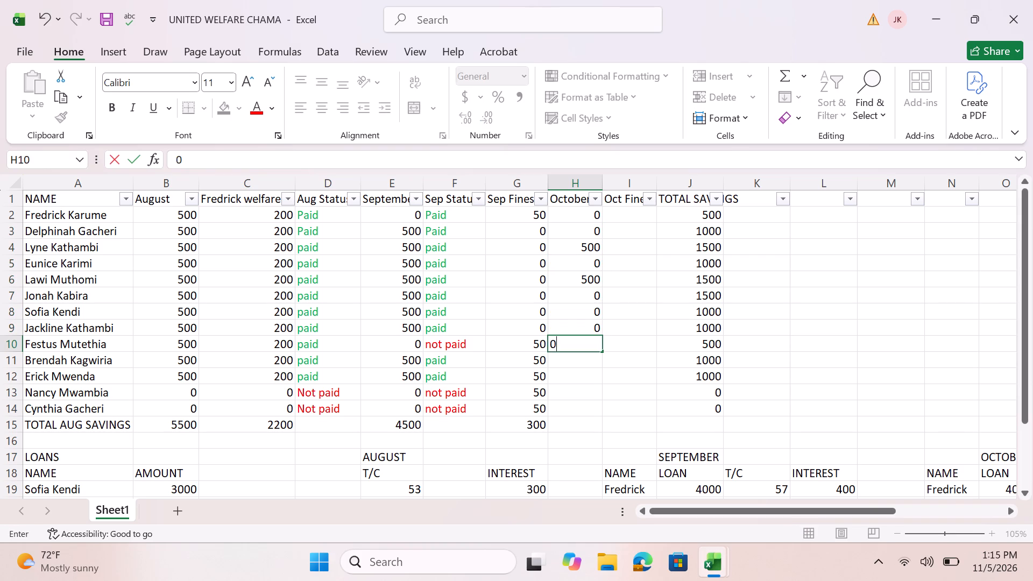
{"action": "key", "text": "Return"}
{"action": "key", "text": "0"}
{"action": "key", "text": "Return"}
{"action": "key", "text": "0"}
{"action": "key", "text": "Return"}
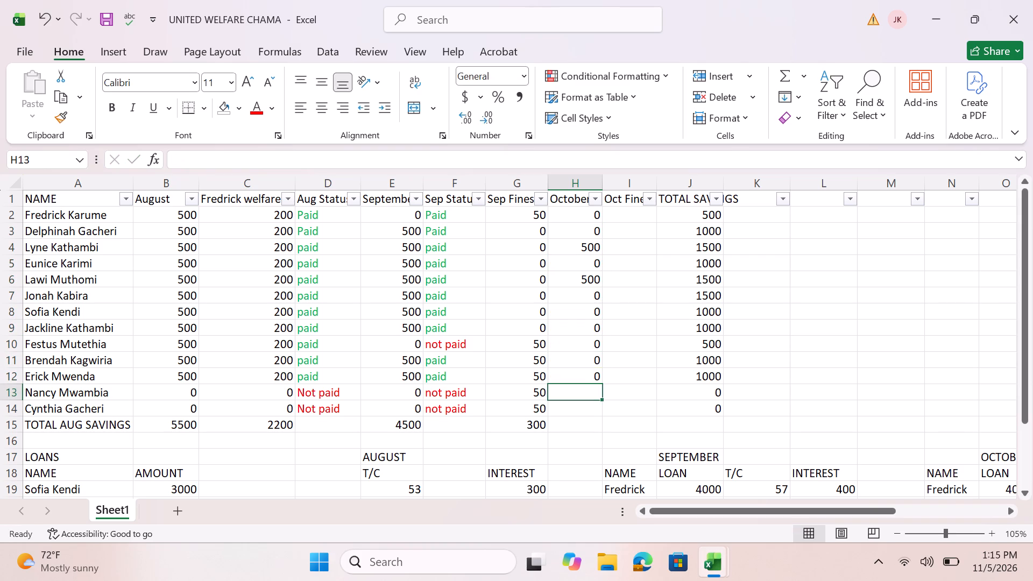
{"action": "key", "text": "0"}
{"action": "key", "text": "Return"}
{"action": "key", "text": "0"}
{"action": "key", "text": "Return"}
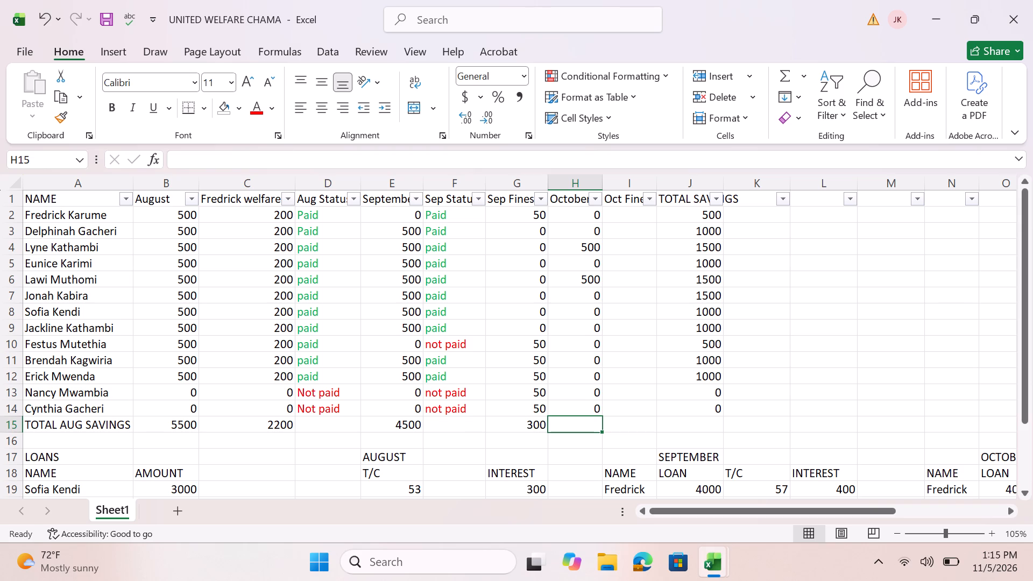
Enter 1500 as the October column total in H15.
{"action": "key", "text": "1"}
{"action": "type", "text": "500"}
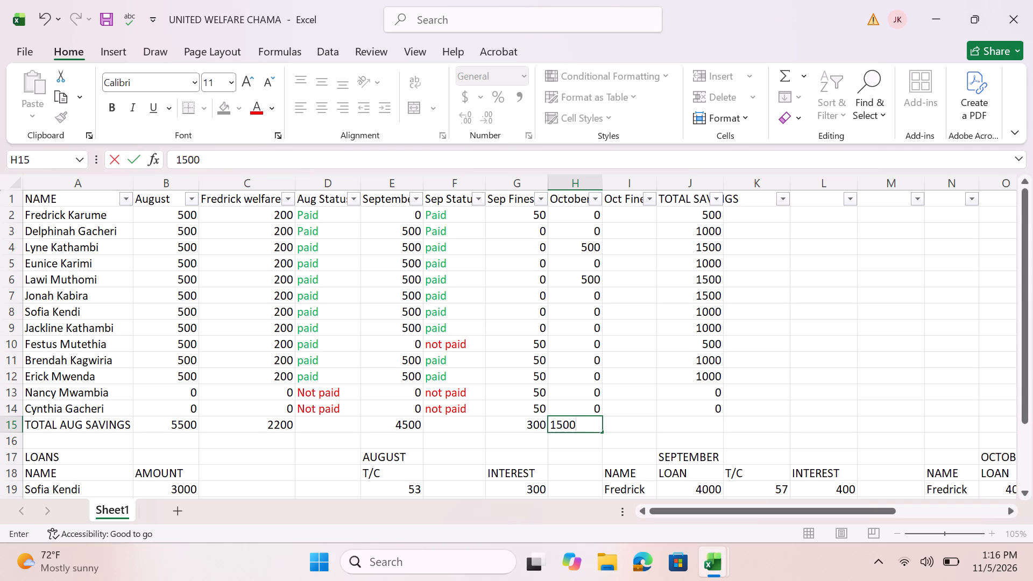
Change the October contribution in H7 to 500.
{"action": "left_click_drag", "start_coordinate": [586, 304], "coordinate": [588, 299]}
{"action": "left_click", "coordinate": [588, 299]}
{"action": "key", "text": "BackSpace"}
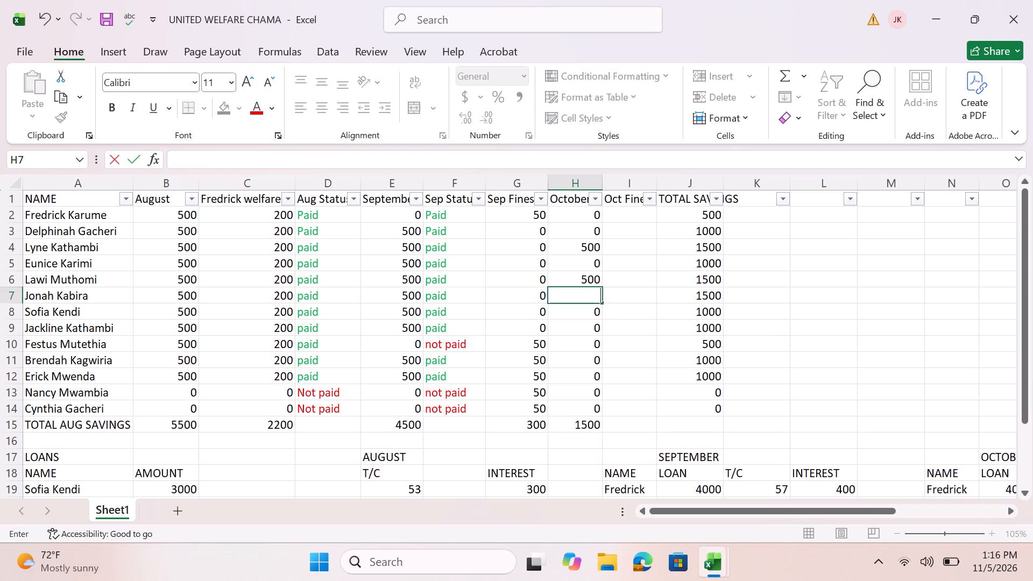
{"action": "key", "text": "1"}
{"action": "type", "text": "500"}
{"action": "key", "text": "BackSpace"}
{"action": "key", "text": "BackSpace"}
{"action": "key", "text": "BackSpace"}
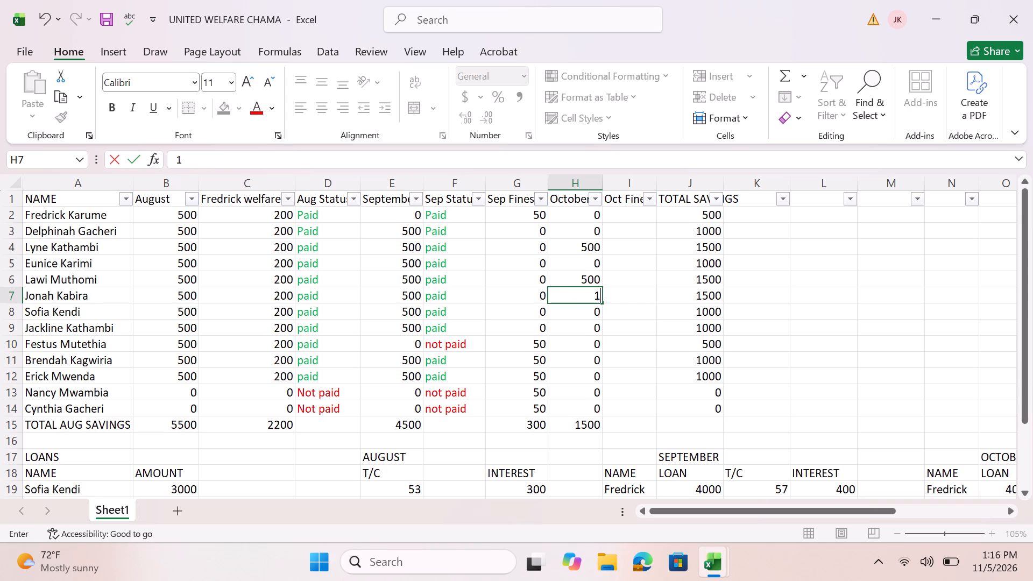
{"action": "key", "text": "BackSpace"}
{"action": "type", "text": "500"}
{"action": "left_click", "coordinate": [660, 344]}
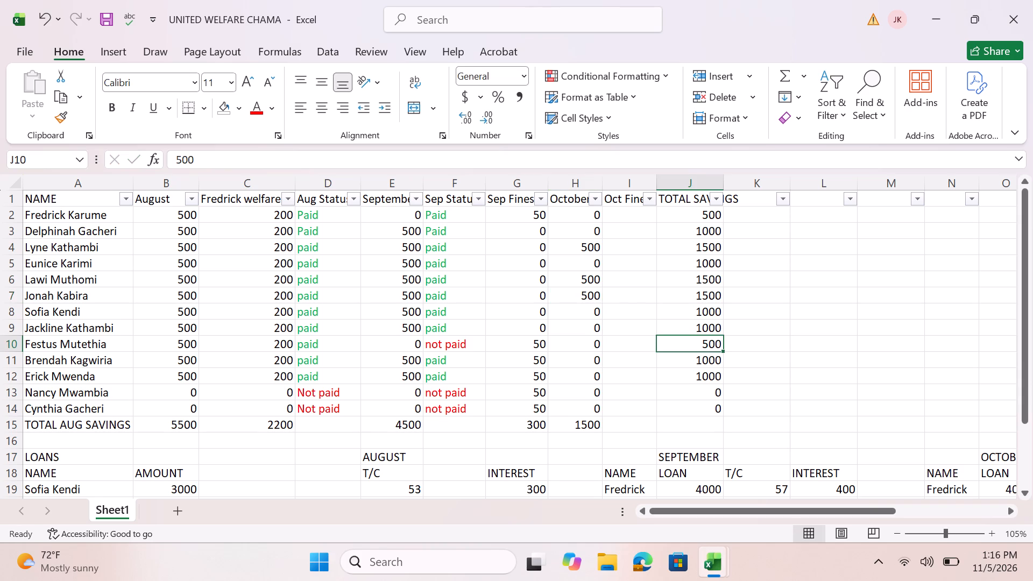
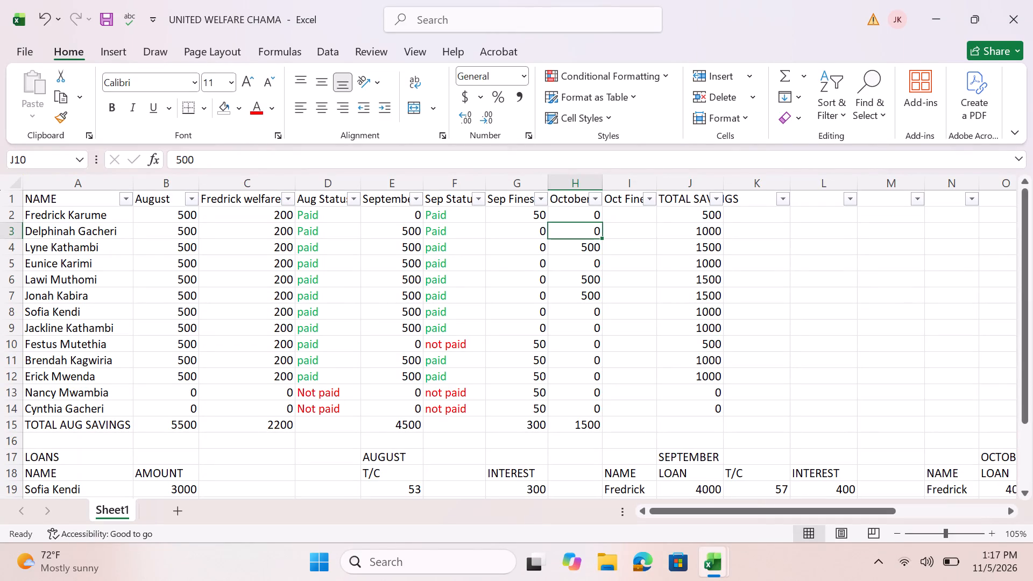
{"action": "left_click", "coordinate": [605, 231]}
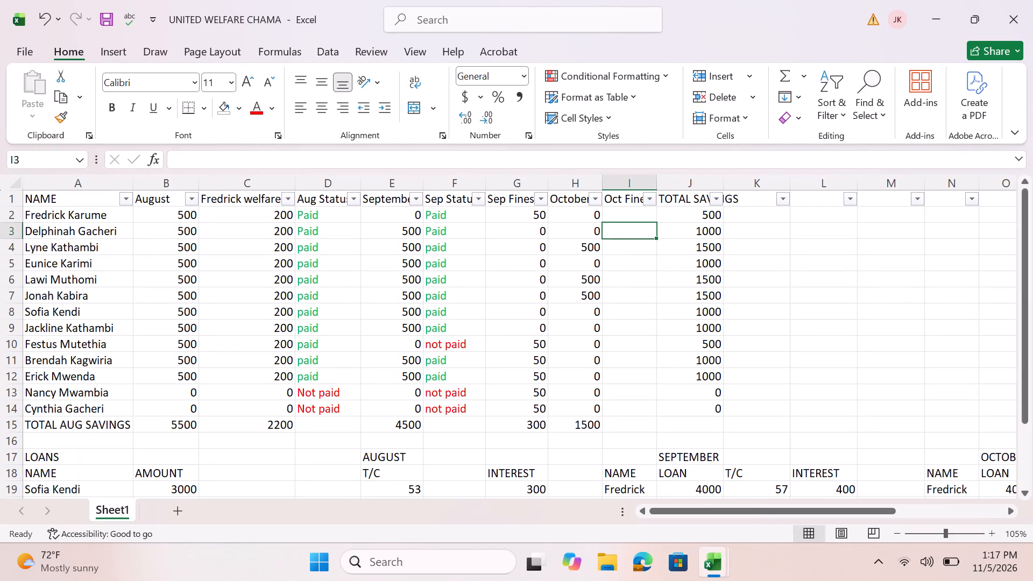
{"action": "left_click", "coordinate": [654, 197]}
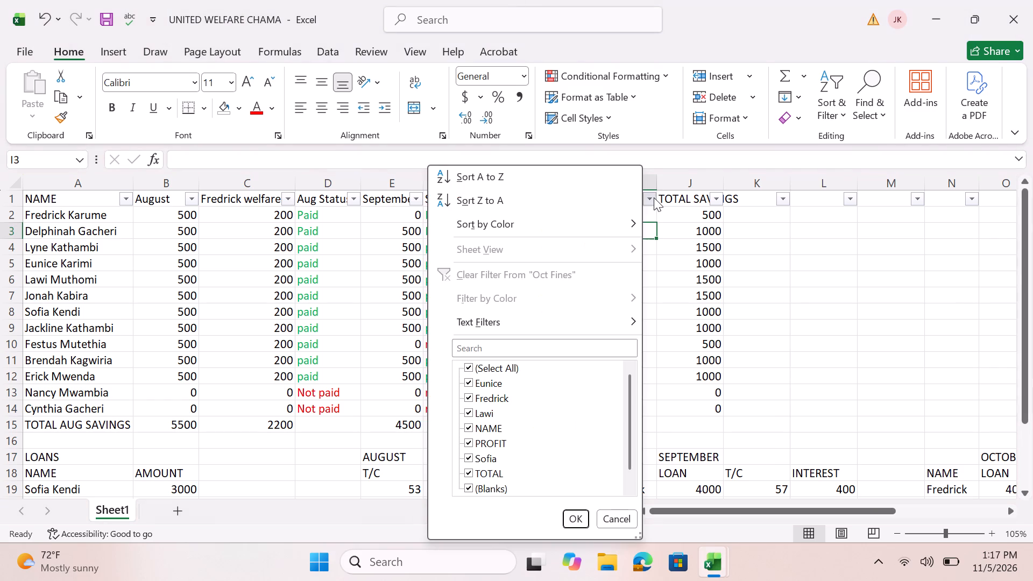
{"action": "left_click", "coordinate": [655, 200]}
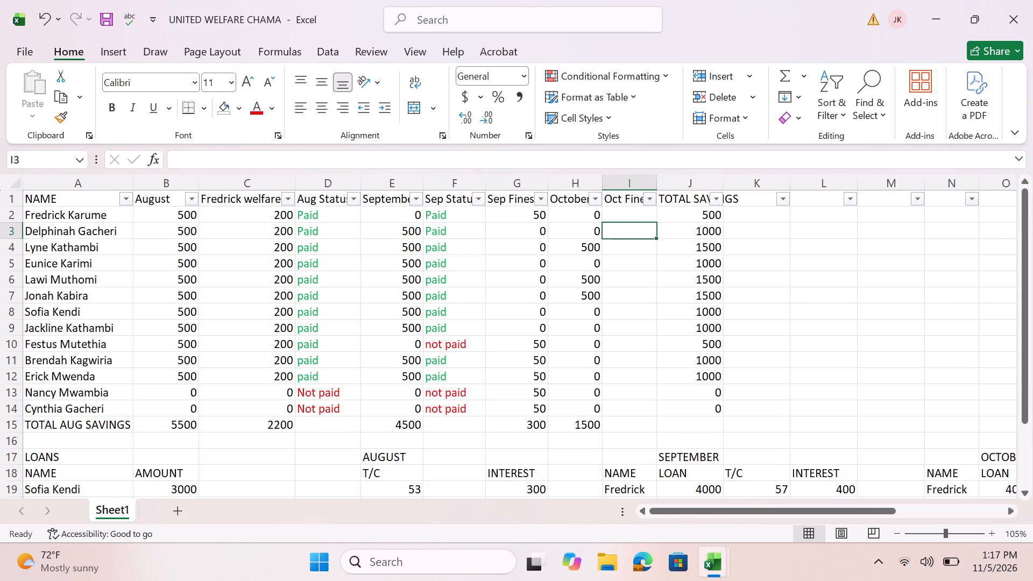
Insert an entire new column between the October and Oct Fines columns.
{"action": "left_click", "coordinate": [633, 200]}
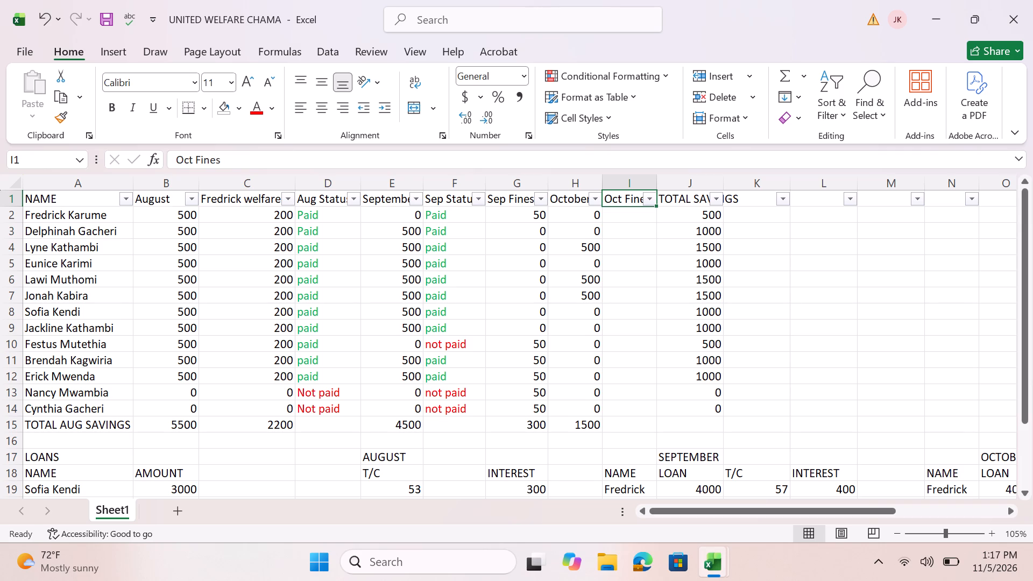
{"action": "right_click", "coordinate": [627, 200]}
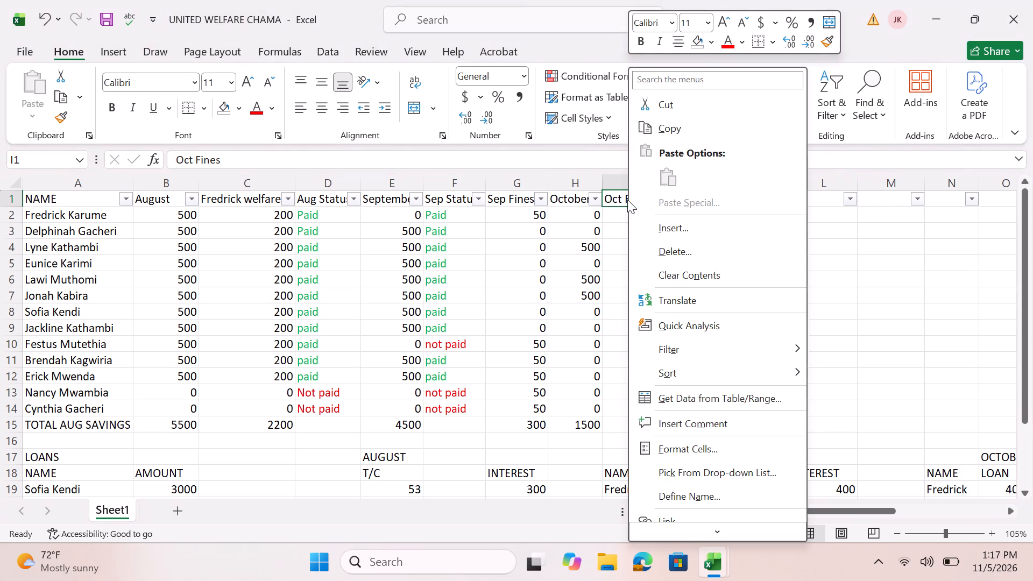
{"action": "left_click", "coordinate": [678, 229]}
{"action": "left_click", "coordinate": [650, 281]}
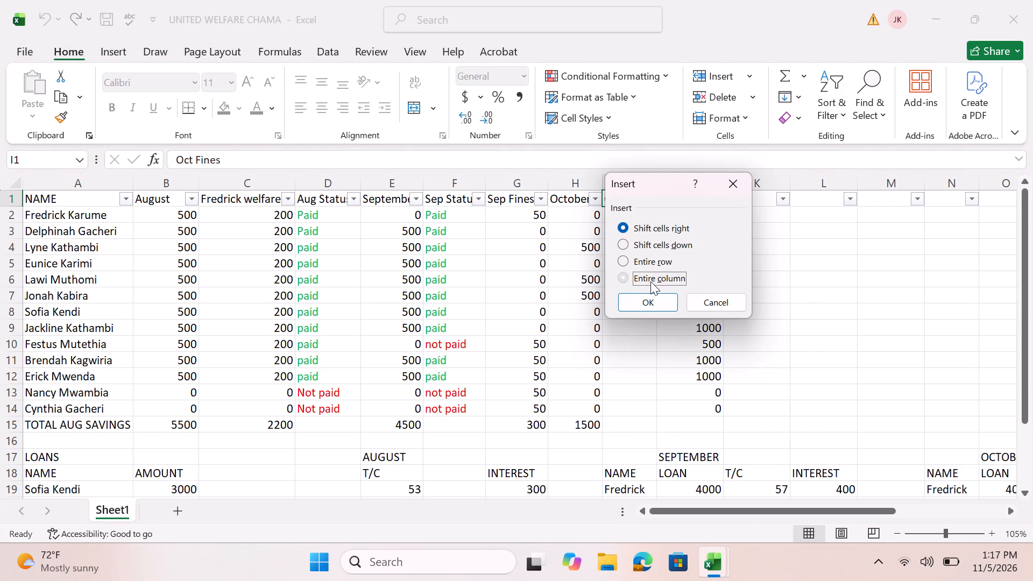
{"action": "left_click", "coordinate": [651, 304]}
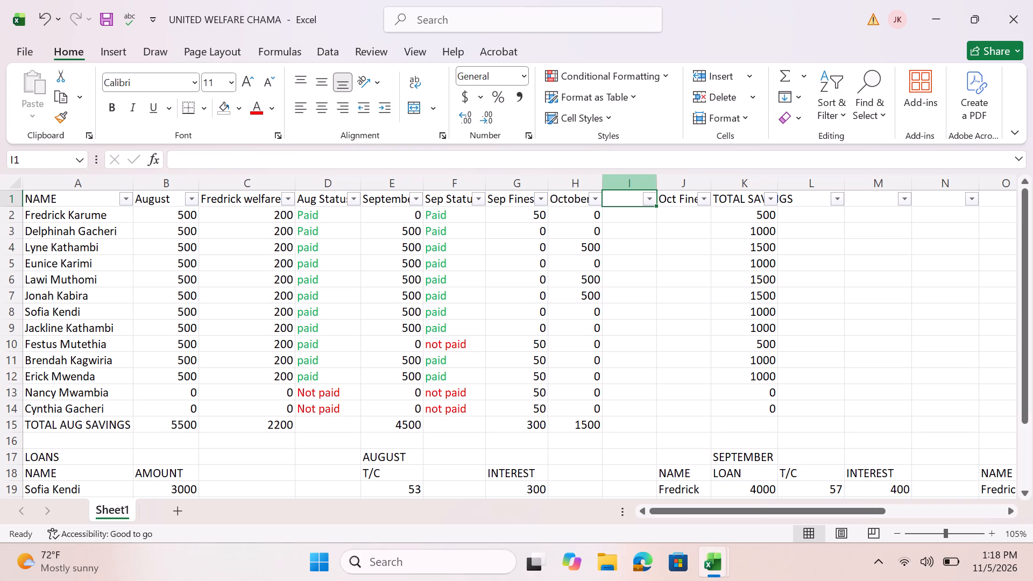
Enter the header "Oct status" in I1 of the new empty column.
{"action": "left_click", "coordinate": [621, 204]}
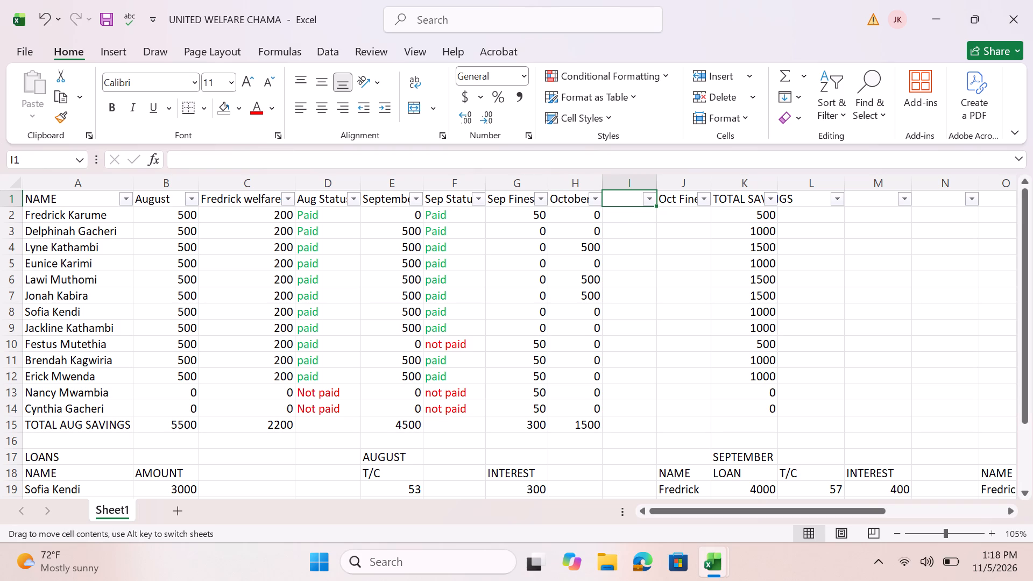
{"action": "key", "text": "p"}
{"action": "key", "text": "BackSpace"}
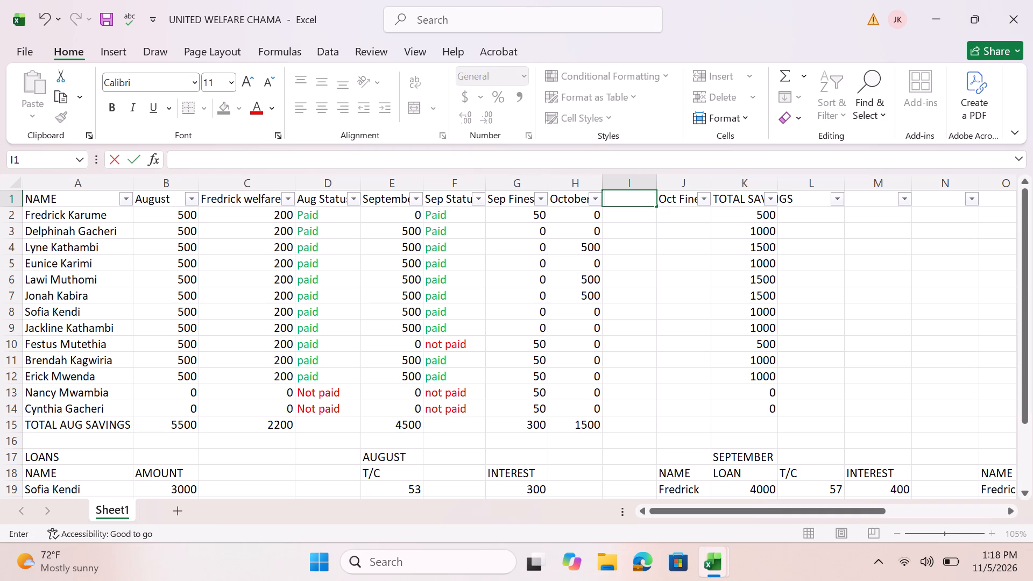
{"action": "key", "text": "o"}
{"action": "type", "text": "ct"}
{"action": "key", "text": "space"}
{"action": "type", "text": "status"}
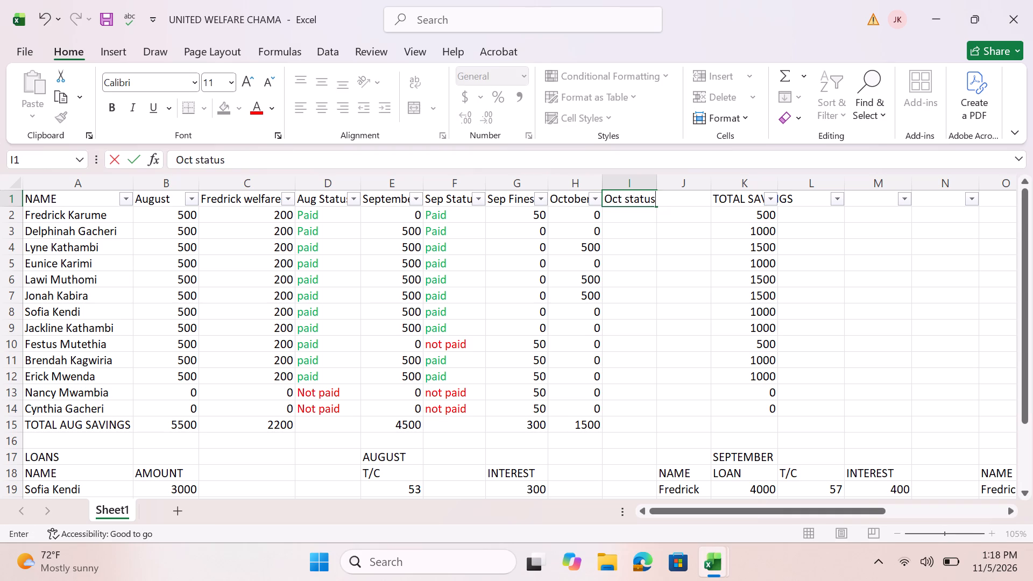
{"action": "left_click", "coordinate": [631, 216]}
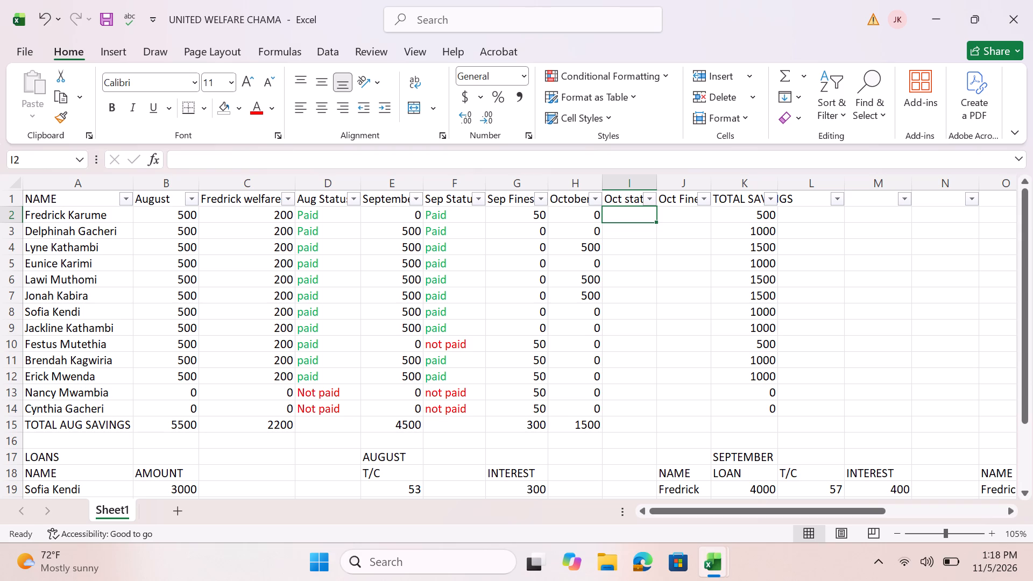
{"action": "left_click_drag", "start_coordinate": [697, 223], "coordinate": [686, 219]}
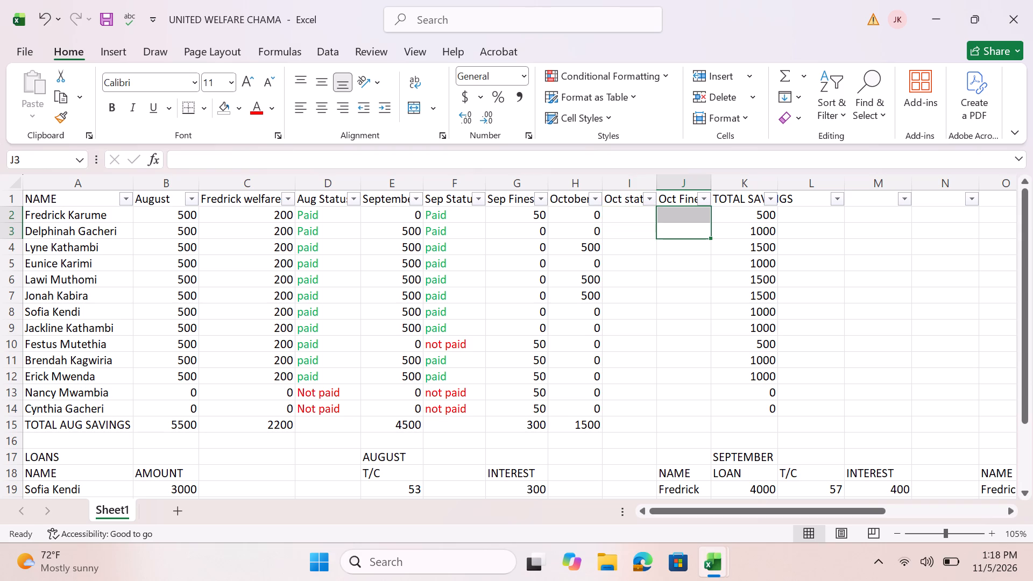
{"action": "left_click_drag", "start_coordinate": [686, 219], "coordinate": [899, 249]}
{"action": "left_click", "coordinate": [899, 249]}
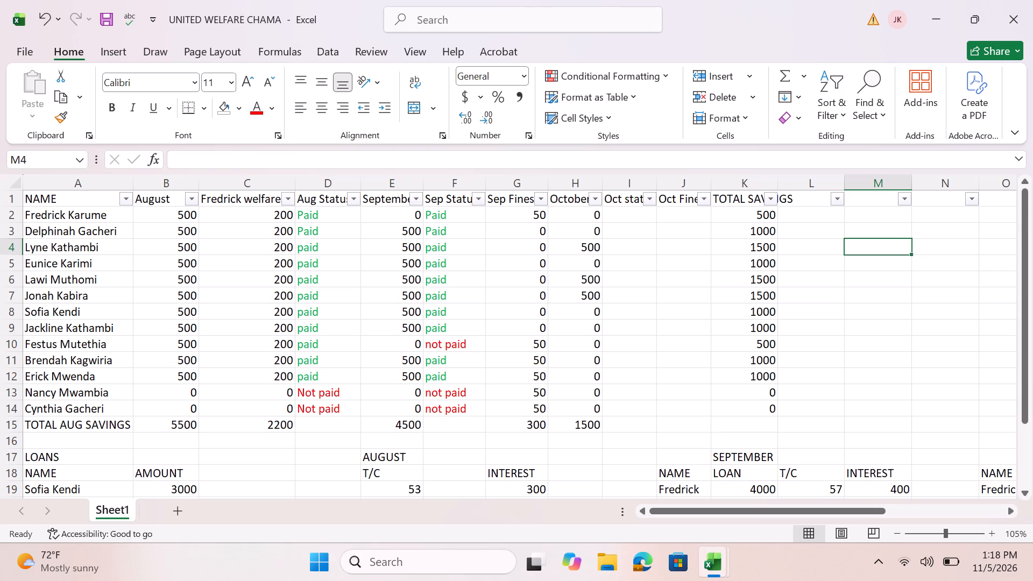
Create a formula-based conditional formatting rule for the Oct status cells I2:I14 with the formula =i2="paid".
{"action": "left_click_drag", "start_coordinate": [608, 217], "coordinate": [639, 409]}
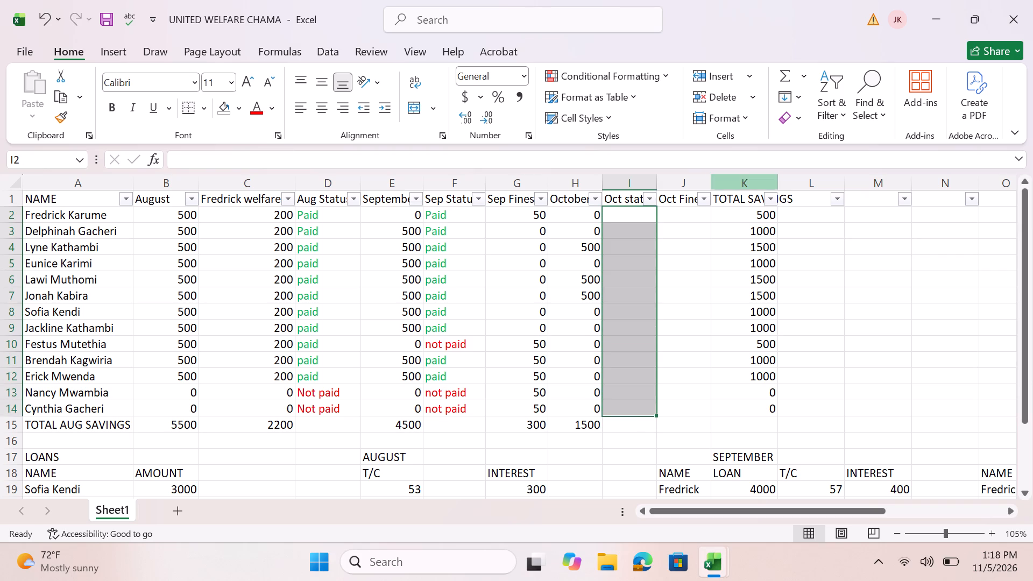
{"action": "left_click", "coordinate": [613, 62]}
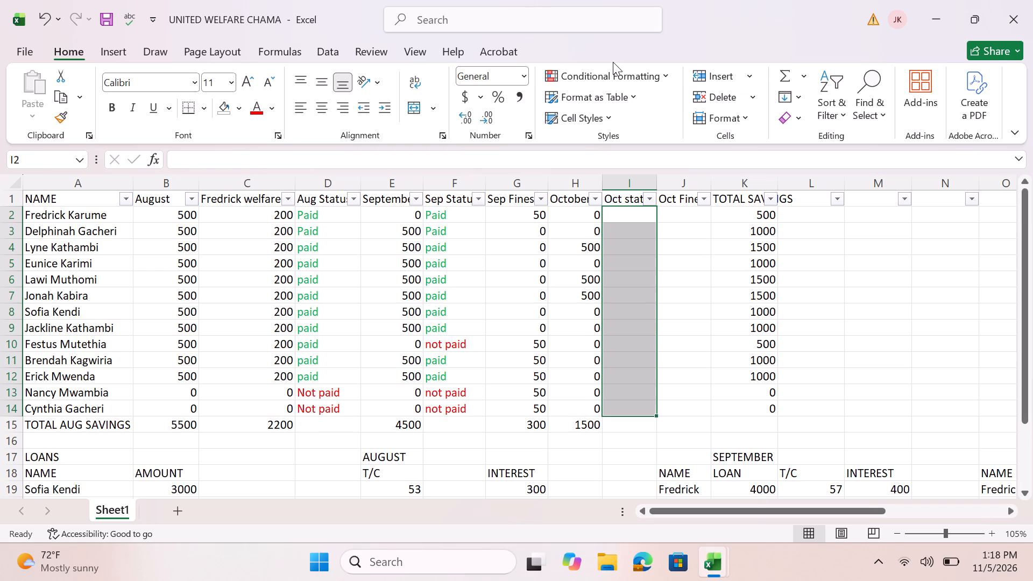
{"action": "left_click", "coordinate": [625, 72]}
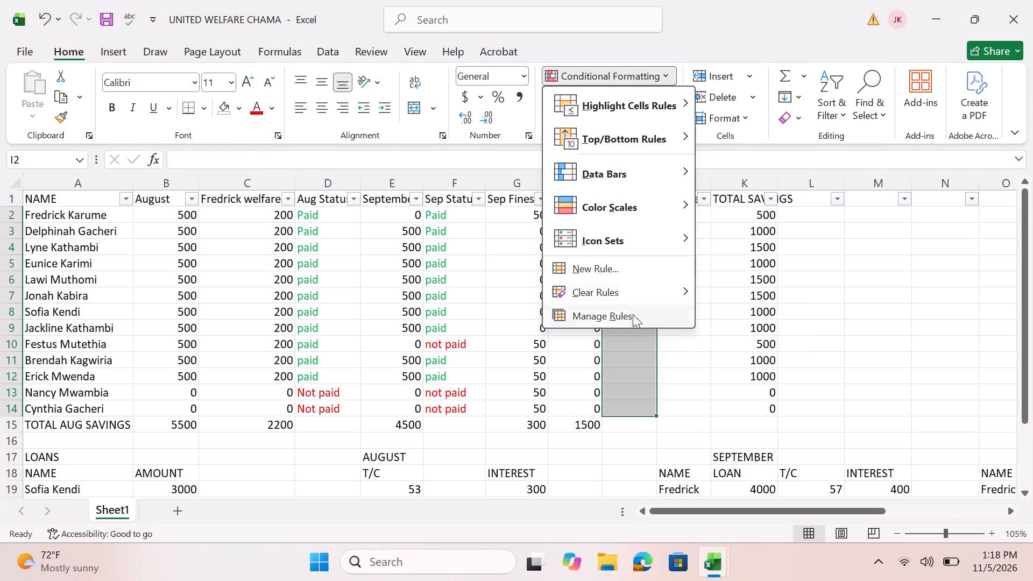
{"action": "left_click", "coordinate": [613, 316]}
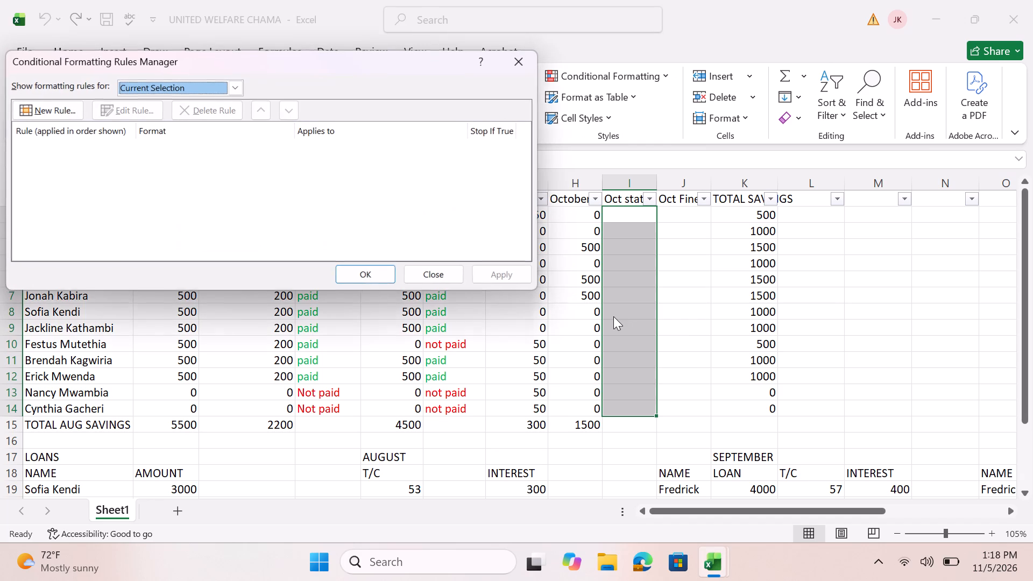
{"action": "left_click", "coordinate": [60, 110]}
{"action": "left_click", "coordinate": [162, 158]}
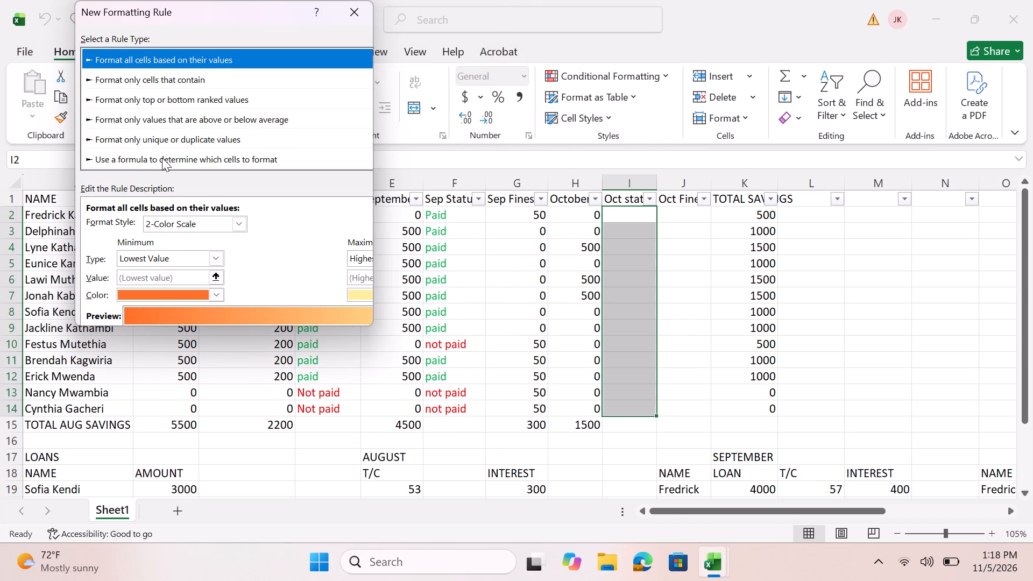
{"action": "left_click", "coordinate": [158, 224]}
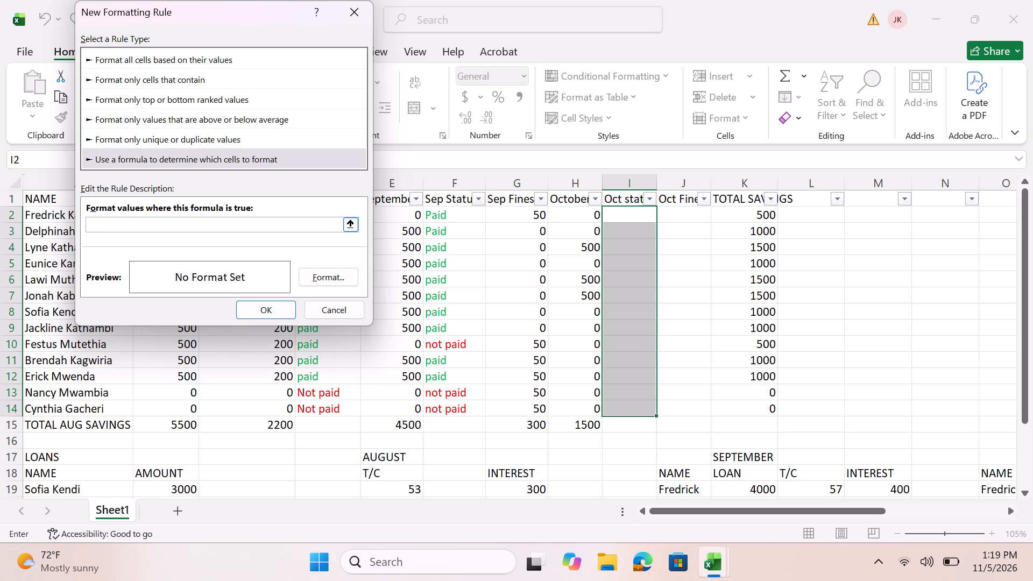
{"action": "key", "text": "equal"}
{"action": "type", "text": "i2"}
{"action": "key", "text": "equal"}
{"action": "type", "text": "pa"}
{"action": "key", "text": "BackSpace"}
{"action": "key", "text": "BackSpace"}
{"action": "type", "text": "\"paid"}
{"action": "key", "text": "shift+quotedbl"}
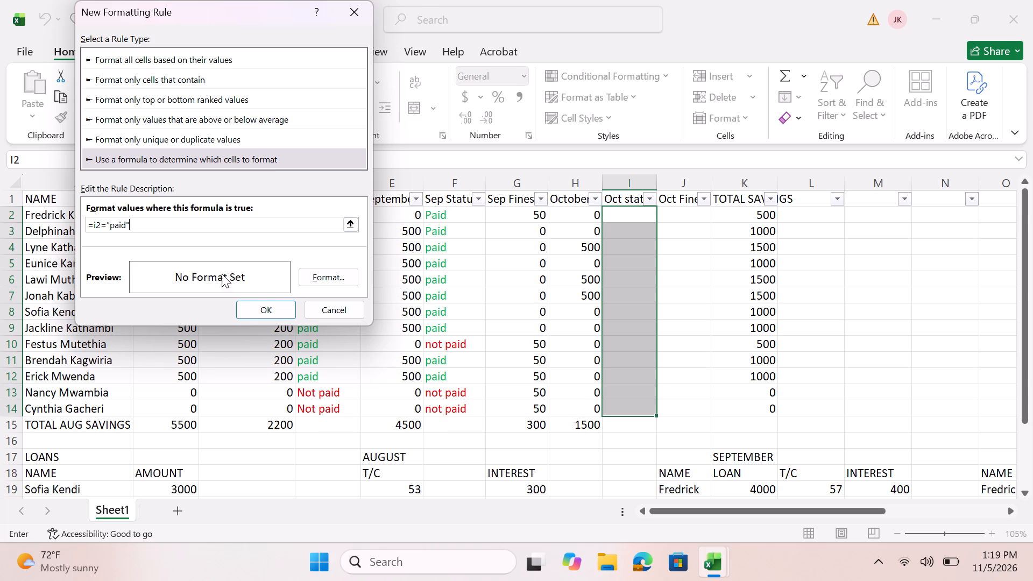
Give the "paid" rule a standard green font colour and add it to the Oct status rules.
{"action": "left_click", "coordinate": [321, 275]}
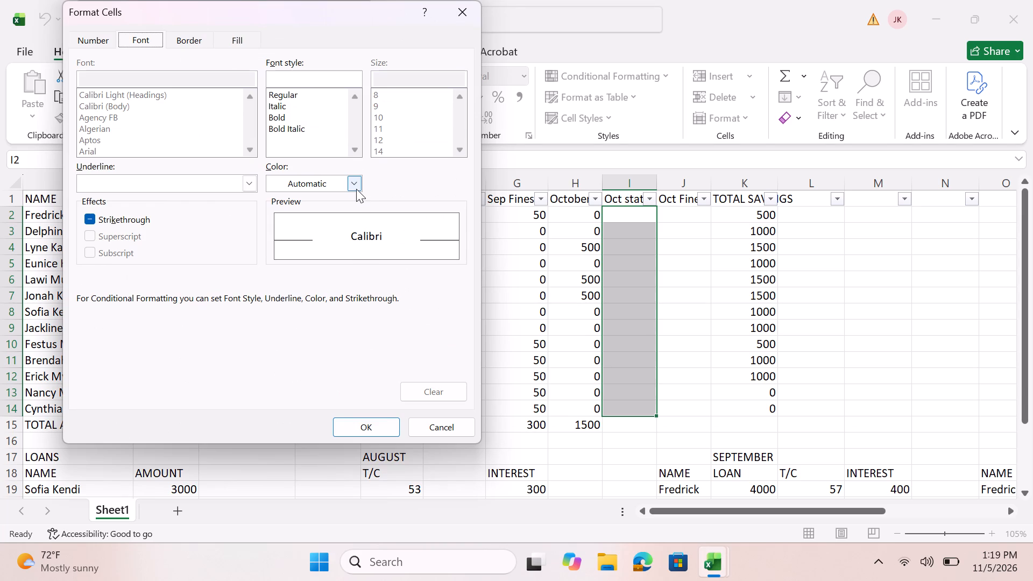
{"action": "left_click", "coordinate": [354, 187]}
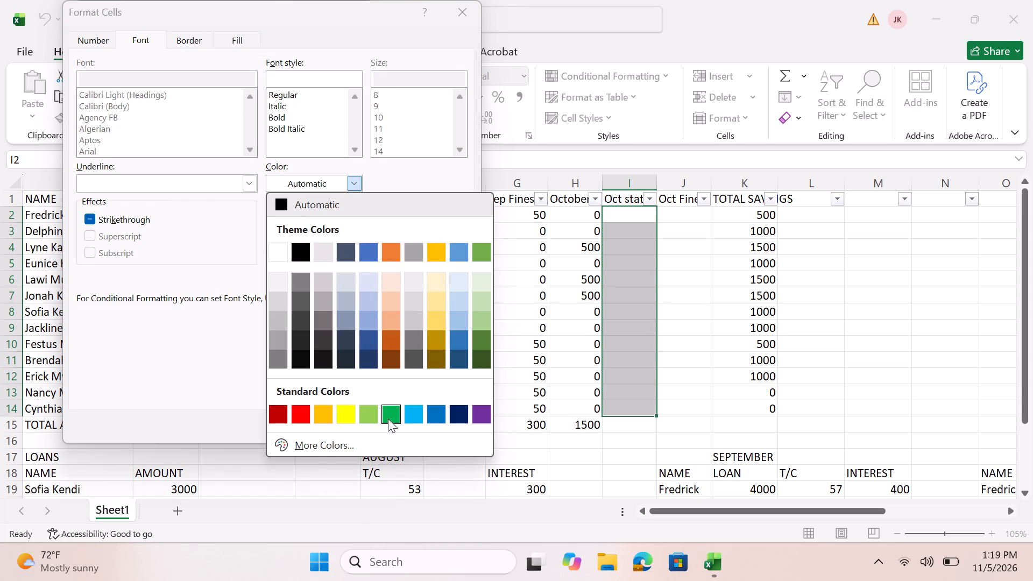
{"action": "left_click", "coordinate": [388, 419]}
{"action": "left_click", "coordinate": [377, 426]}
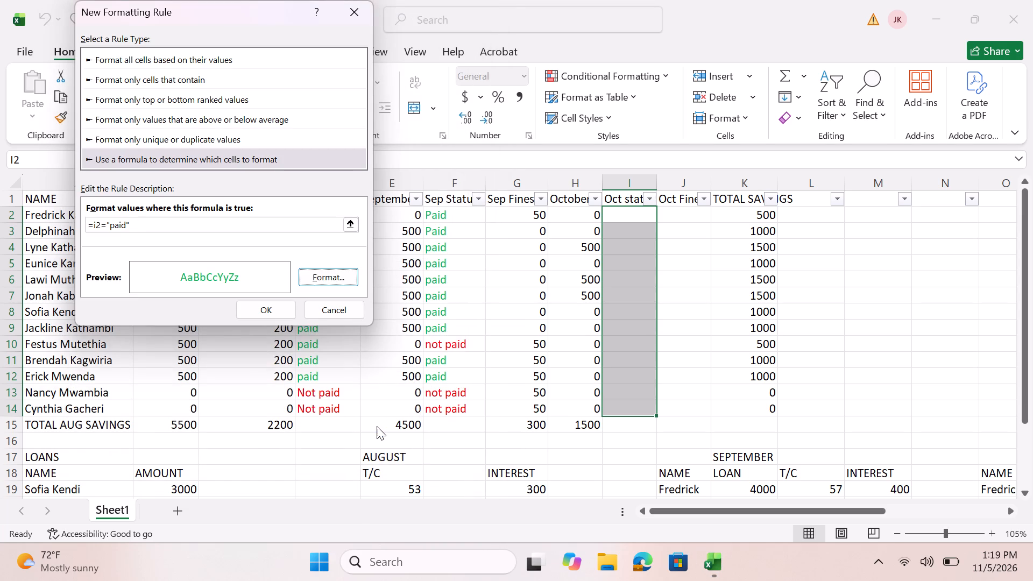
{"action": "left_click", "coordinate": [252, 311]}
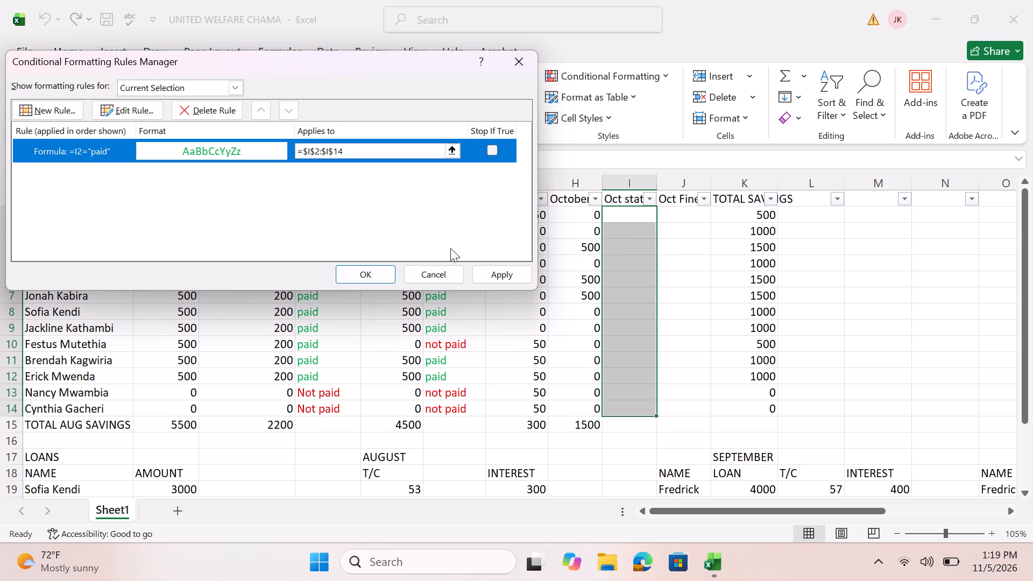
Create a second formula-based conditional formatting rule for the Oct status cells I2:I14 with the formula =i2="Not paid".
{"action": "left_click", "coordinate": [67, 105]}
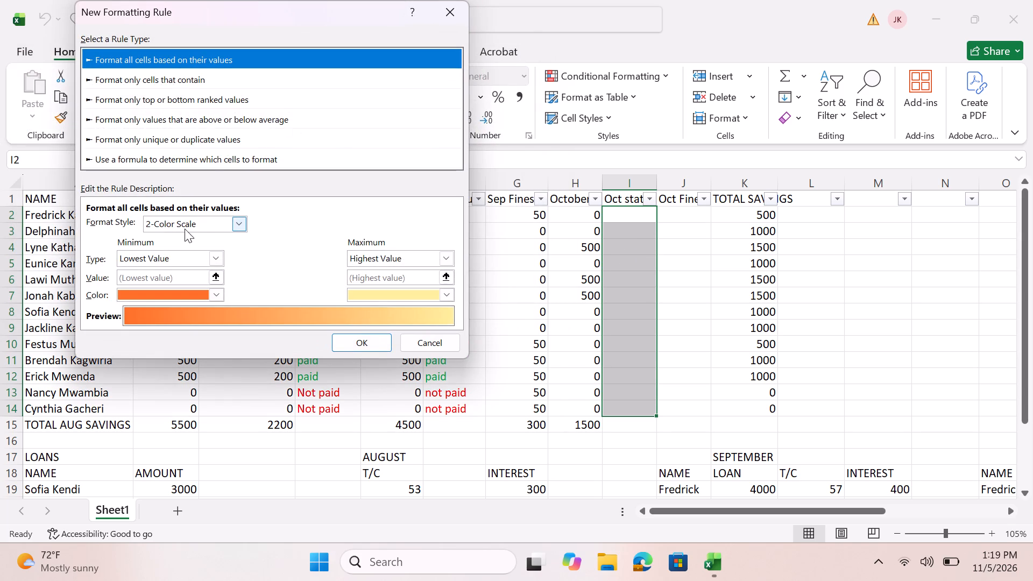
{"action": "left_click", "coordinate": [201, 162]}
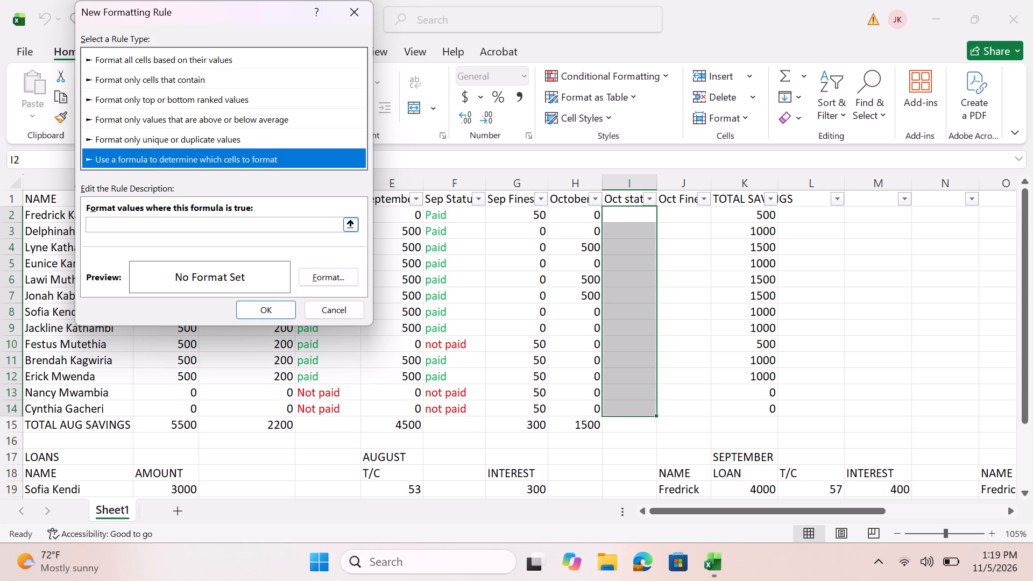
{"action": "left_click", "coordinate": [128, 226]}
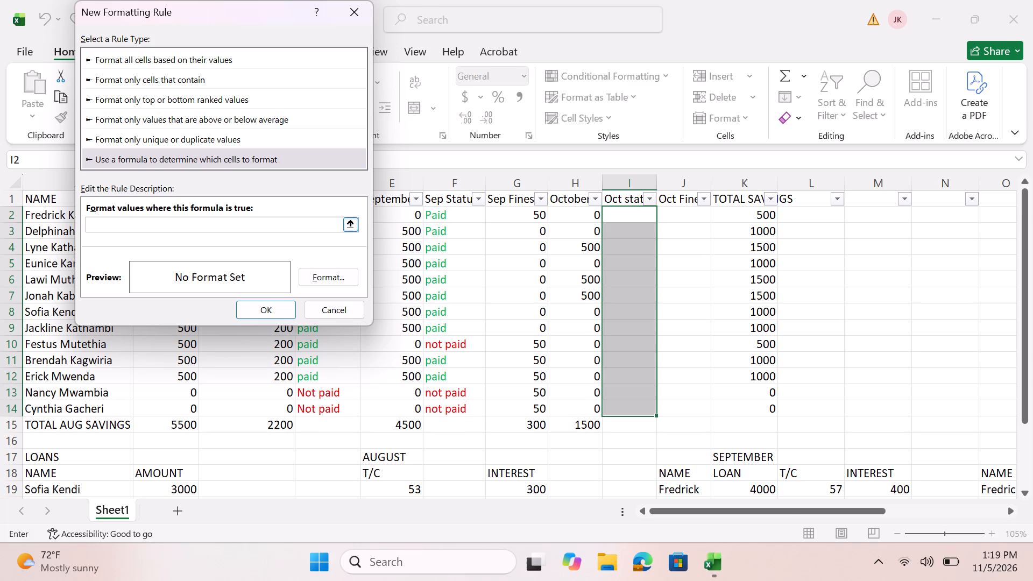
{"action": "key", "text": "equal"}
{"action": "type", "text": "i2="}
{"action": "key", "text": "shift+quotedbl"}
{"action": "key", "text": "n"}
{"action": "key", "text": "o"}
{"action": "type", "text": "t pais"}
{"action": "key", "text": "BackSpace"}
{"action": "key", "text": "d"}
{"action": "key", "text": "shift+quotedbl"}
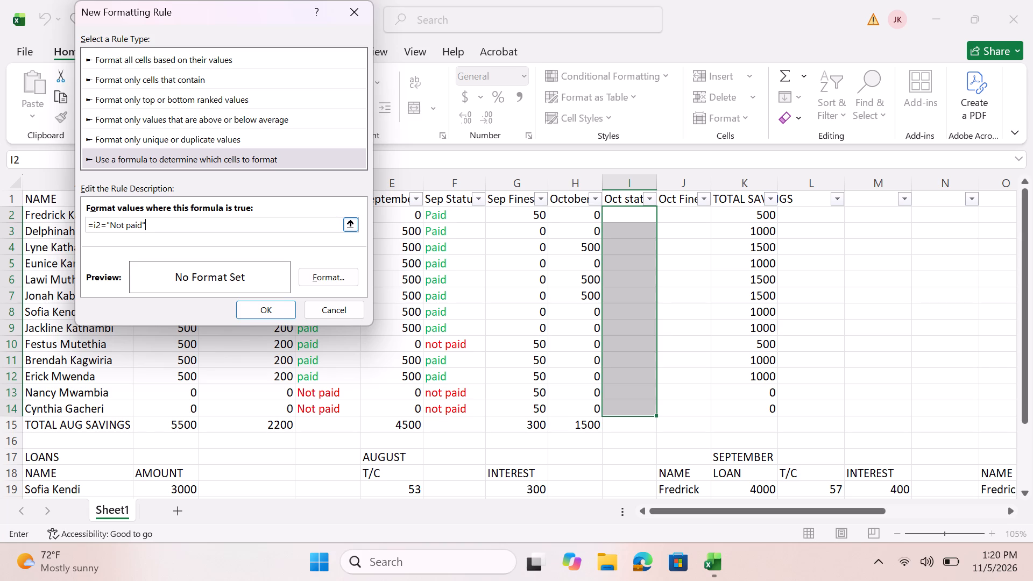
Give the "Not paid" rule a standard red font colour and add it to the Oct status rules.
{"action": "left_click", "coordinate": [326, 276]}
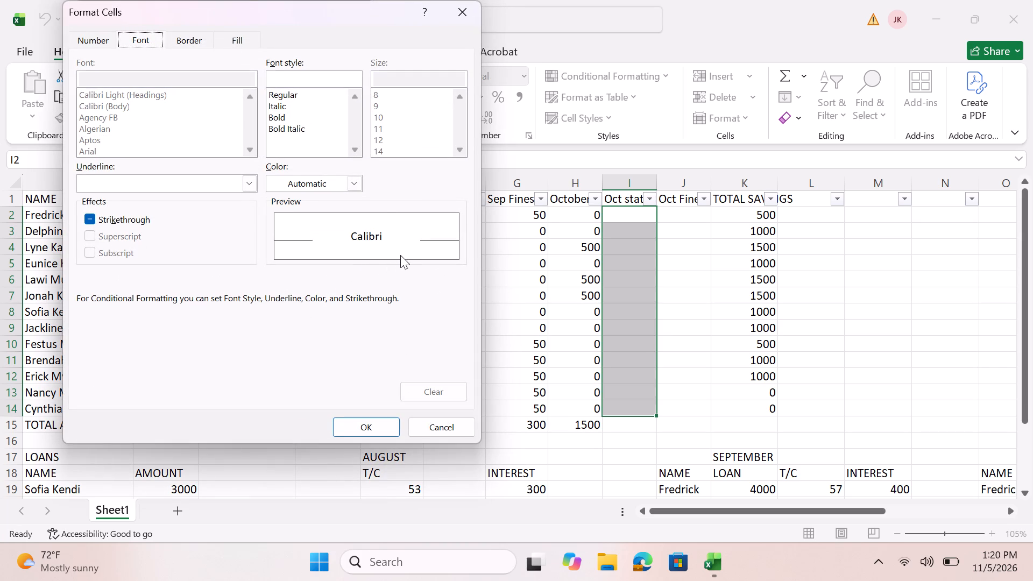
{"action": "left_click", "coordinate": [356, 181]}
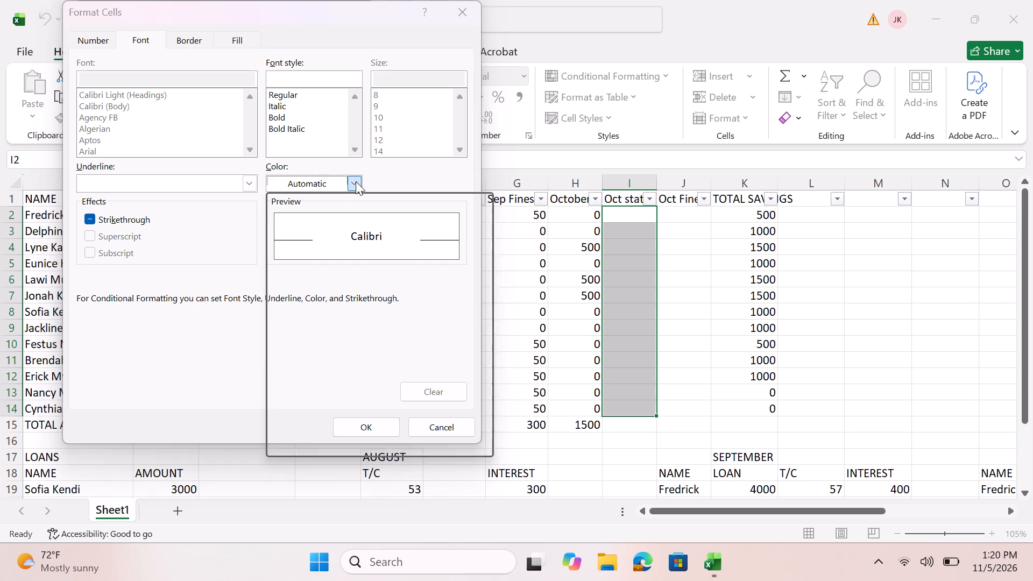
{"action": "left_click", "coordinate": [300, 417]}
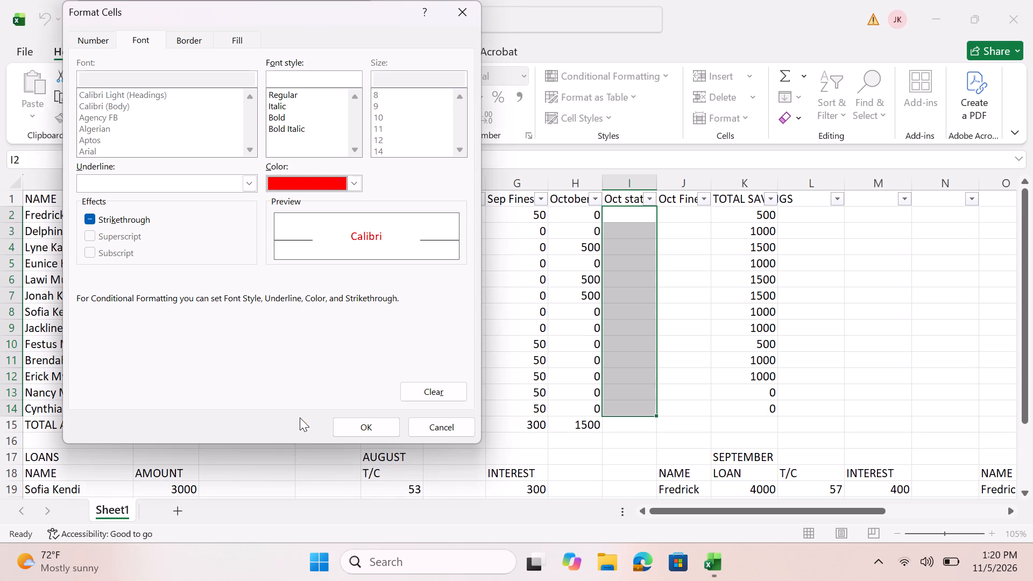
{"action": "left_click", "coordinate": [383, 427]}
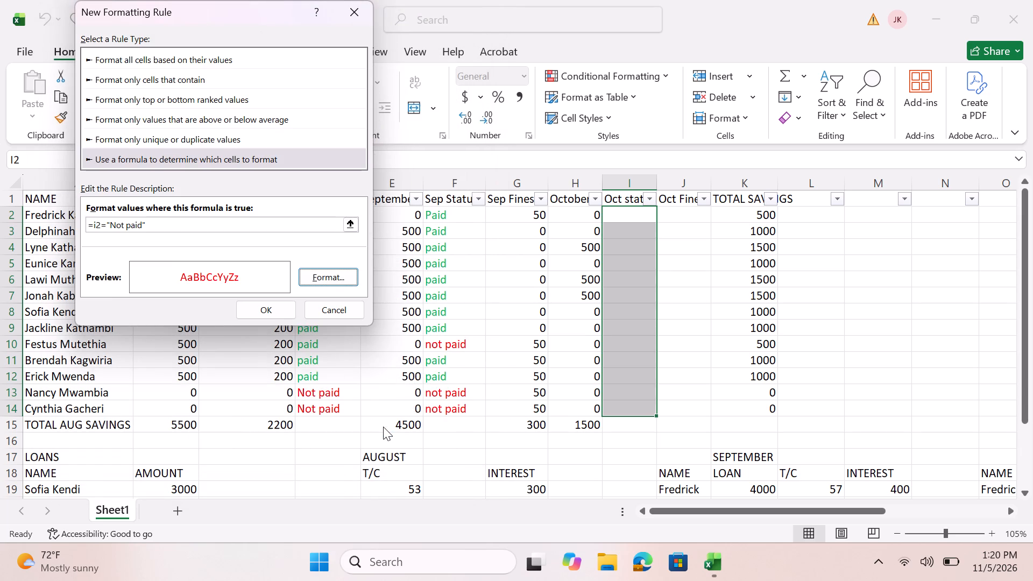
{"action": "left_click", "coordinate": [256, 308]}
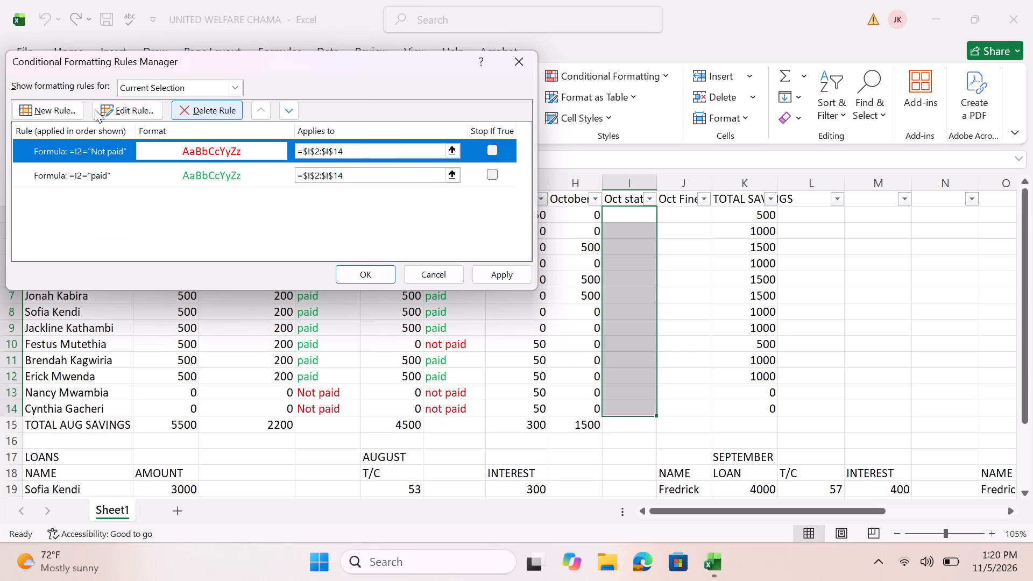
Start a third conditional formatting rule for the Oct status cells that uses a formula to determine which cells to format.
{"action": "left_click", "coordinate": [73, 105]}
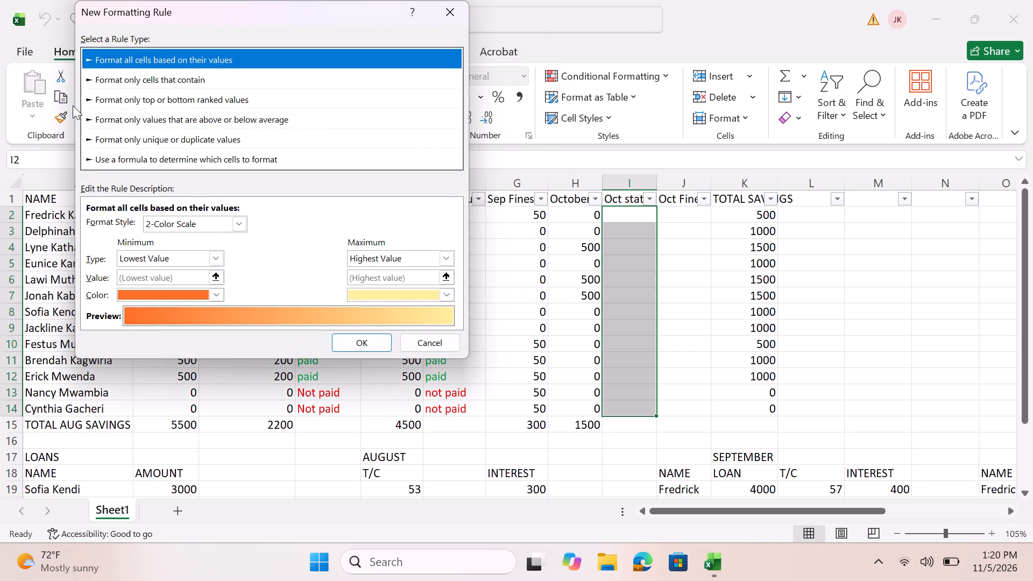
{"action": "left_click", "coordinate": [163, 160]}
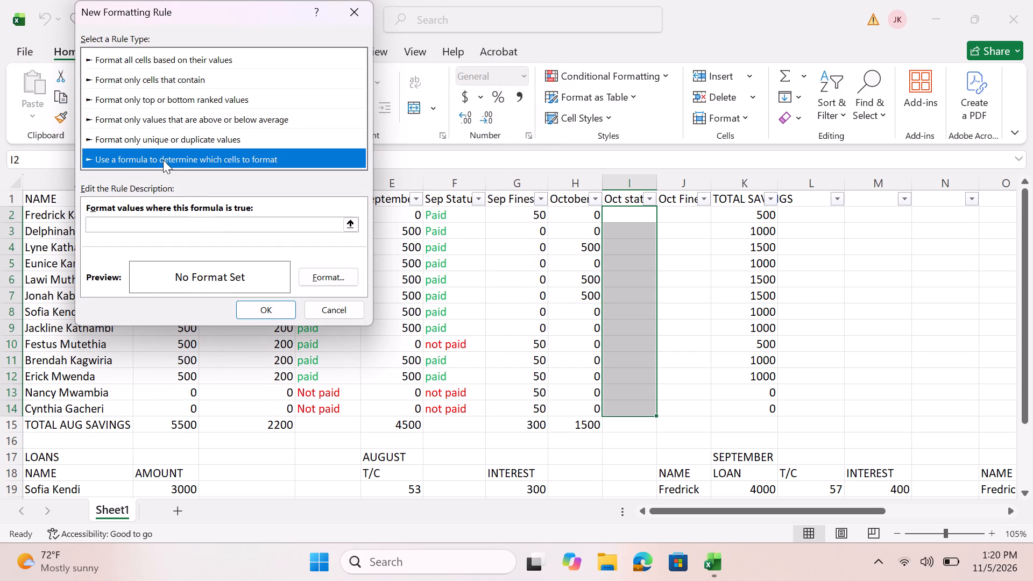
{"action": "left_click", "coordinate": [121, 218]}
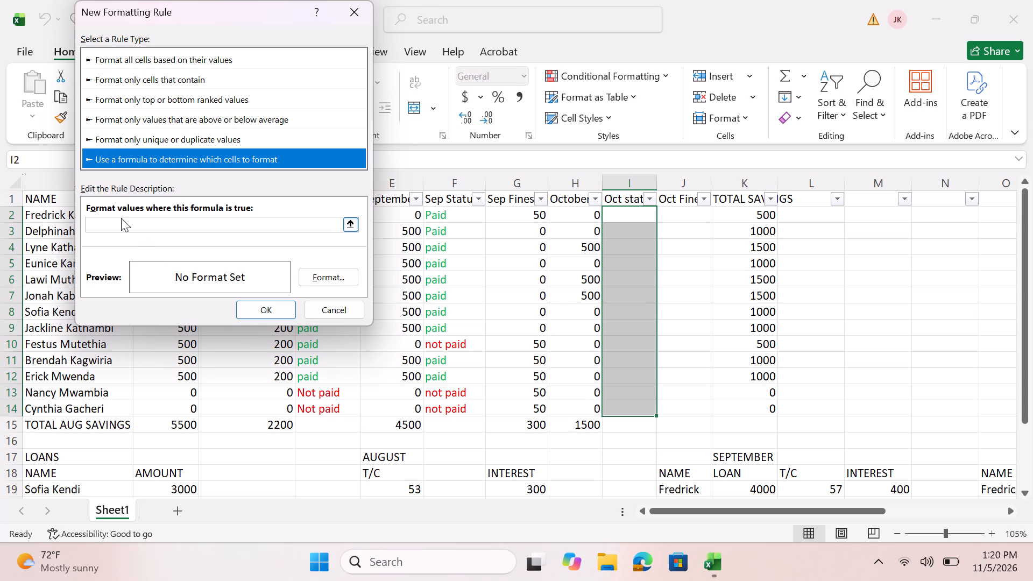
{"action": "type", "text": "i2"}
{"action": "key", "text": "BackSpace"}
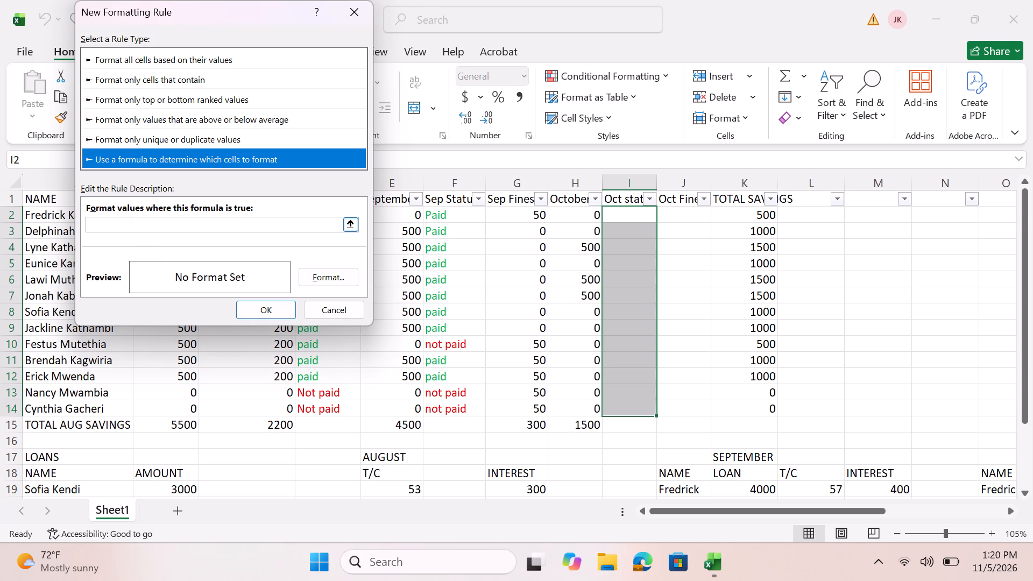
{"action": "left_click", "coordinate": [122, 226]}
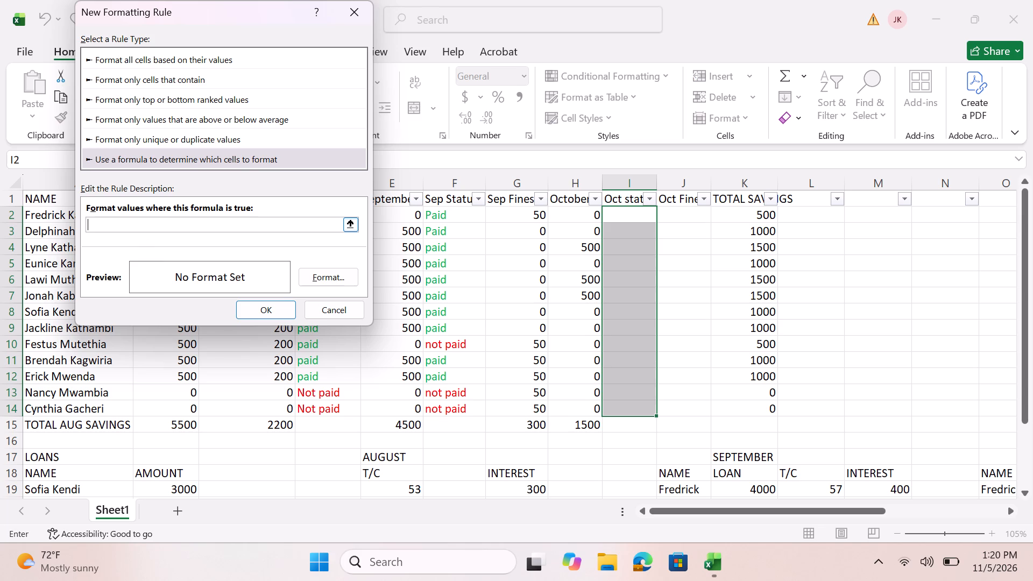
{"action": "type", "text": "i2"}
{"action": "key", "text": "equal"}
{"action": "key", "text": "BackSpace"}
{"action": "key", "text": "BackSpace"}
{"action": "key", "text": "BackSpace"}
Enter the formula =i2="partial" as the condition of the new Oct status rule.
{"action": "key", "text": "equal"}
{"action": "type", "text": "i2"}
{"action": "key", "text": "equal"}
{"action": "key", "text": "shift+quotedbl"}
{"action": "key", "text": "p"}
{"action": "type", "text": "artial"}
{"action": "key", "text": "shift+quotedbl"}
Give the "partial" rule a standard yellow font colour, add it to the list and apply the Oct status rules.
{"action": "left_click", "coordinate": [339, 274]}
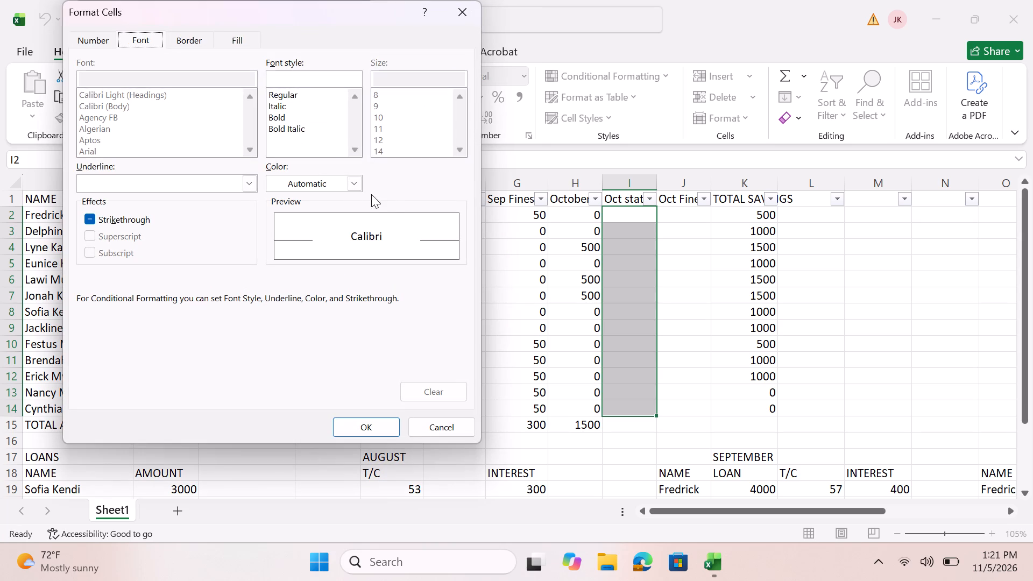
{"action": "left_click", "coordinate": [357, 186]}
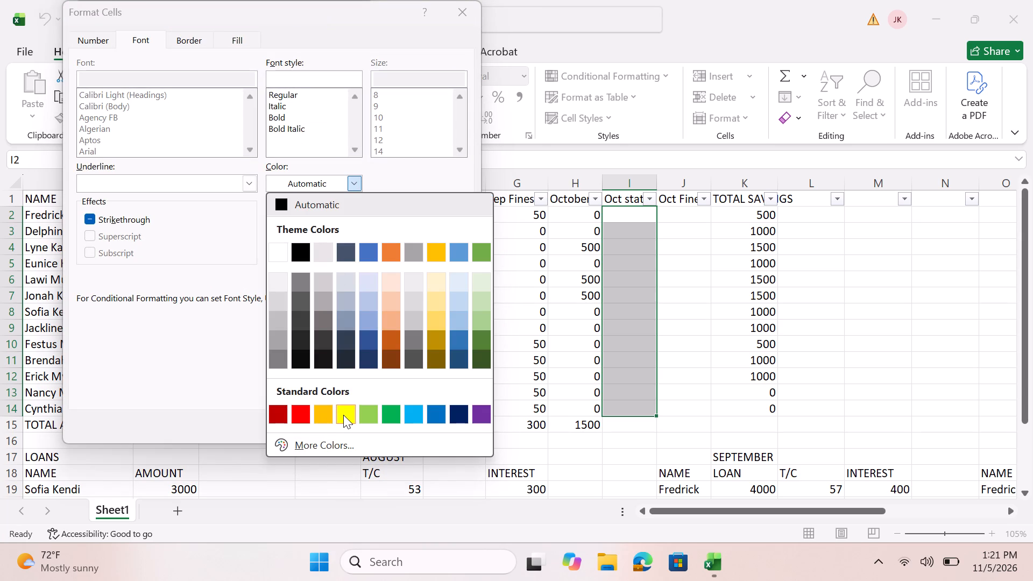
{"action": "left_click", "coordinate": [343, 415]}
{"action": "left_click", "coordinate": [360, 426]}
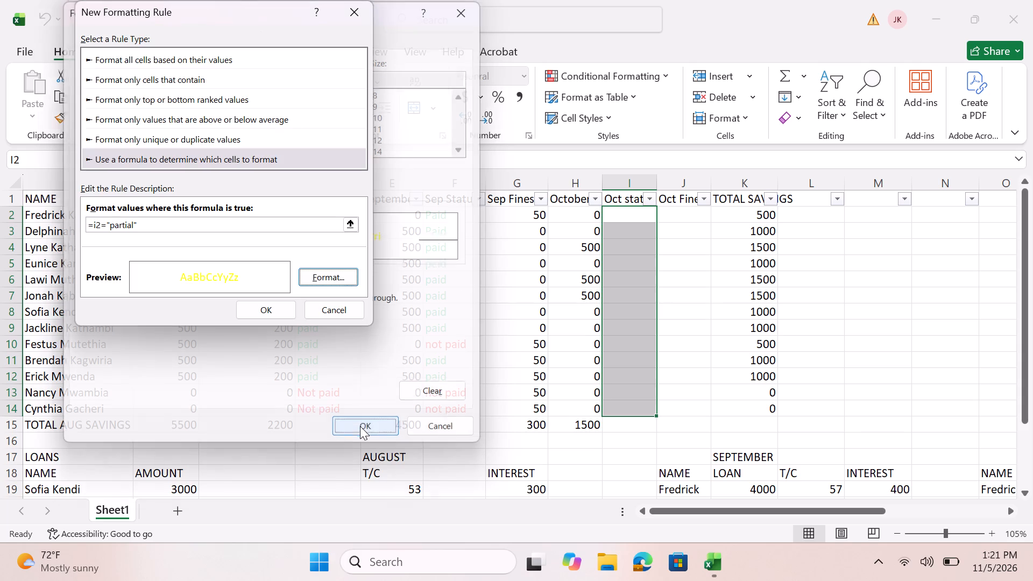
{"action": "left_click", "coordinate": [279, 314]}
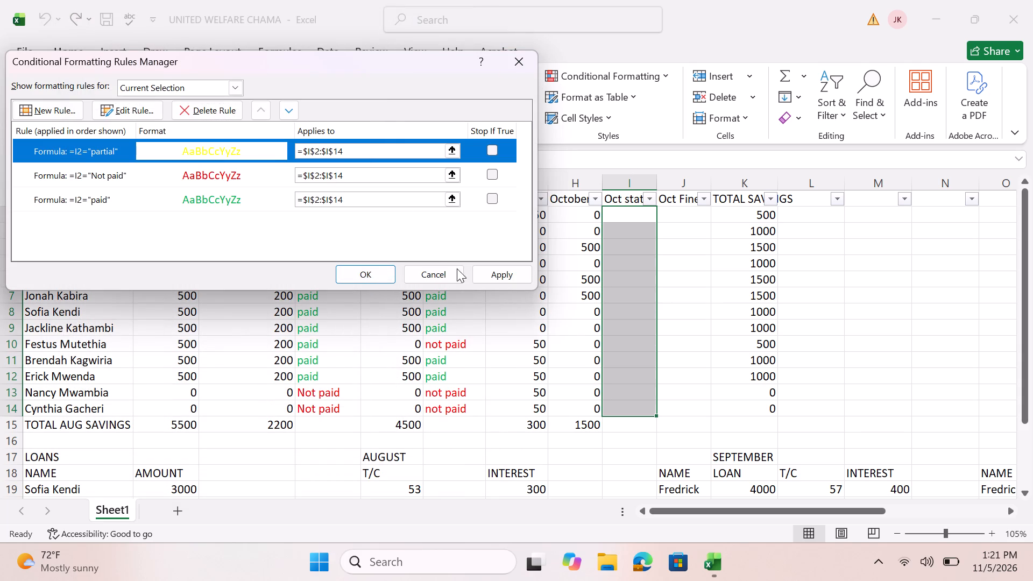
{"action": "left_click", "coordinate": [486, 273]}
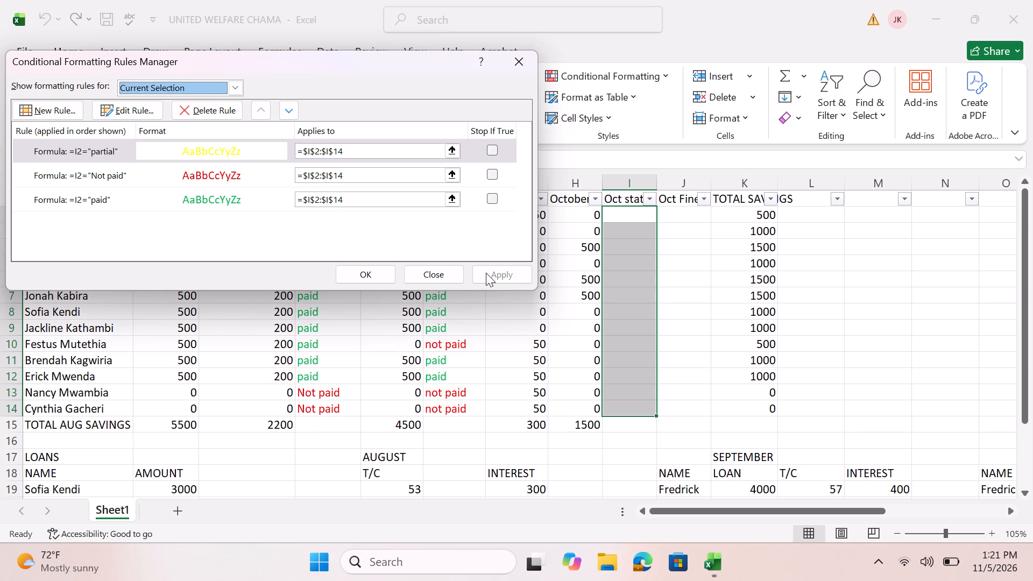
Accept the paid, Not paid and partial rules for the Oct status cells and close the rules manager.
{"action": "left_click", "coordinate": [383, 262]}
{"action": "left_click", "coordinate": [376, 270]}
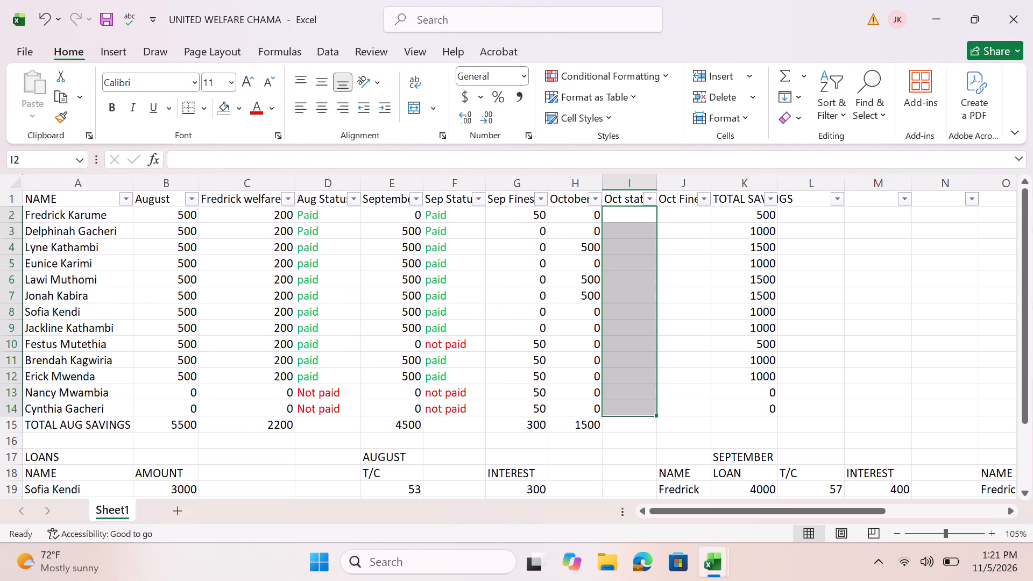
Enter "Not paid" as the Oct status in I2 and "not paid" in I3.
{"action": "left_click", "coordinate": [620, 222]}
{"action": "left_click", "coordinate": [618, 216]}
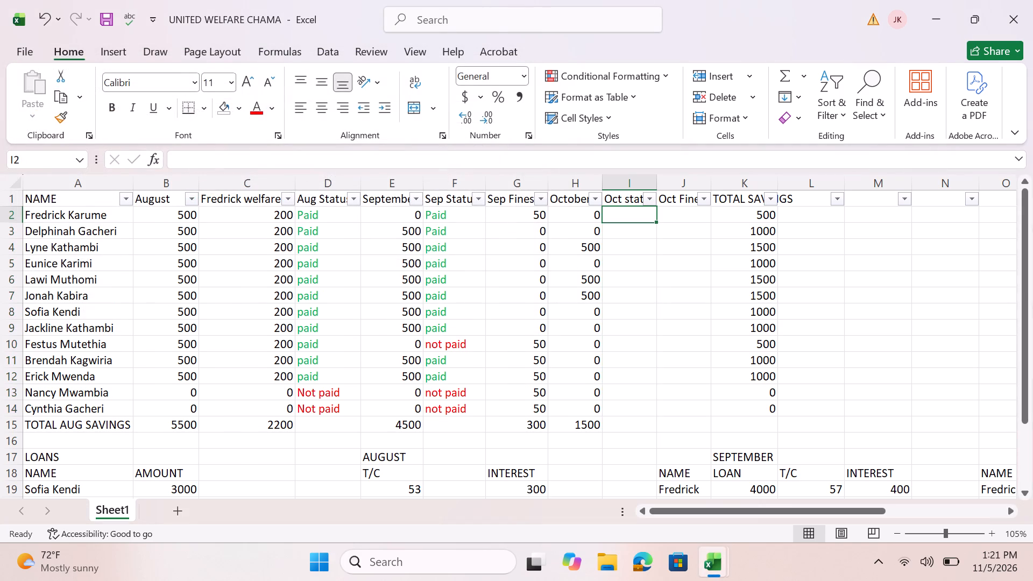
{"action": "left_click", "coordinate": [618, 216]}
{"action": "key", "text": "n"}
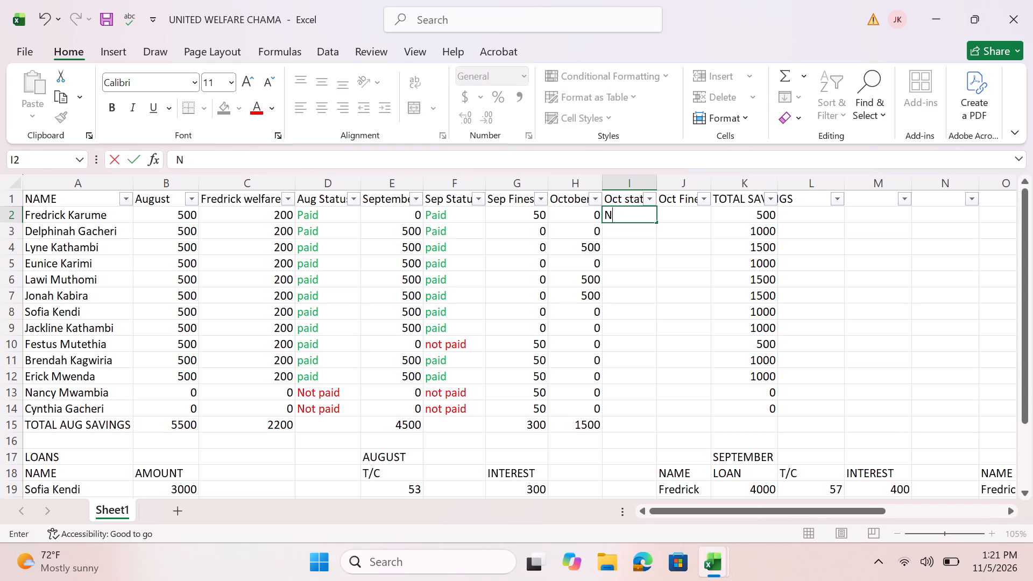
{"action": "type", "text": "ot"}
{"action": "key", "text": "space"}
{"action": "type", "text": "paid"}
{"action": "key", "text": "Return"}
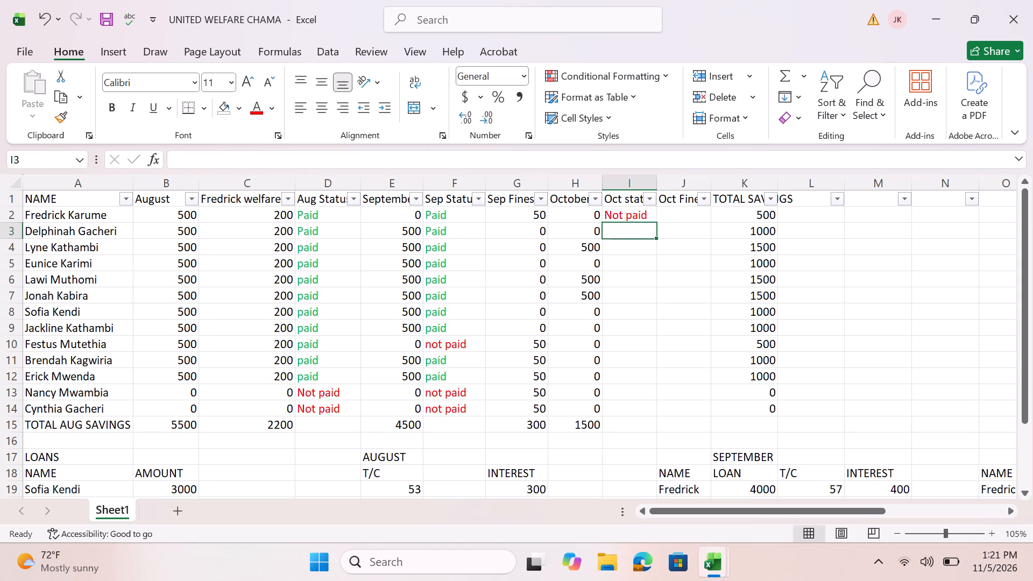
{"action": "type", "text": "not paid"}
{"action": "key", "text": "Return"}
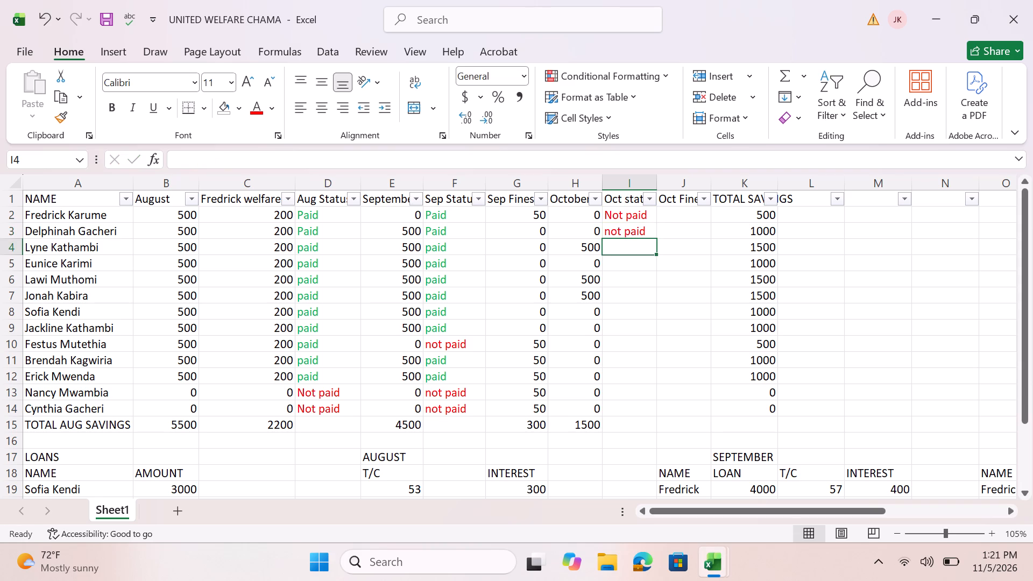
Fill the Oct status in I4 to I7 with "paid", "Not paid", "paid" and "paid".
{"action": "type", "text": "paid"}
{"action": "key", "text": "Return"}
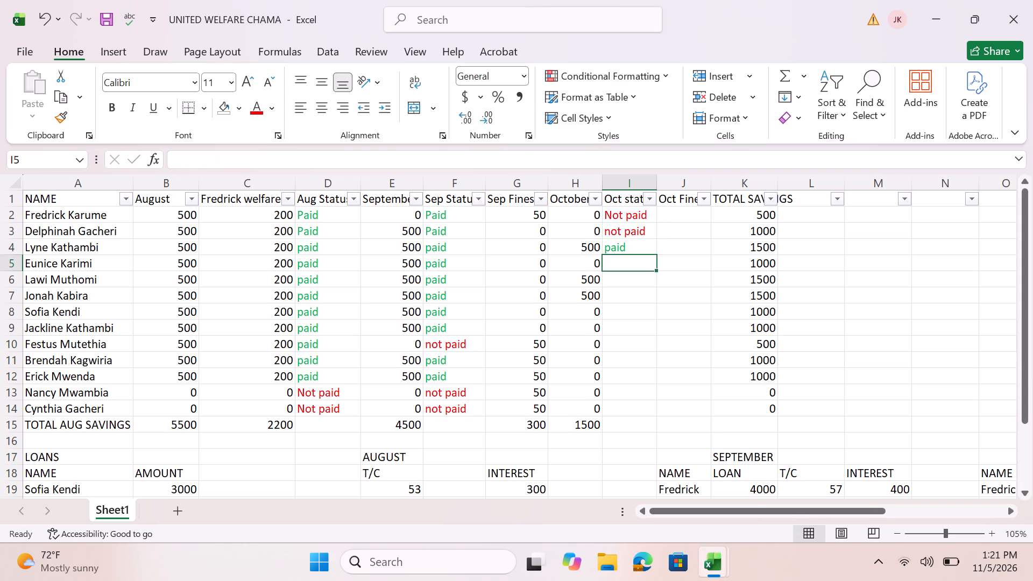
{"action": "type", "text": "not"}
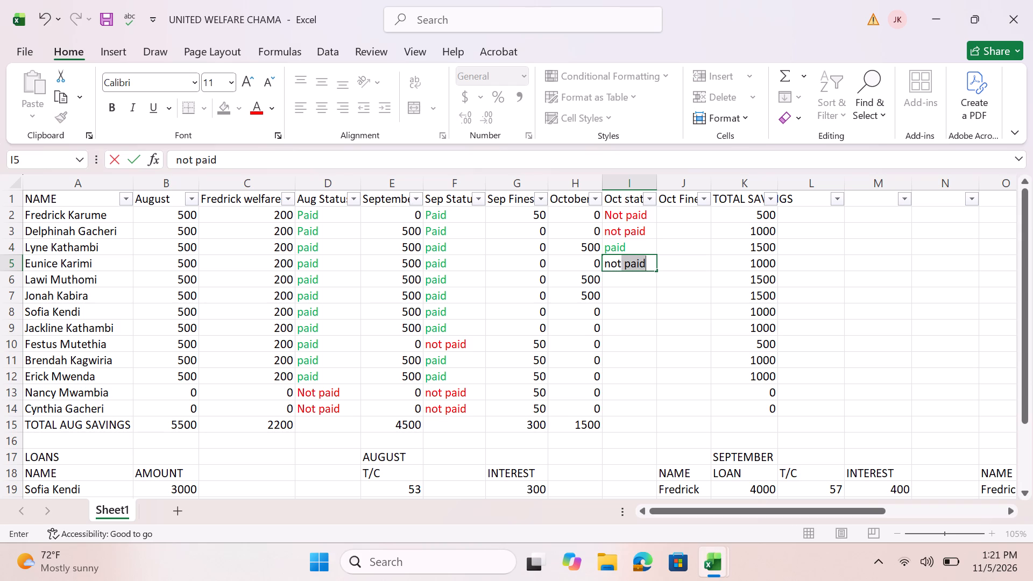
{"action": "key", "text": "Return"}
{"action": "type", "text": "pa"}
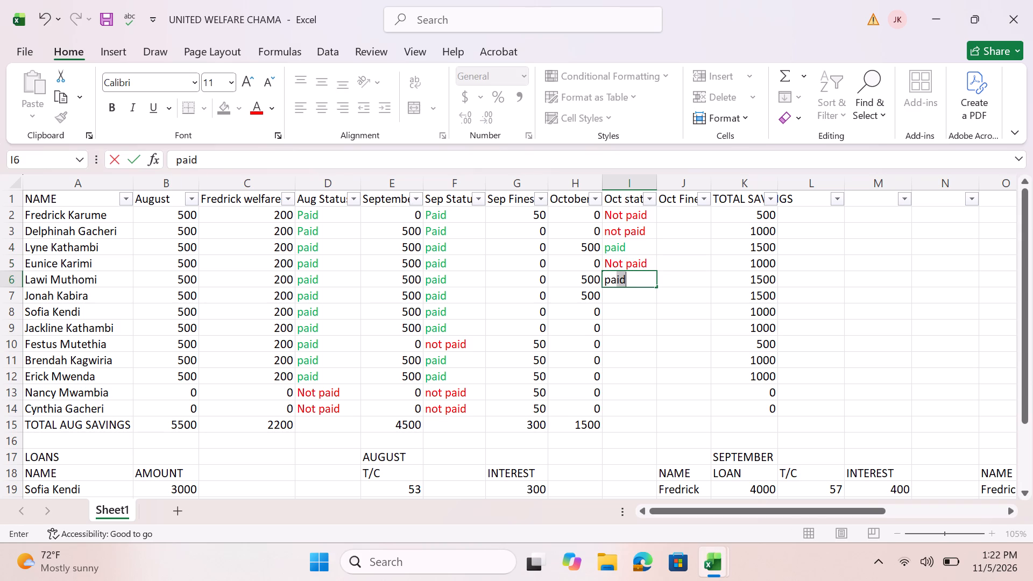
{"action": "key", "text": "Return"}
{"action": "key", "text": "p"}
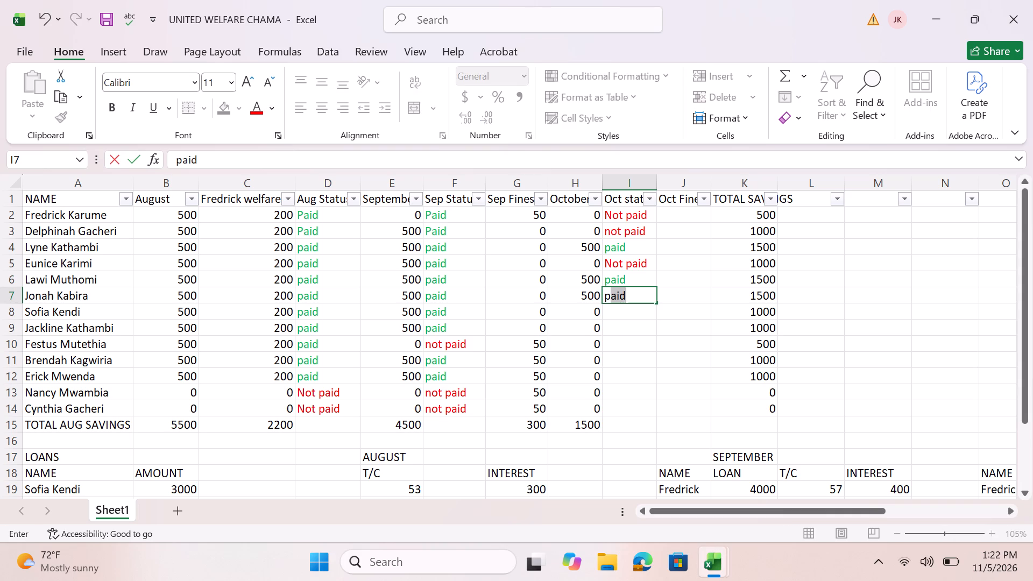
{"action": "key", "text": "Return"}
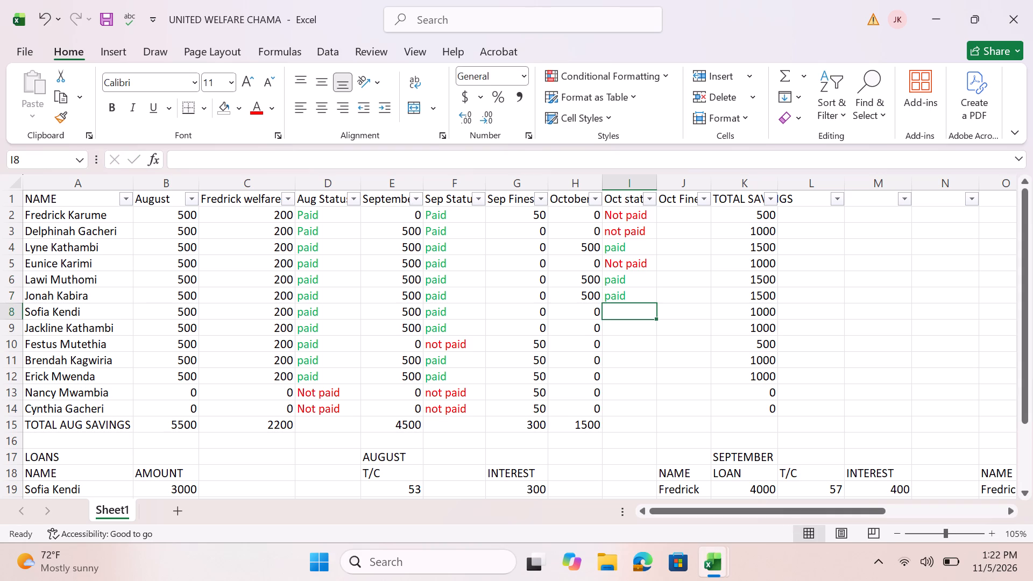
Enter "Not paid" as the Oct status for the members in rows 8 to 11.
{"action": "key", "text": "n"}
{"action": "key", "text": "Return"}
{"action": "key", "text": "m"}
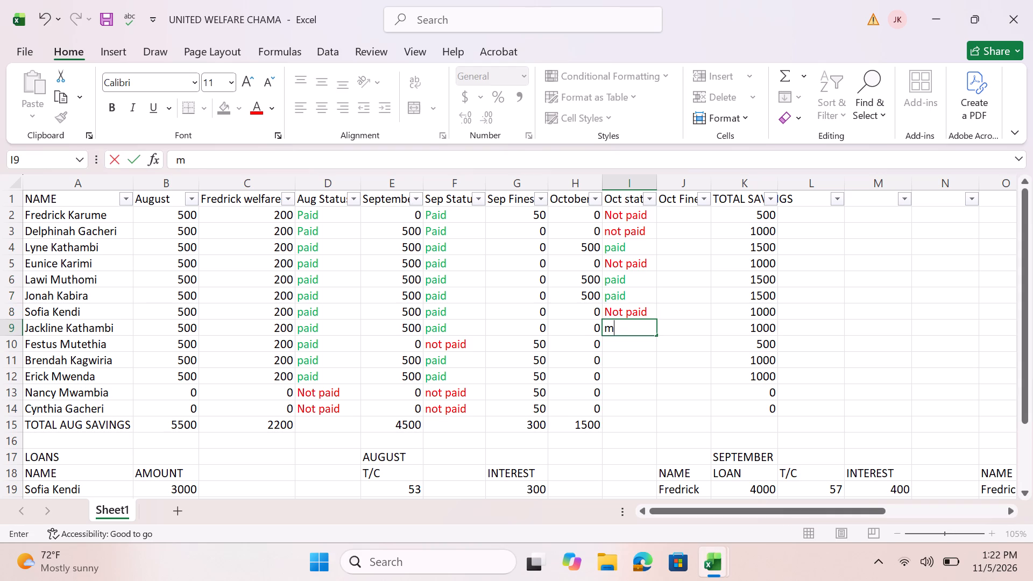
{"action": "key", "text": "BackSpace"}
{"action": "key", "text": "n"}
{"action": "key", "text": "Return"}
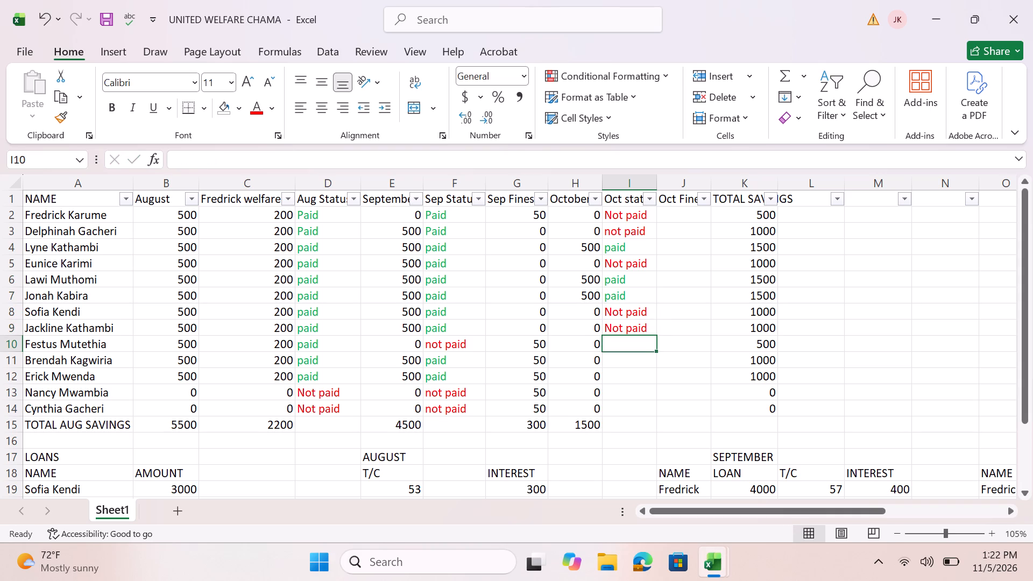
{"action": "key", "text": "n"}
{"action": "key", "text": "Return"}
{"action": "key", "text": "n"}
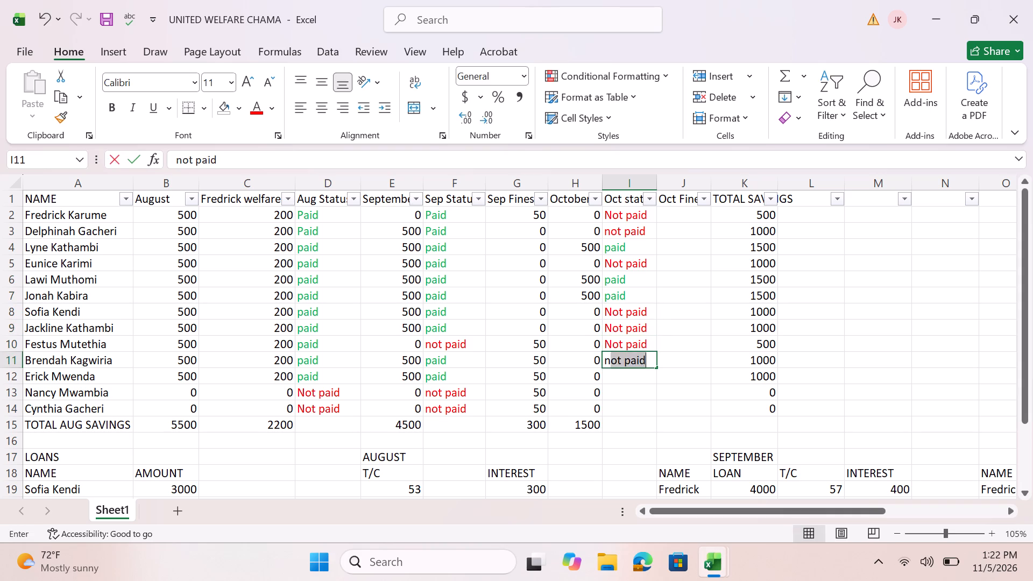
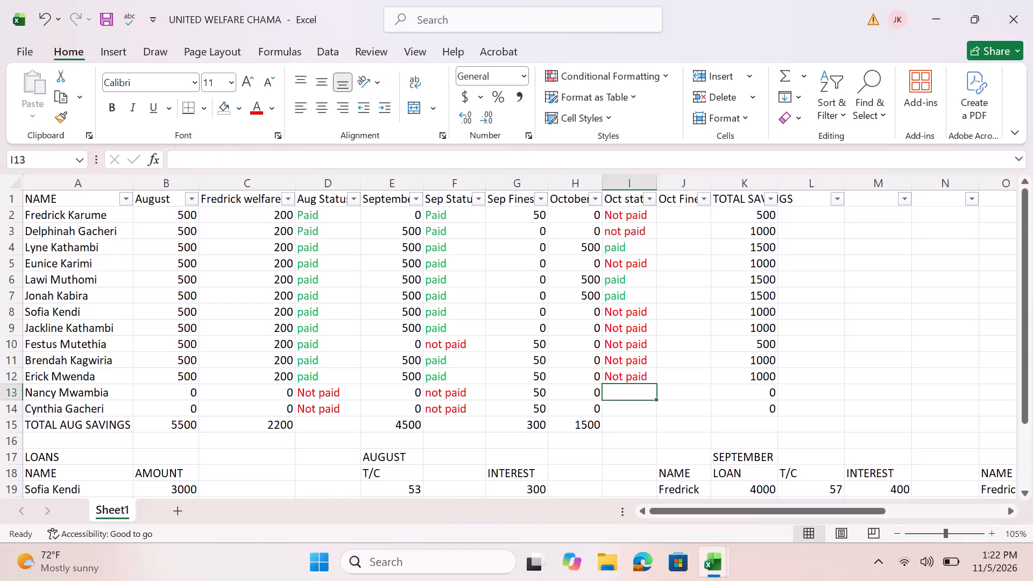
Enter "Not paid" as the Oct status for the members in rows 13 and 14, leaving the totals row blank.
{"action": "key", "text": "n"}
{"action": "key", "text": "Return"}
{"action": "key", "text": "n"}
{"action": "key", "text": "Return"}
{"action": "key", "text": "n"}
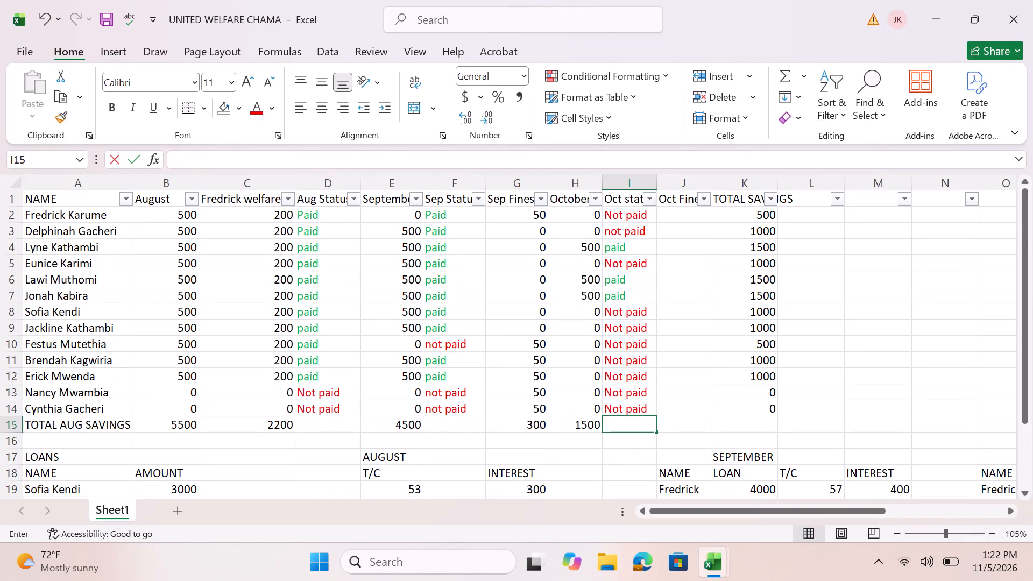
{"action": "key", "text": "BackSpace"}
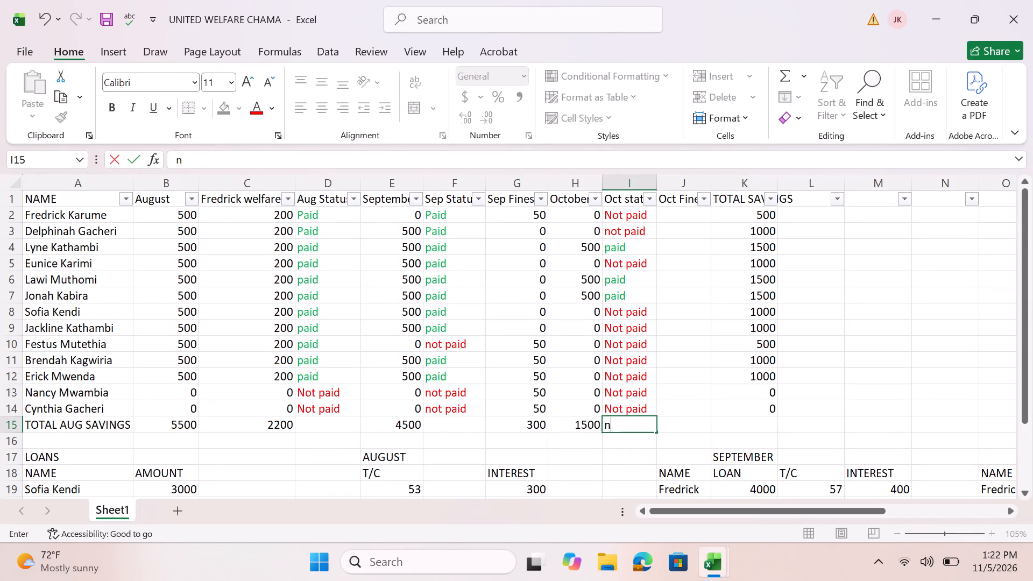
{"action": "key", "text": "BackSpace"}
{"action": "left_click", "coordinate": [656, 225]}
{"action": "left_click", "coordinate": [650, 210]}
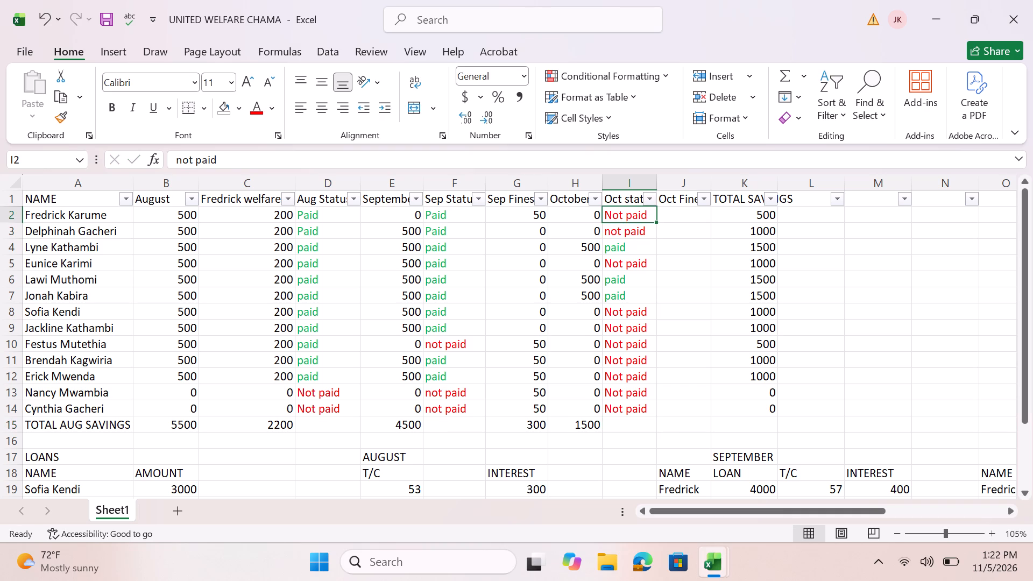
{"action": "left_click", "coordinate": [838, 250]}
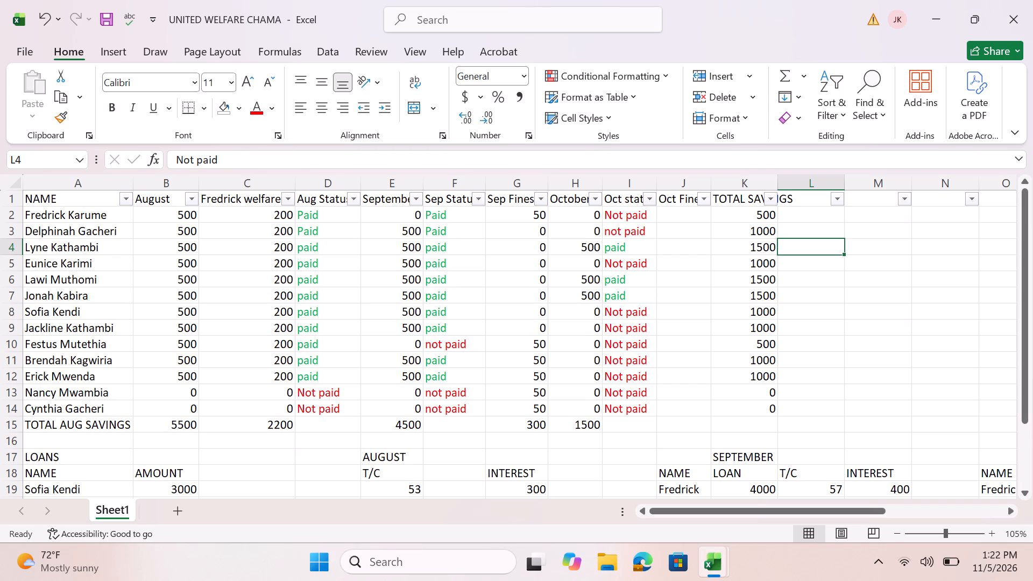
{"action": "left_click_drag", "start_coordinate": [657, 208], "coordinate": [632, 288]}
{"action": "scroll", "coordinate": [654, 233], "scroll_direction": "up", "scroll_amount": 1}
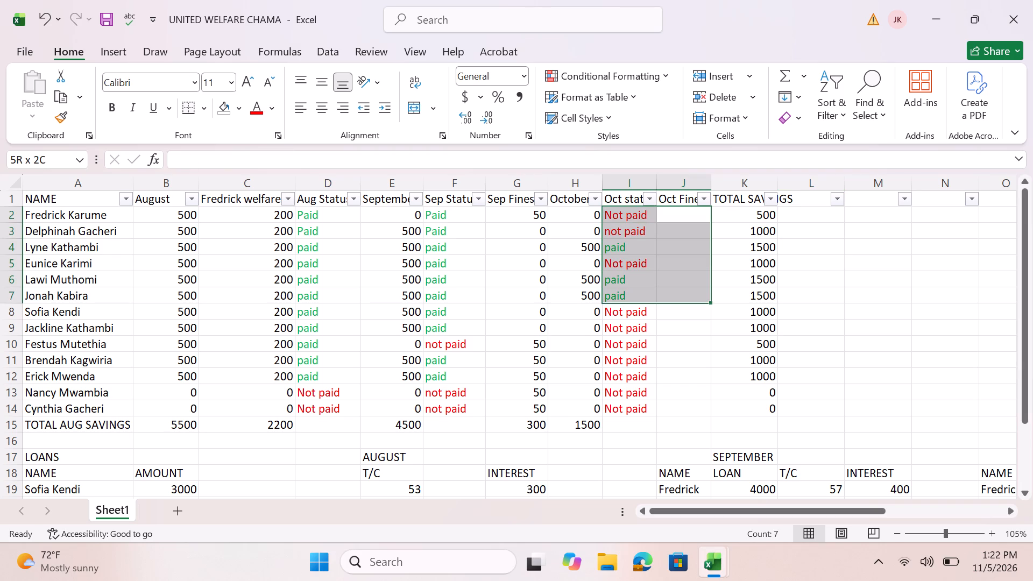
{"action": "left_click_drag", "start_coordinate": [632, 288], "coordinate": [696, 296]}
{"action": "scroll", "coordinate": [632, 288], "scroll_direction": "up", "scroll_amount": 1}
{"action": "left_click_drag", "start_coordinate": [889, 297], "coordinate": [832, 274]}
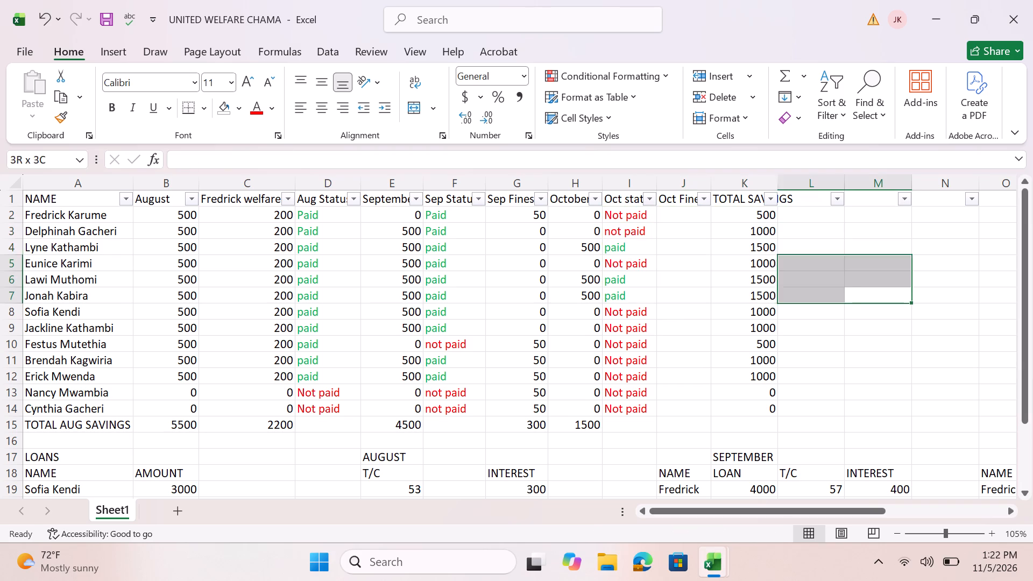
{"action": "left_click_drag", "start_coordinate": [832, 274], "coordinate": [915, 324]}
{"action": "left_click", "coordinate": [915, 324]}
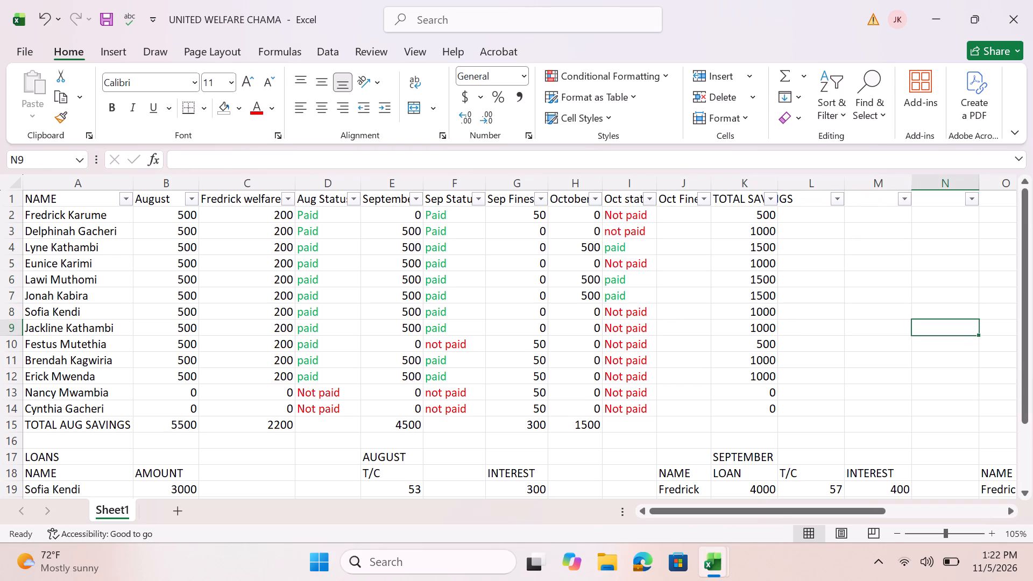
Select the Oct status cells I2 to I14 and bring up the data commands for them.
{"action": "left_click_drag", "start_coordinate": [648, 208], "coordinate": [652, 276]}
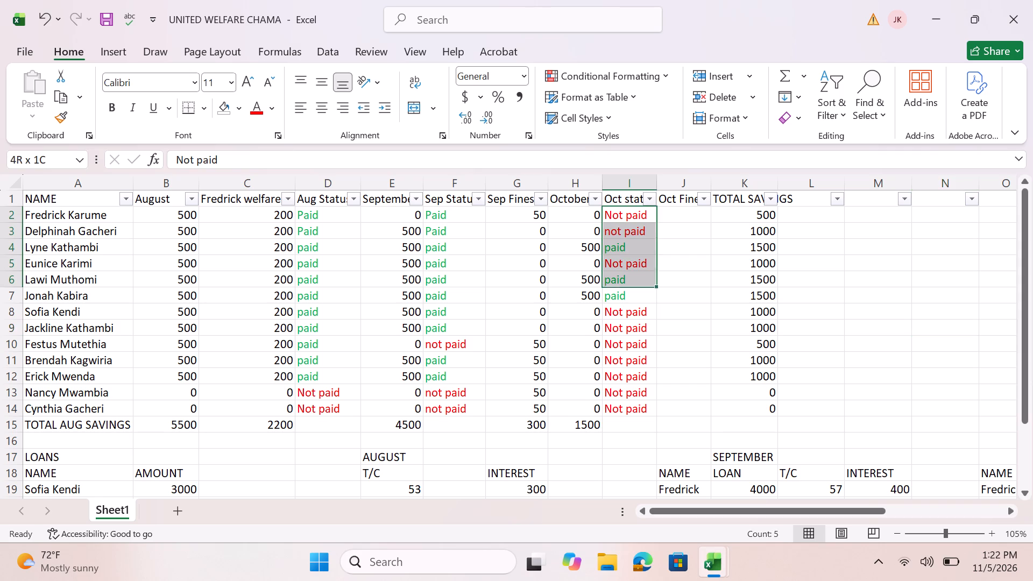
{"action": "left_click_drag", "start_coordinate": [652, 276], "coordinate": [639, 410]}
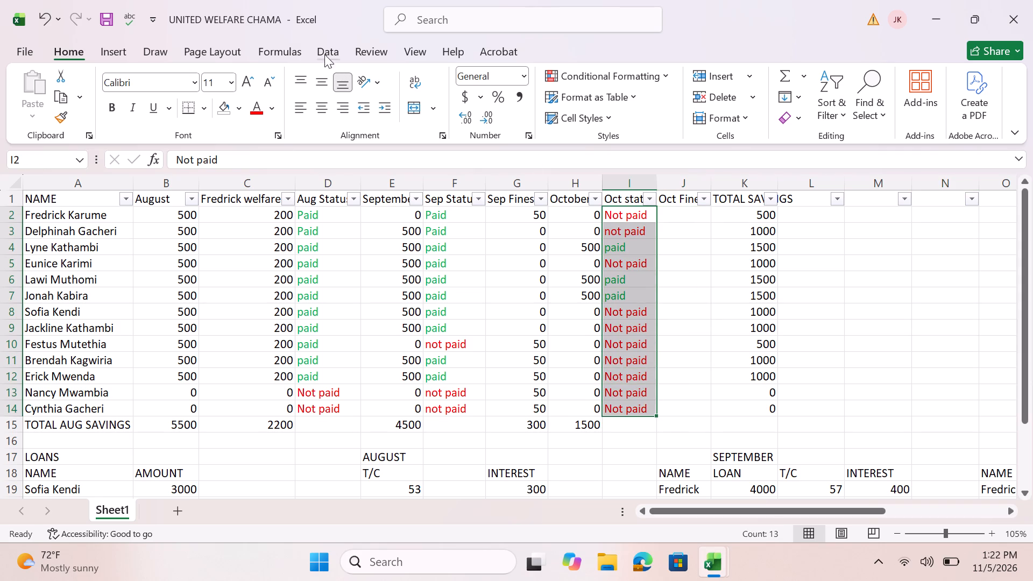
{"action": "left_click", "coordinate": [338, 52]}
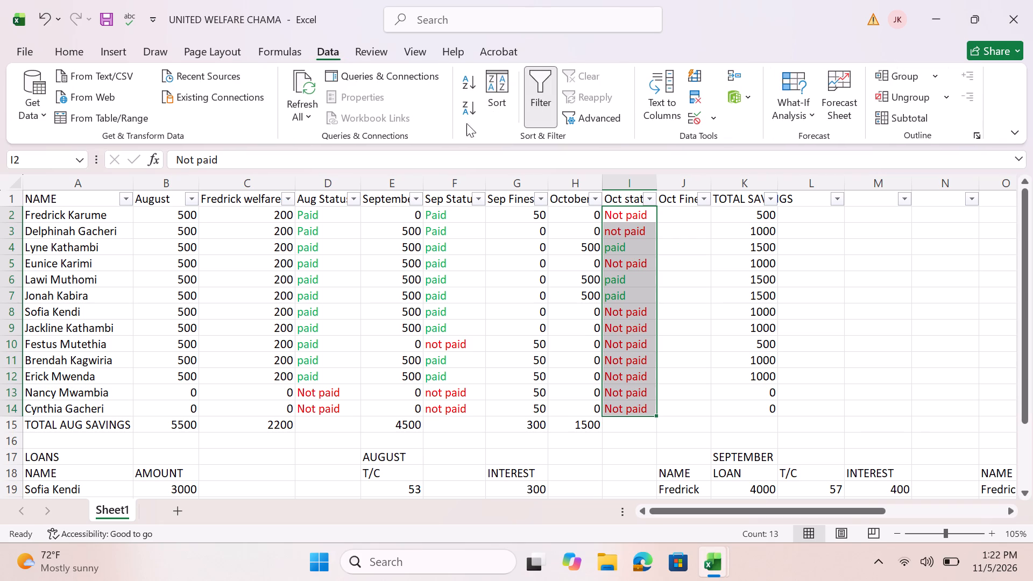
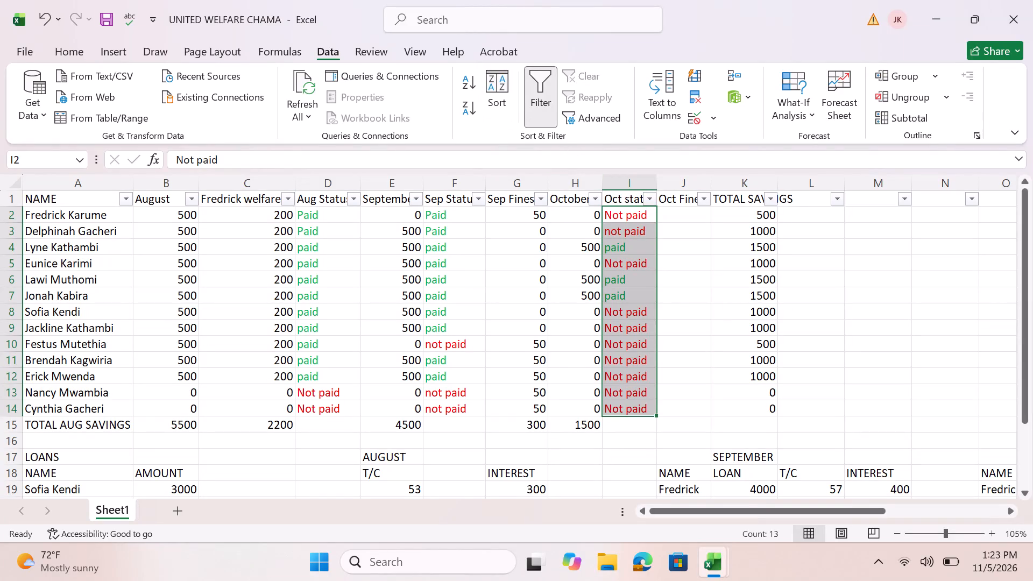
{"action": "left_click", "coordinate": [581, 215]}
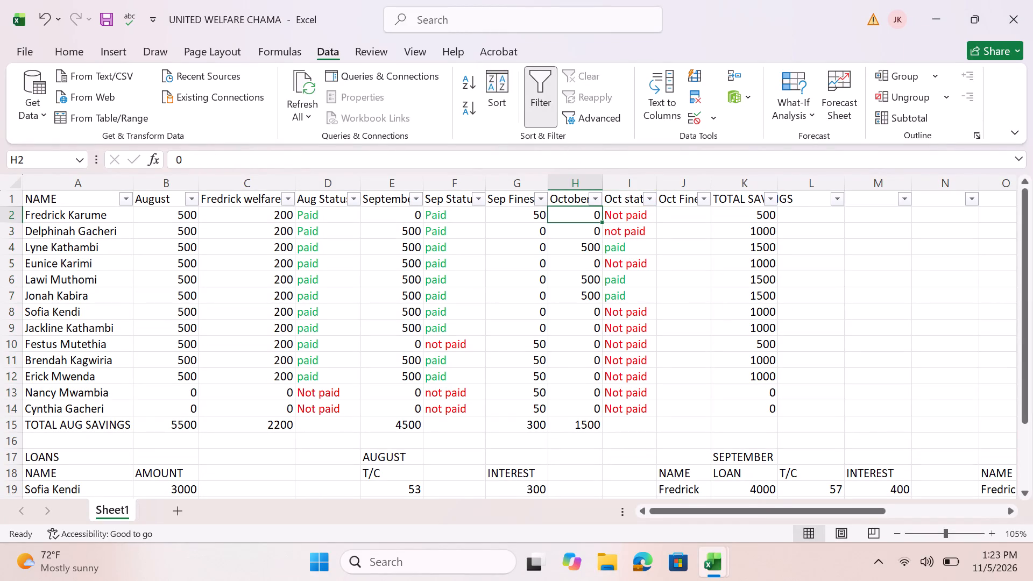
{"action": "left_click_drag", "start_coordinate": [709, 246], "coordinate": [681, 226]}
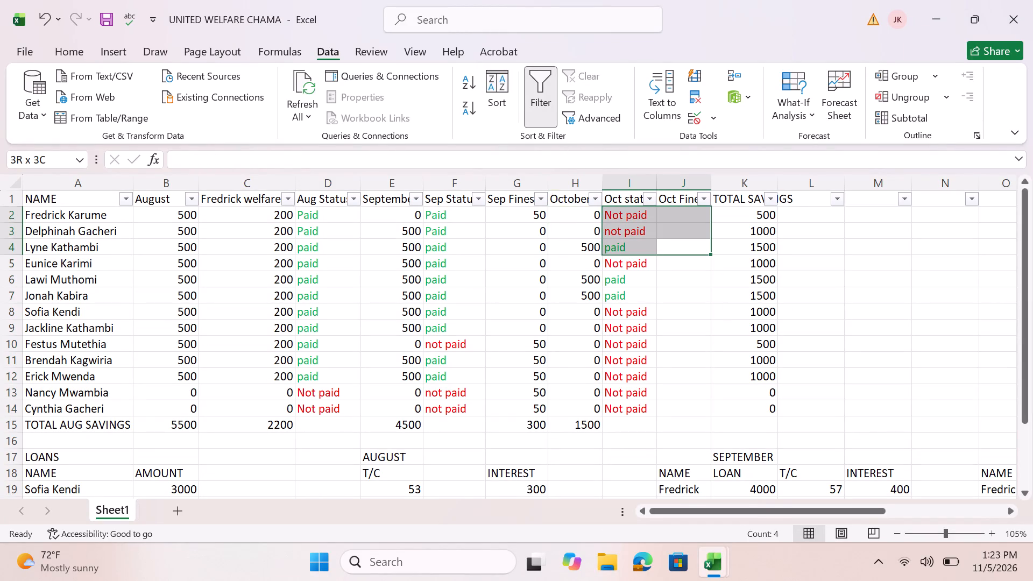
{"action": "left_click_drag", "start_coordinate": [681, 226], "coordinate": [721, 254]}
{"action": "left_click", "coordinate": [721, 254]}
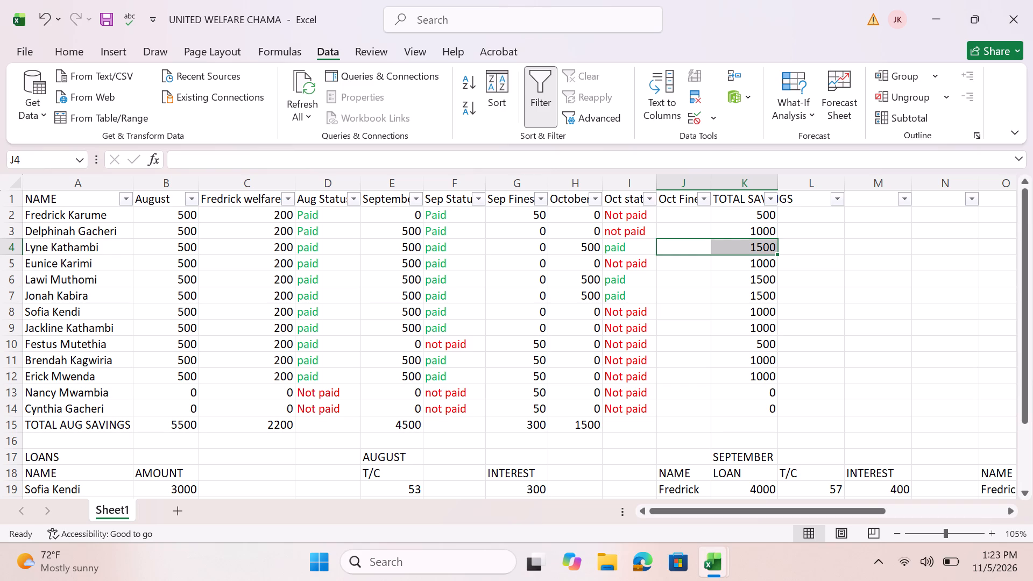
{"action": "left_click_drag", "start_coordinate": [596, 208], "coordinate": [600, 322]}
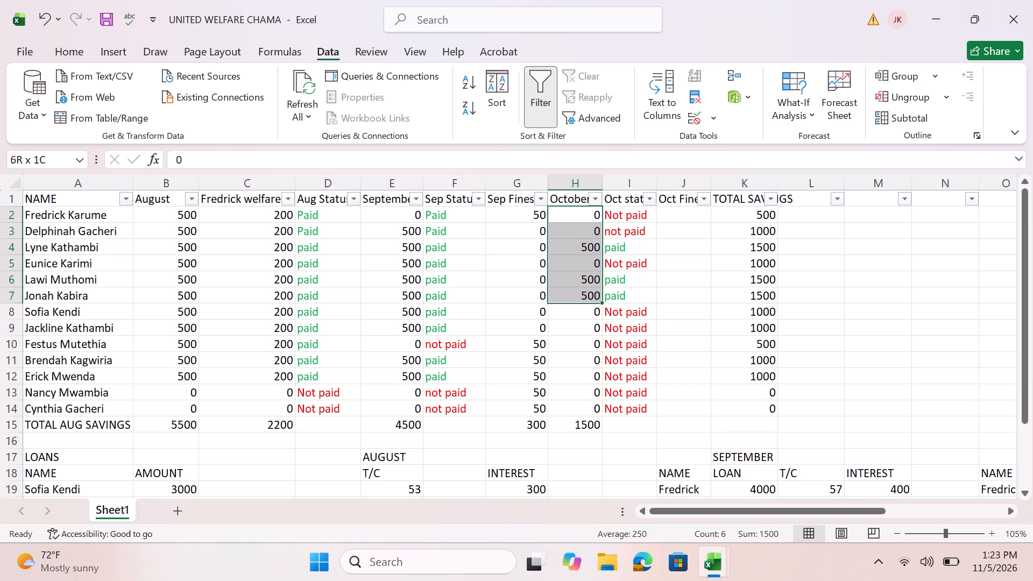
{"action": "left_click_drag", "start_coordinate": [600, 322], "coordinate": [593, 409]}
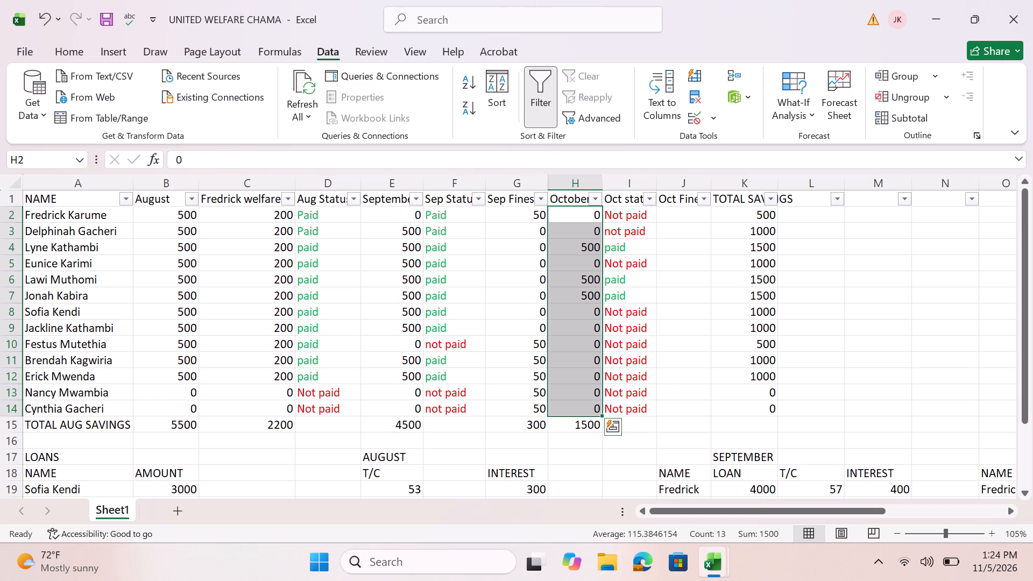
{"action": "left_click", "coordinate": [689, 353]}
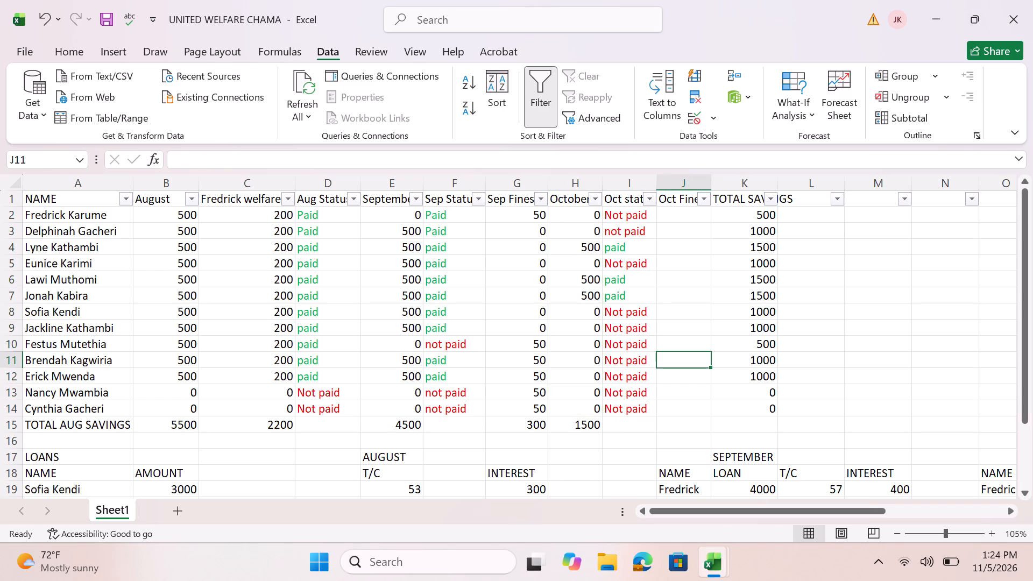
Start a data validation rule of type List for the Oct status cells I2 to I14.
{"action": "left_click_drag", "start_coordinate": [651, 212], "coordinate": [645, 296]}
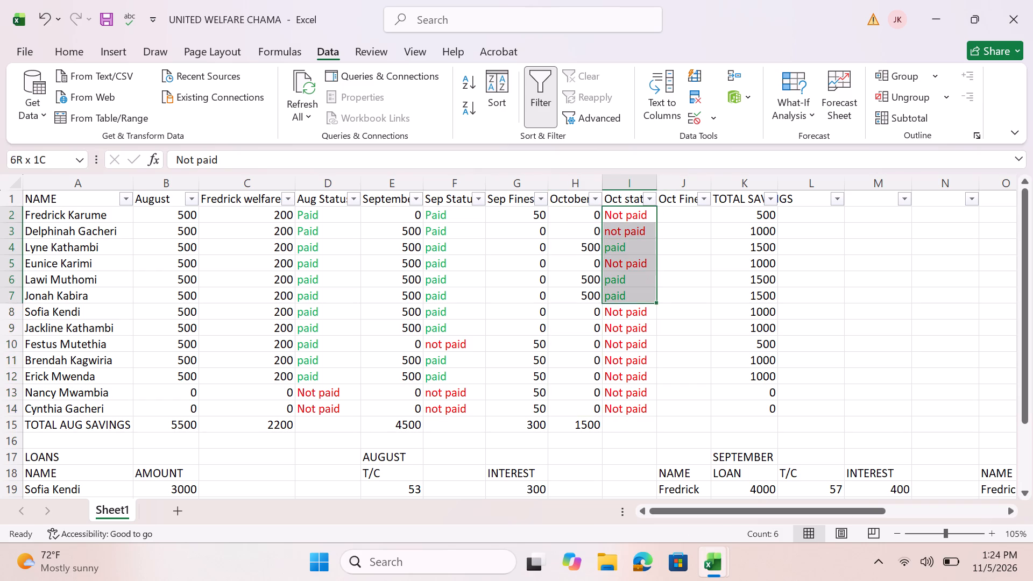
{"action": "left_click_drag", "start_coordinate": [645, 296], "coordinate": [641, 408]}
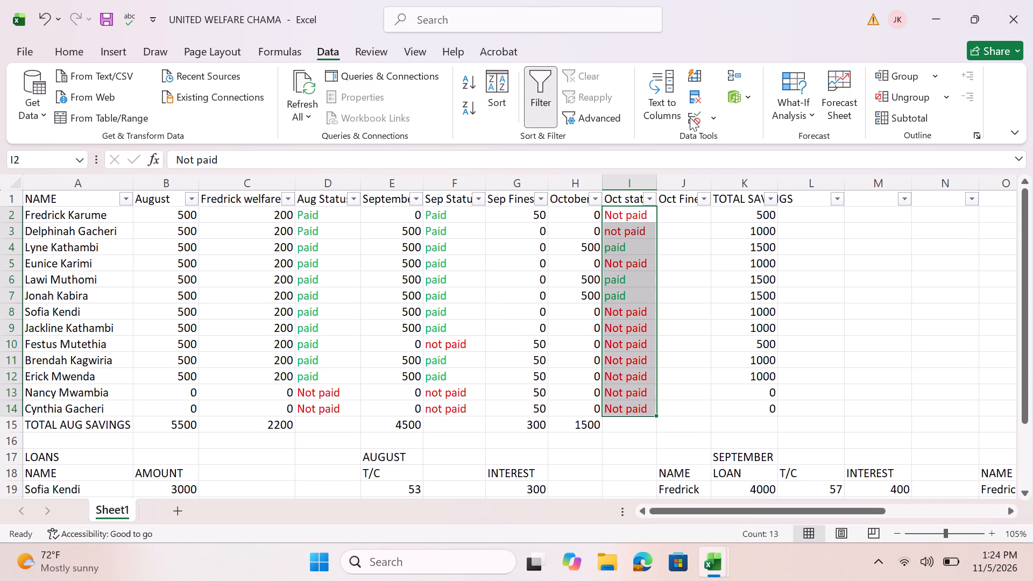
{"action": "left_click", "coordinate": [706, 136]}
{"action": "left_click_drag", "start_coordinate": [714, 136], "coordinate": [712, 119]}
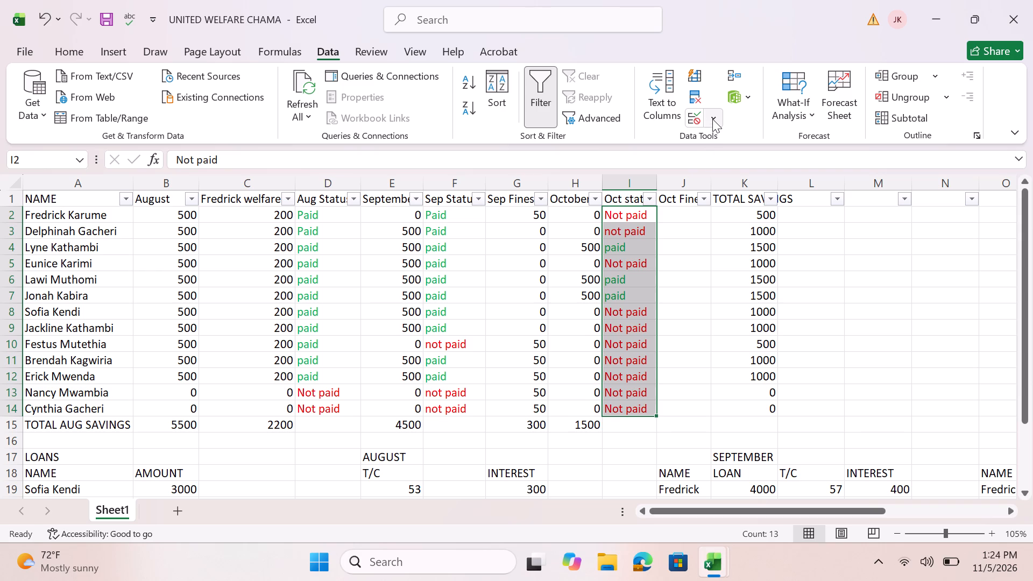
{"action": "left_click_drag", "start_coordinate": [712, 119], "coordinate": [712, 118]}
{"action": "left_click", "coordinate": [712, 118]}
{"action": "left_click", "coordinate": [728, 138]}
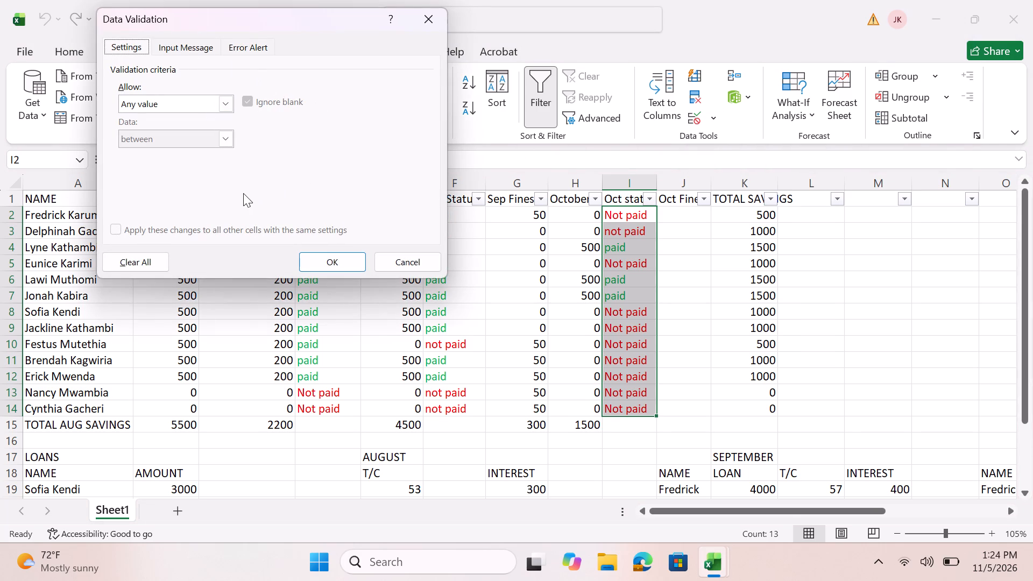
{"action": "left_click", "coordinate": [225, 102]}
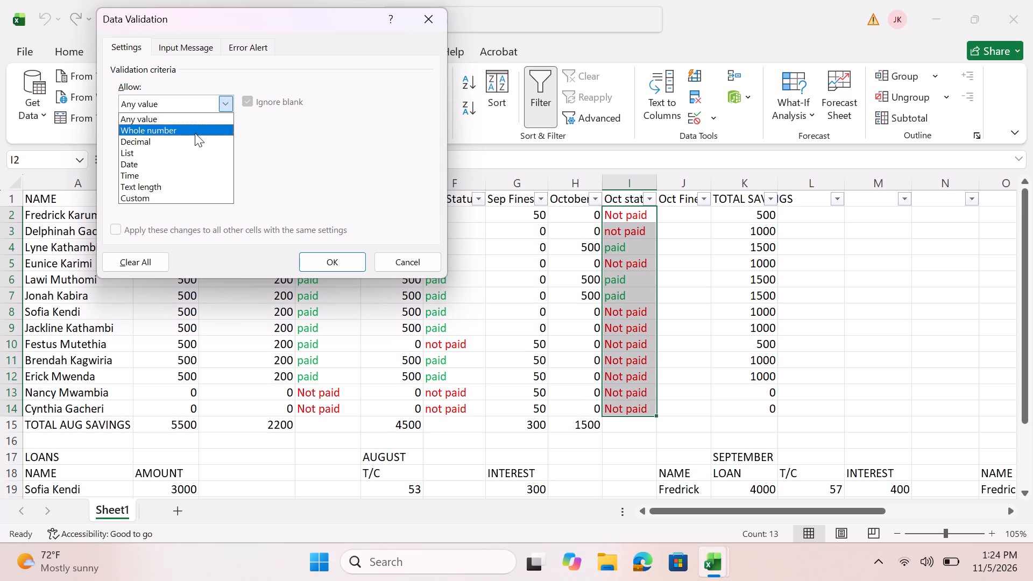
{"action": "left_click", "coordinate": [185, 148]}
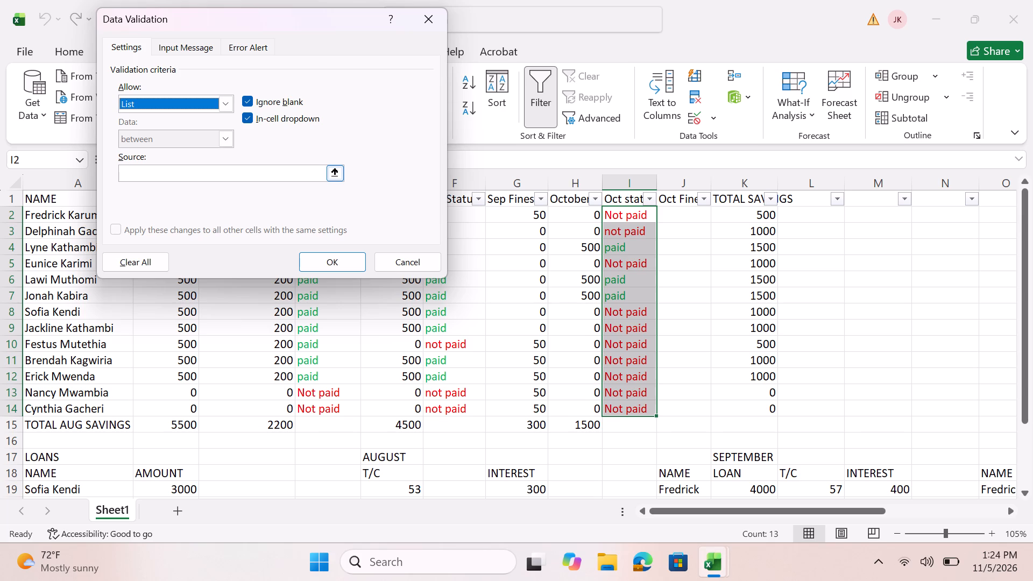
Enter "paid" as the first item of the validation list's source, followed by a comma.
{"action": "left_click", "coordinate": [179, 170]}
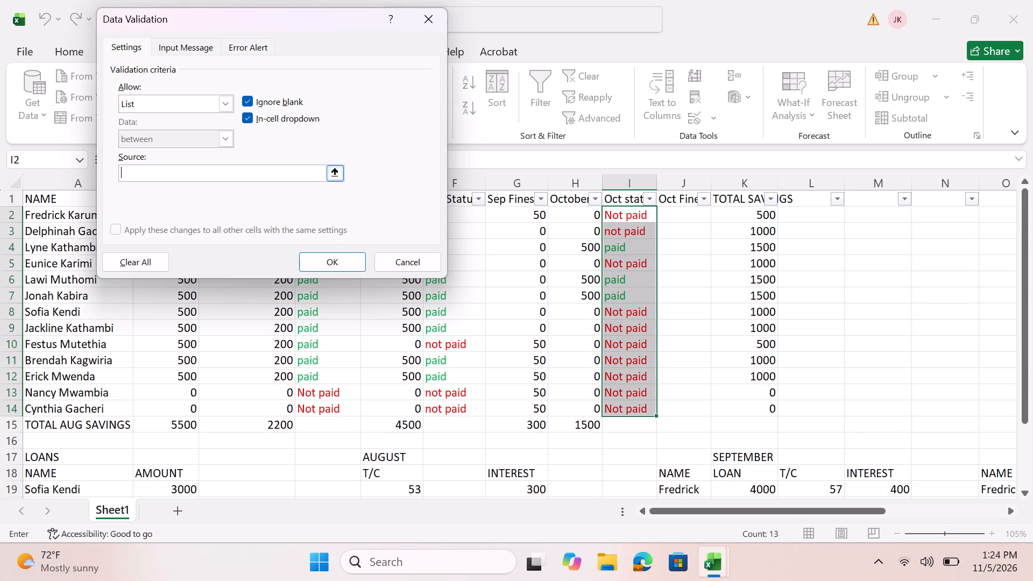
{"action": "type", "text": "paid"}
{"action": "key", "text": "apostrophe"}
{"action": "key", "text": "BackSpace"}
{"action": "type", "text": ","}
{"action": "key", "text": "space"}
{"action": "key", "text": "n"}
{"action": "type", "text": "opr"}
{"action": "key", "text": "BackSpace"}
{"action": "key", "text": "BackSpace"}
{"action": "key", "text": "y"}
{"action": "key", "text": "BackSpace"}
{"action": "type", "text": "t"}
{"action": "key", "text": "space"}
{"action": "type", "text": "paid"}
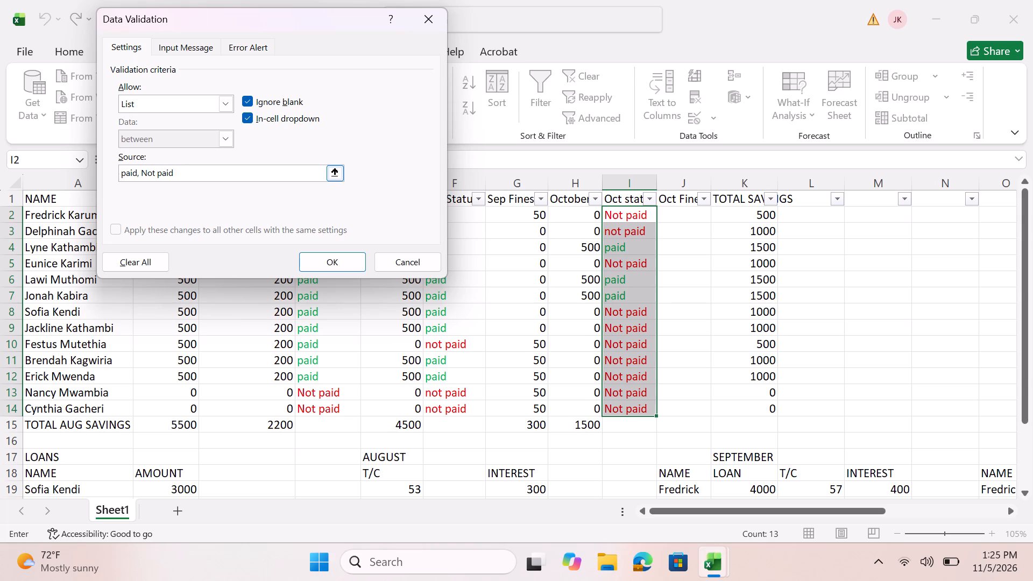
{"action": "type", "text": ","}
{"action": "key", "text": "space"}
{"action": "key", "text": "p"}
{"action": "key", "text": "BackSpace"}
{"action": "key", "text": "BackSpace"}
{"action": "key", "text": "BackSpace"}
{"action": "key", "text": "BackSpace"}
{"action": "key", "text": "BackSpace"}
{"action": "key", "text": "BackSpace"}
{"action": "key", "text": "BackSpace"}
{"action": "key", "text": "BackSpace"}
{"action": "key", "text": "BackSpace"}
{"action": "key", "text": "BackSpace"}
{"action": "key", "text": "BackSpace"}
Add "partial" and "Not paid" to the validation list's source and apply the rule.
{"action": "type", "text": "partial"}
{"action": "type", "text": ","}
{"action": "key", "text": "space"}
{"action": "key", "text": "n"}
{"action": "type", "text": "ot p"}
{"action": "type", "text": "aid"}
{"action": "left_click", "coordinate": [332, 264]}
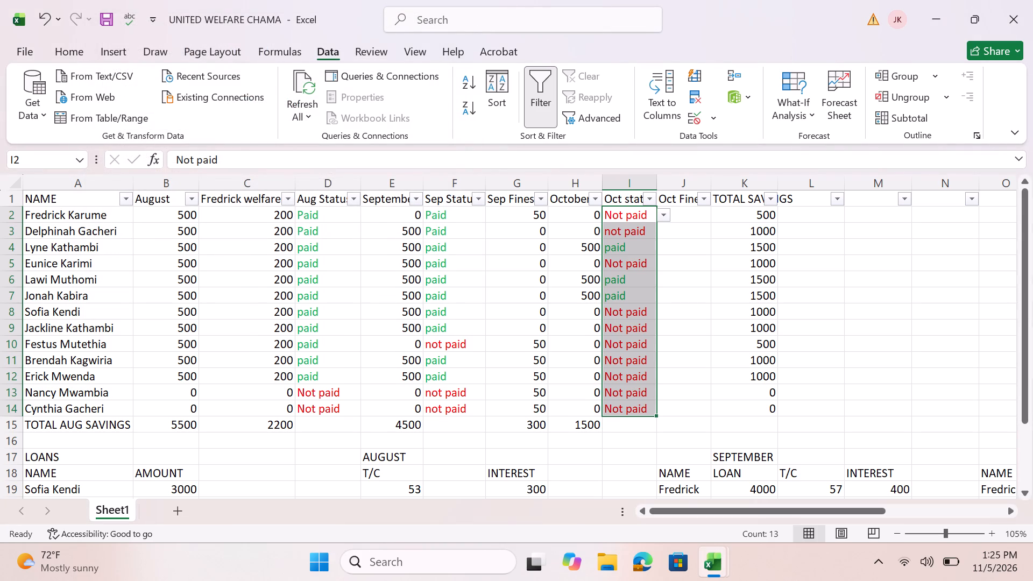
Check the status choices offered by the drop-down list in cell I2, leaving its value as is.
{"action": "left_click", "coordinate": [666, 218]}
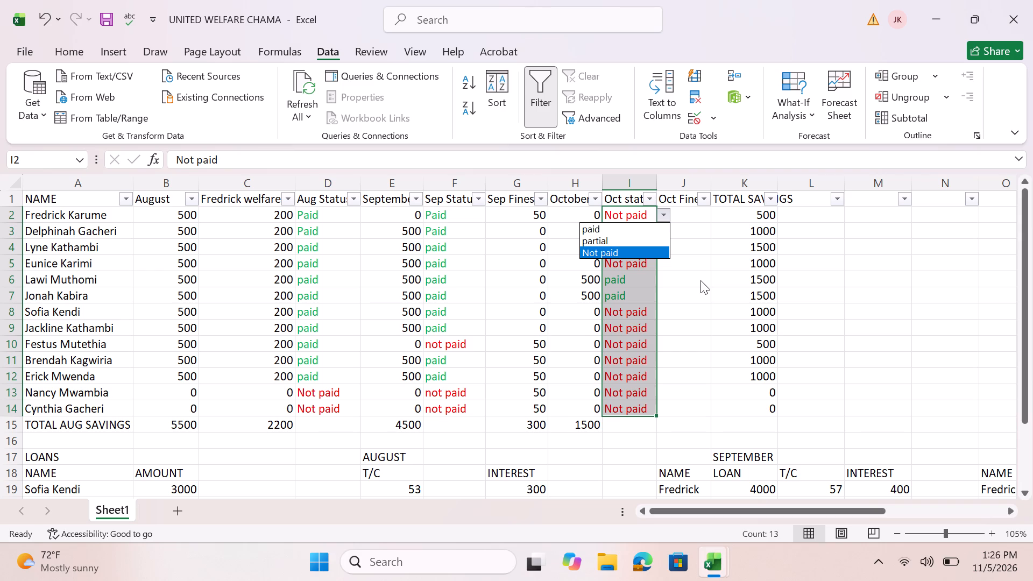
{"action": "left_click", "coordinate": [868, 253]}
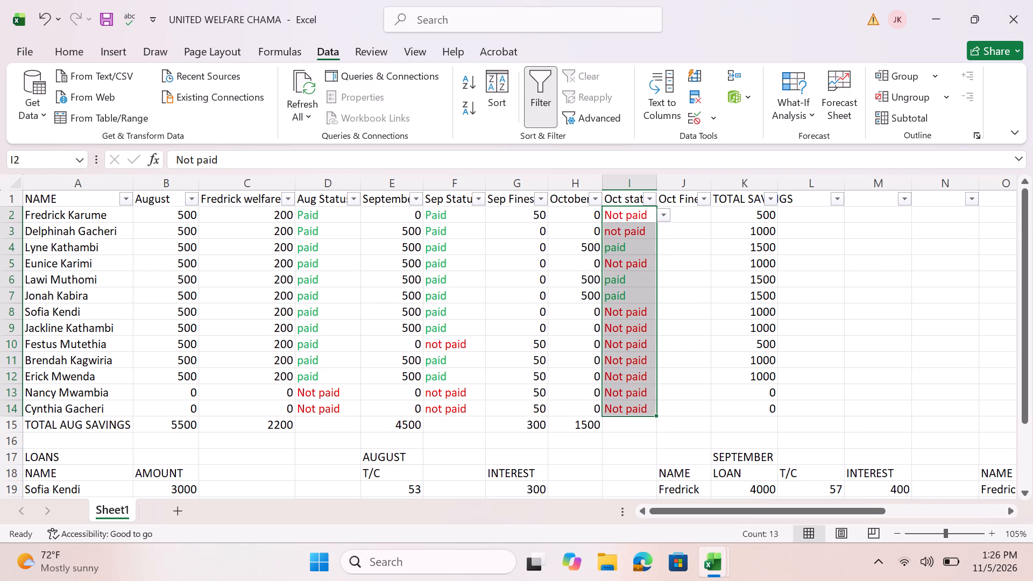
{"action": "left_click", "coordinate": [867, 254]}
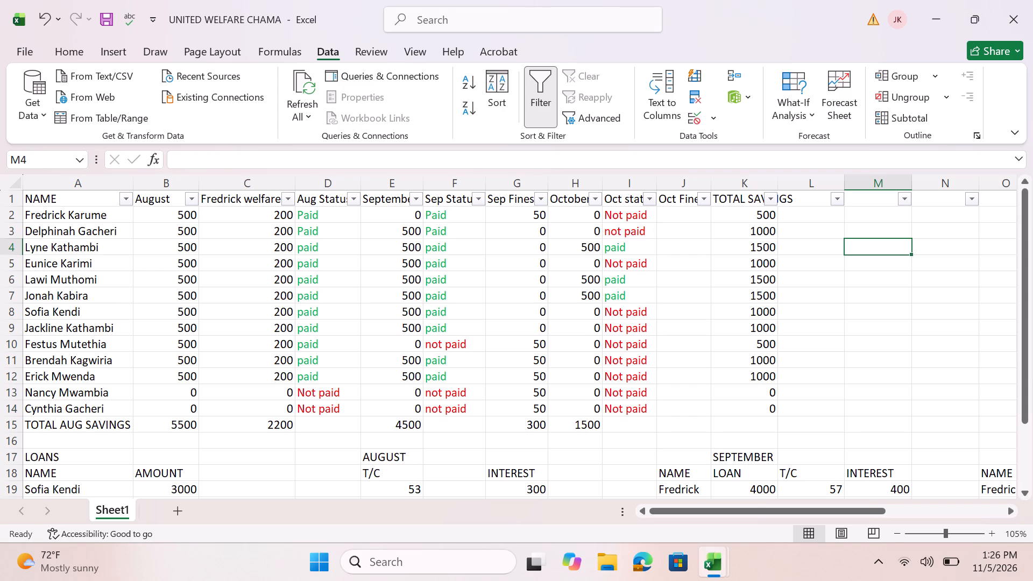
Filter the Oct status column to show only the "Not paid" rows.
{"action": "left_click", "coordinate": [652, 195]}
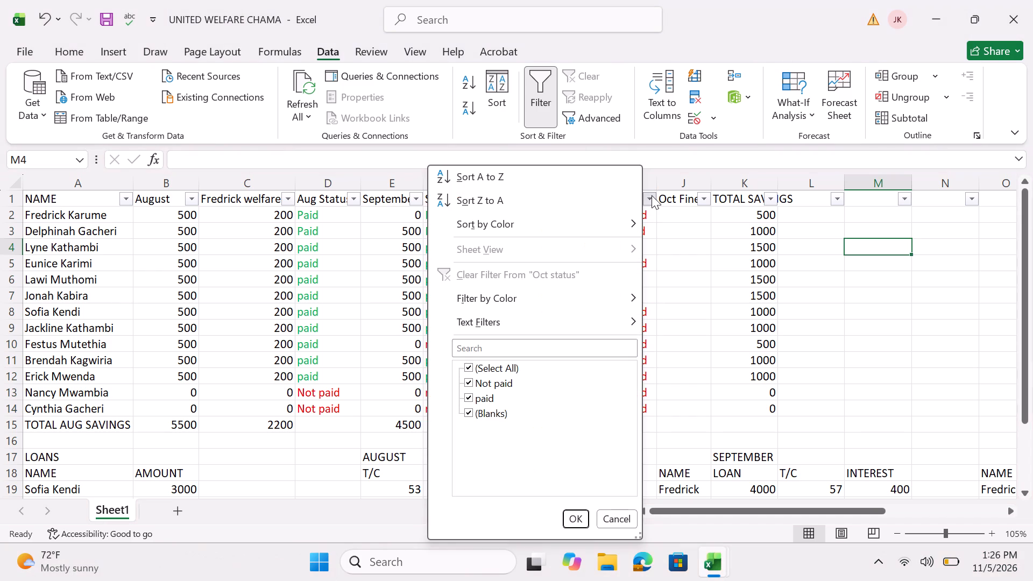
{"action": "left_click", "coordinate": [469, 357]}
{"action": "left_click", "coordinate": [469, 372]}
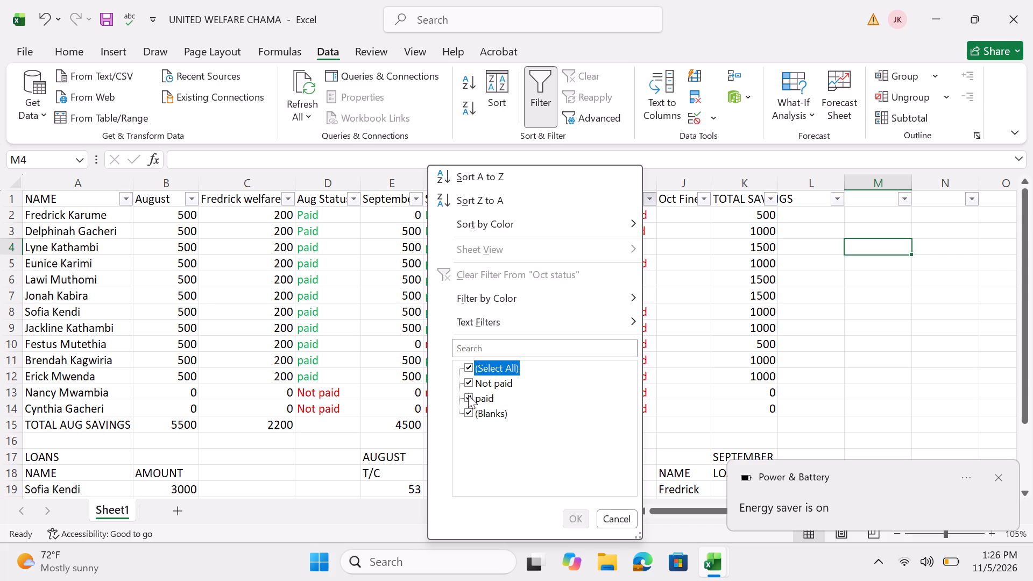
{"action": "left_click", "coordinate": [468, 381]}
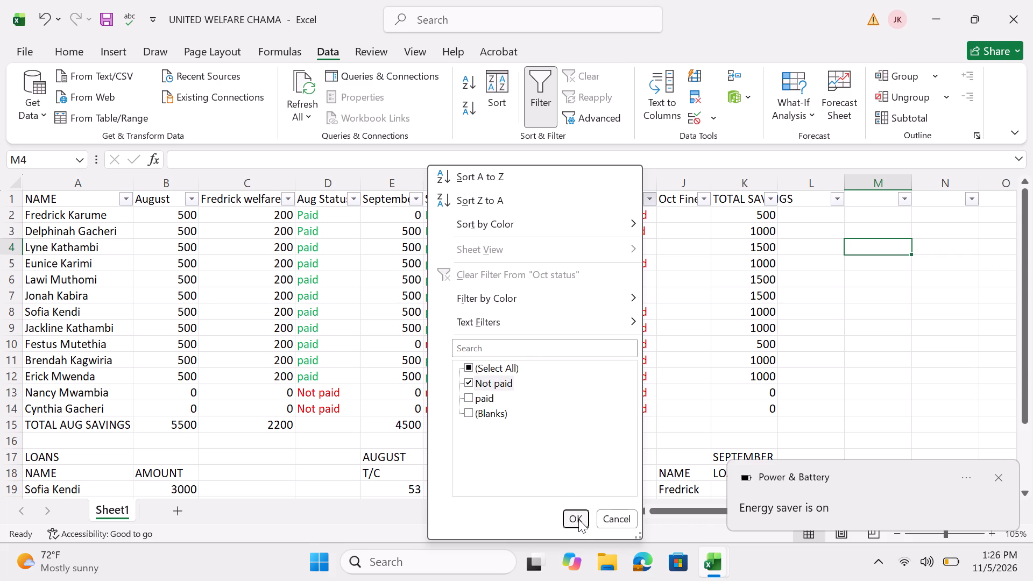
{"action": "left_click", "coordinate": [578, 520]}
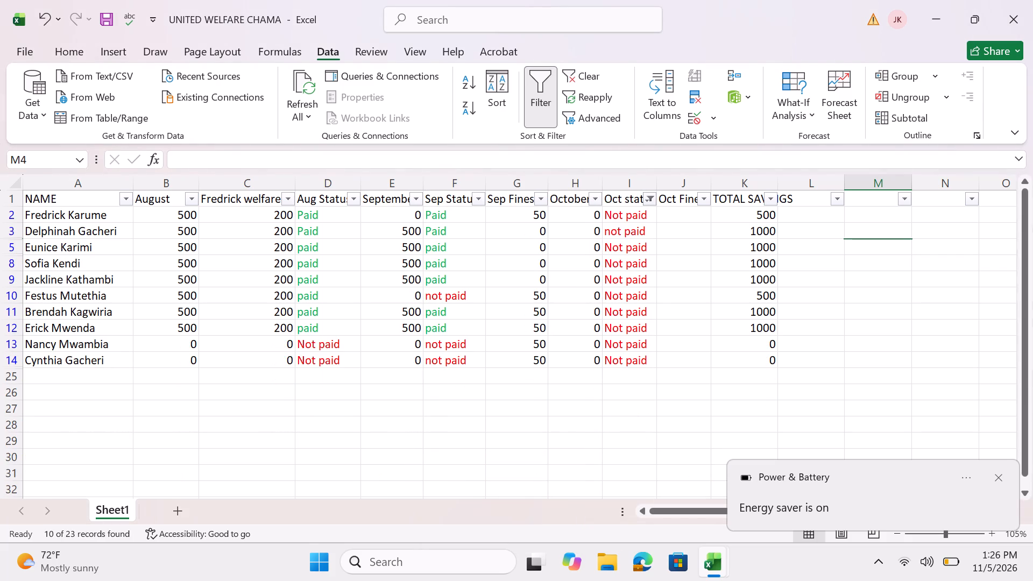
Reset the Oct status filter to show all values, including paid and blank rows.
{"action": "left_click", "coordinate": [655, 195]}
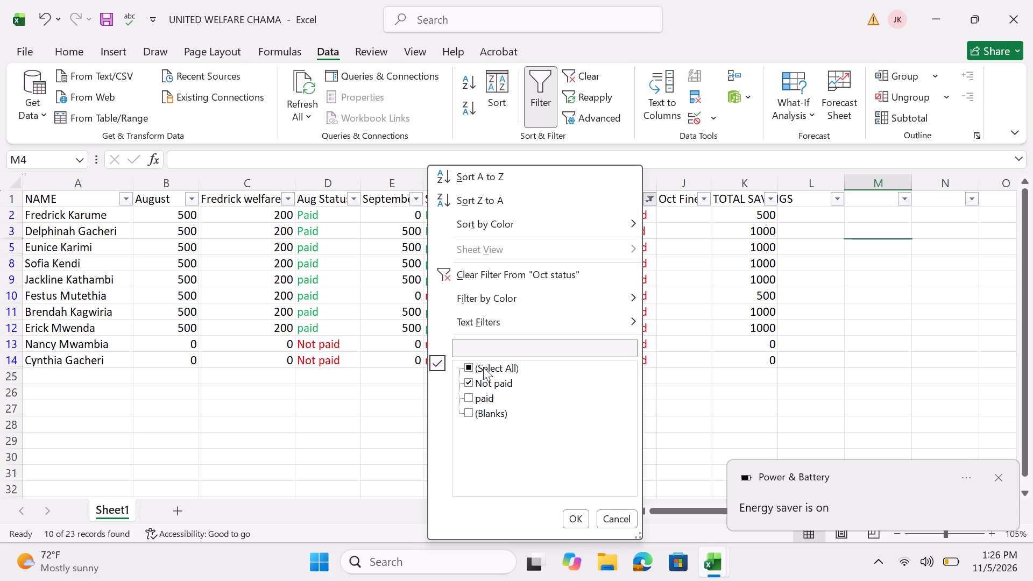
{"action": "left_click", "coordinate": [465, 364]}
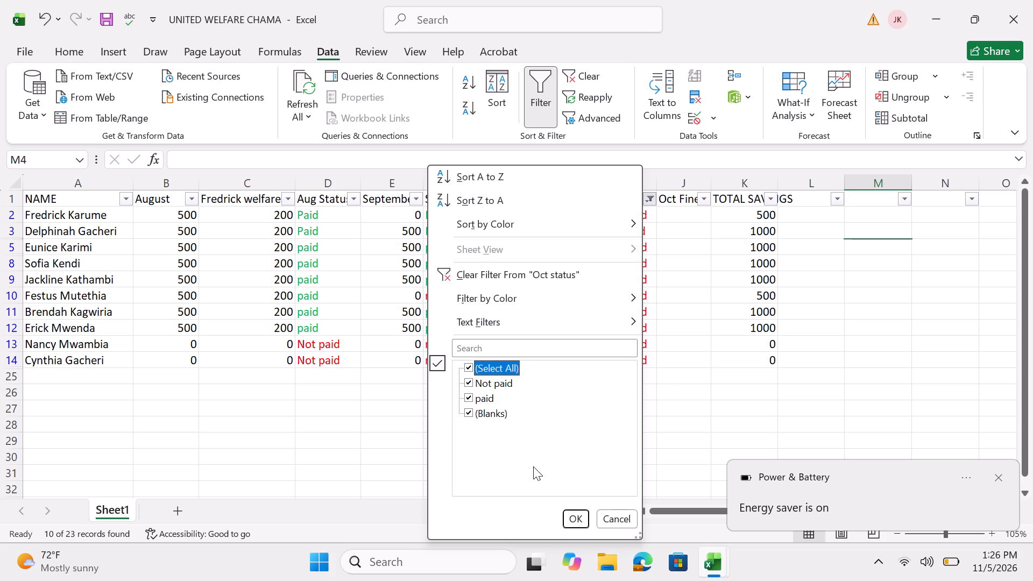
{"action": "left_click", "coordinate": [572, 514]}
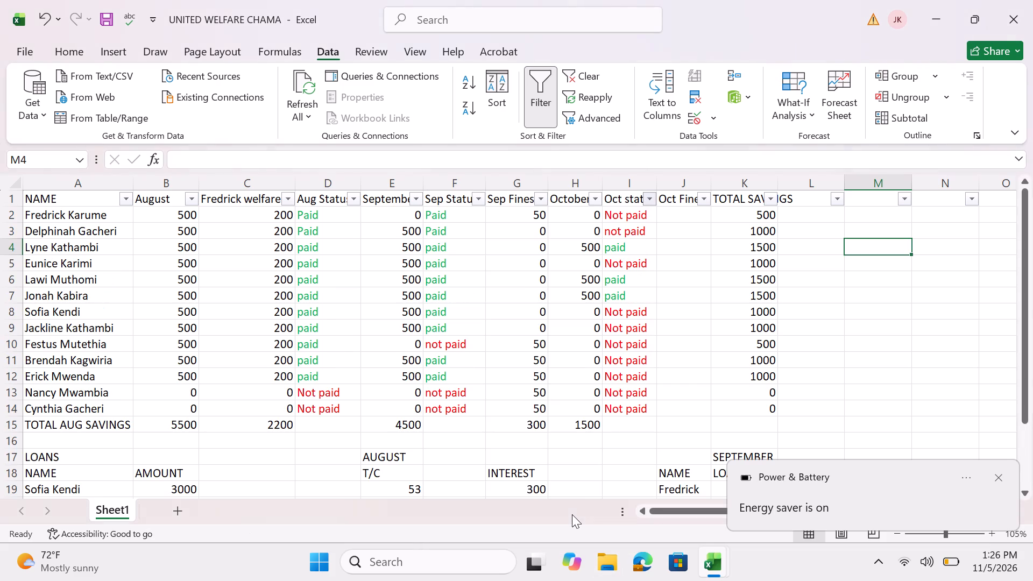
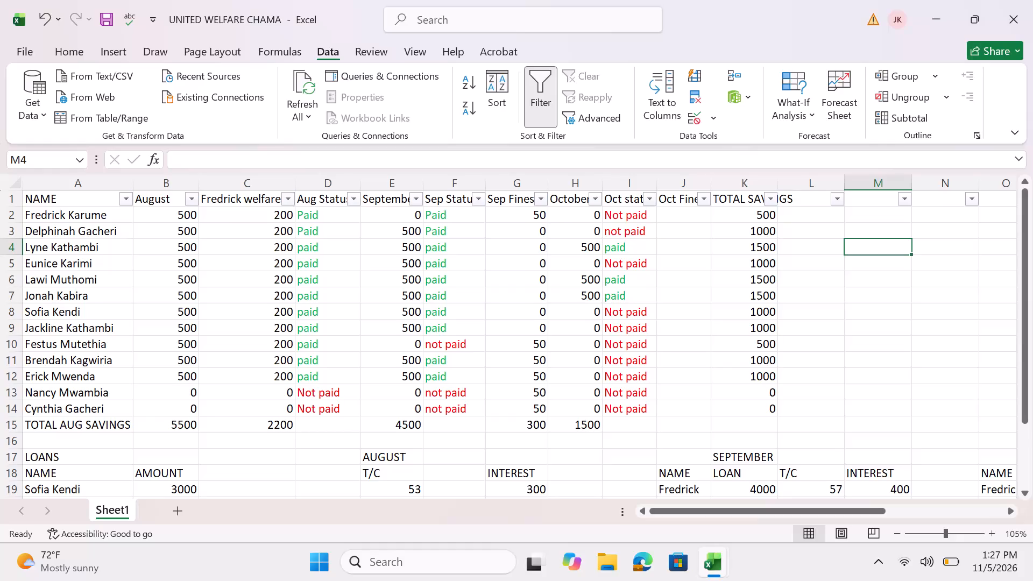
Insert an entire blank row at row 16, between the totals row and the LOANS section.
{"action": "right_click", "coordinate": [25, 434]}
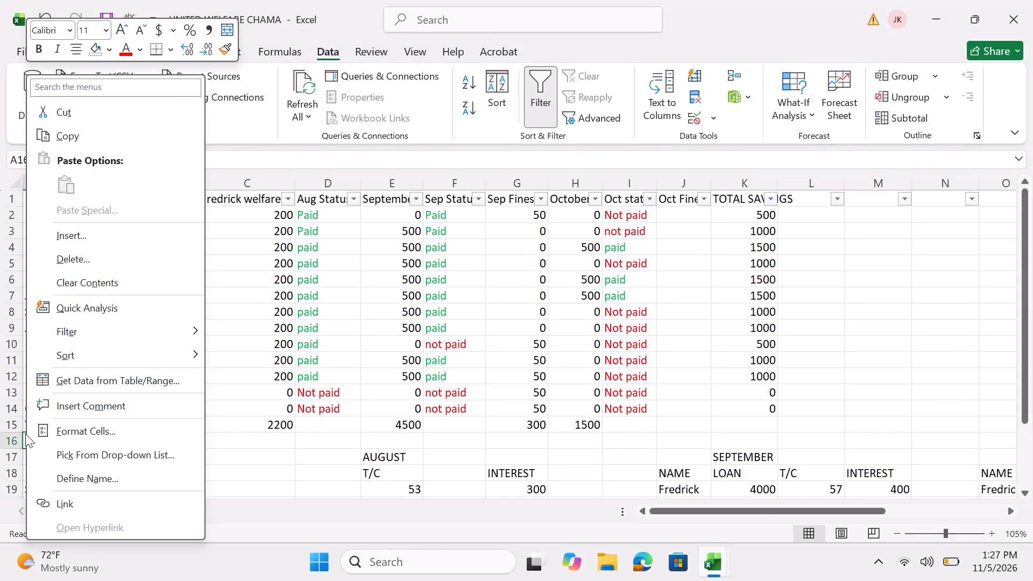
{"action": "left_click", "coordinate": [124, 237]}
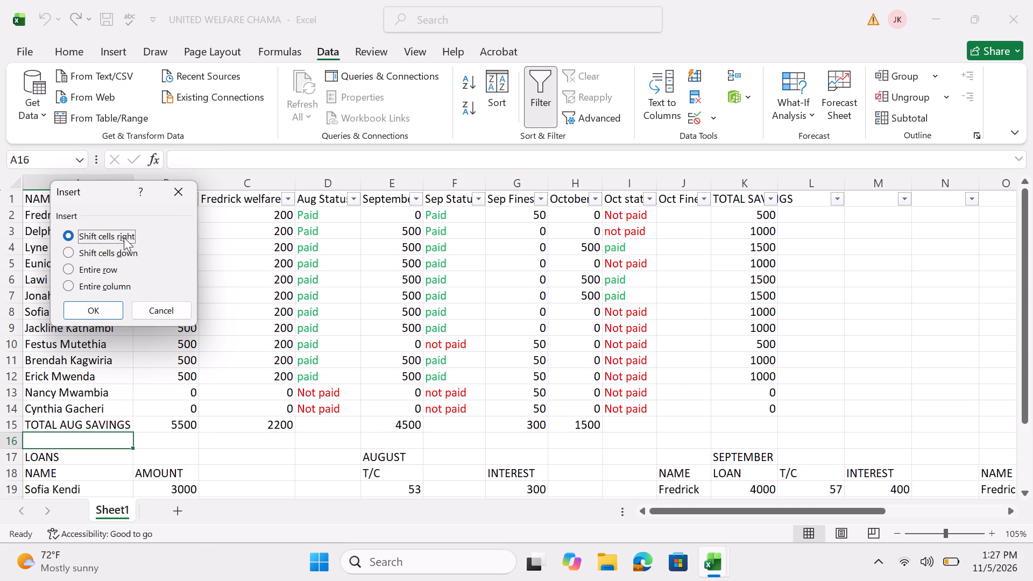
{"action": "left_click", "coordinate": [94, 267]}
{"action": "left_click", "coordinate": [107, 311]}
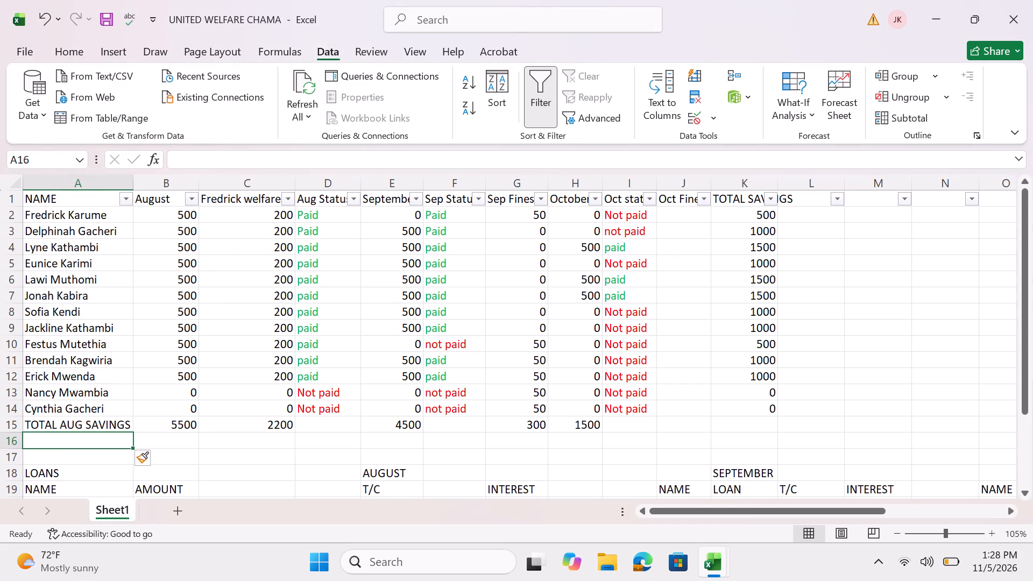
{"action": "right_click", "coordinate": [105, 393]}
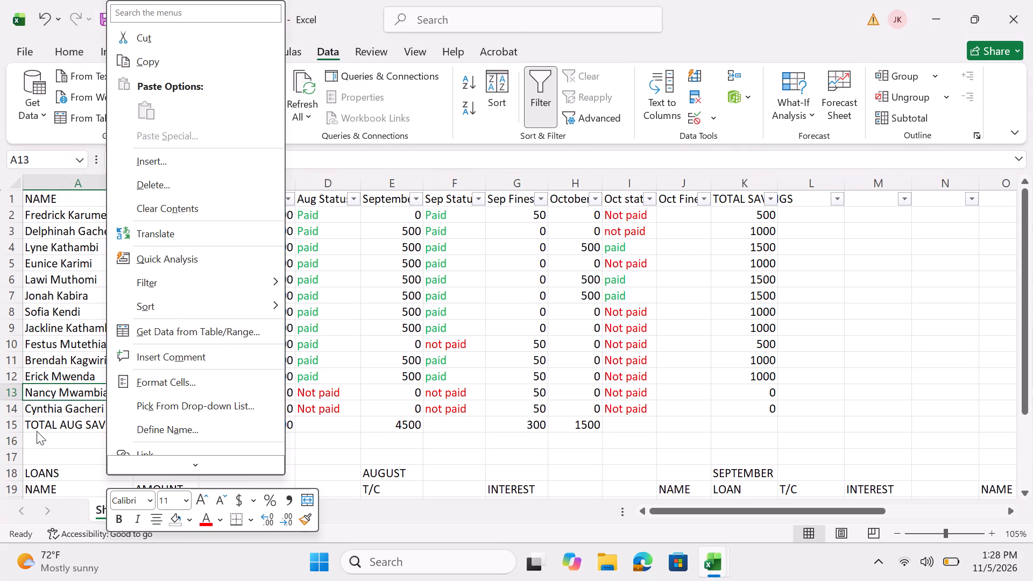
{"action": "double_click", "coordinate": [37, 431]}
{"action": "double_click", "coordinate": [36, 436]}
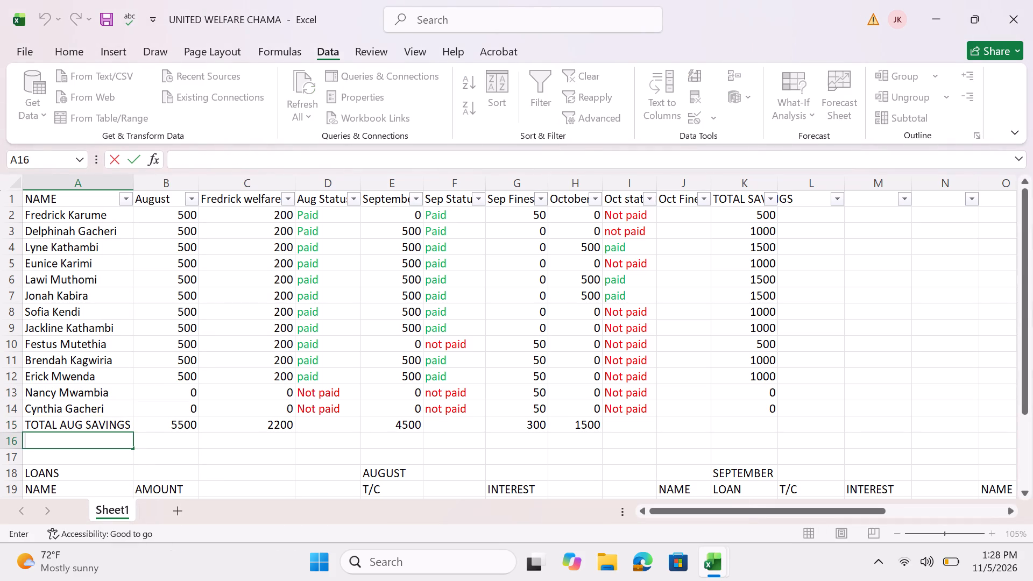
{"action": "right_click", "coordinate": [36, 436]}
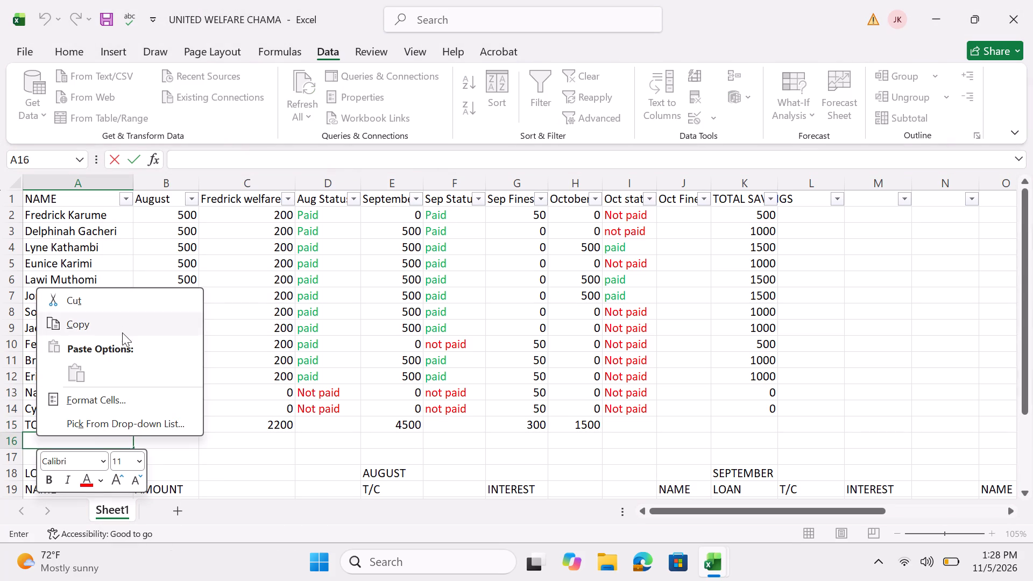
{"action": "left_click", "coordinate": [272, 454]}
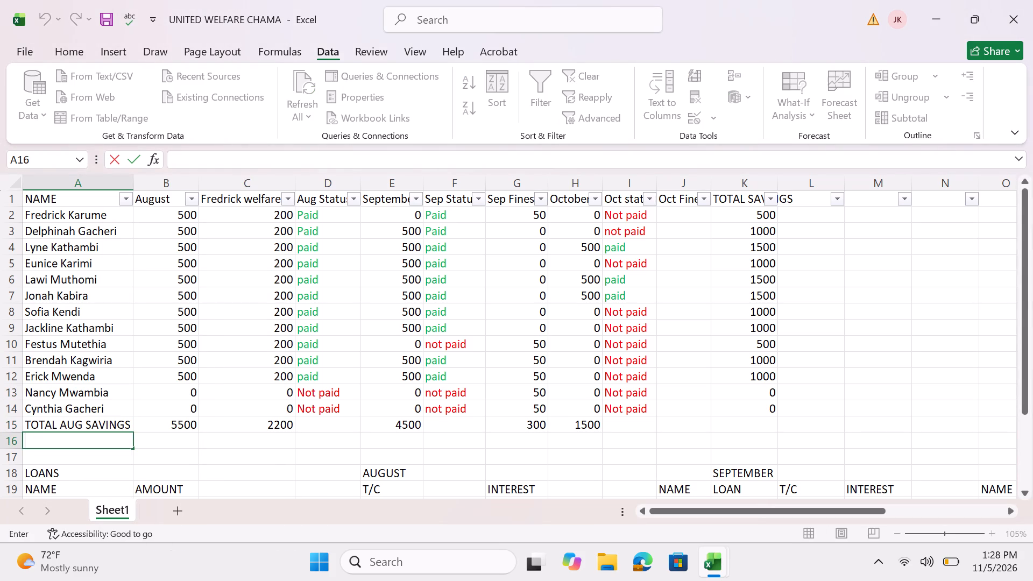
Remove "AUG" from the totals row label in cell A15 so it reads "TOTAL SAVINGS".
{"action": "left_click", "coordinate": [90, 421]}
{"action": "left_click", "coordinate": [87, 424]}
{"action": "double_click", "coordinate": [87, 424]}
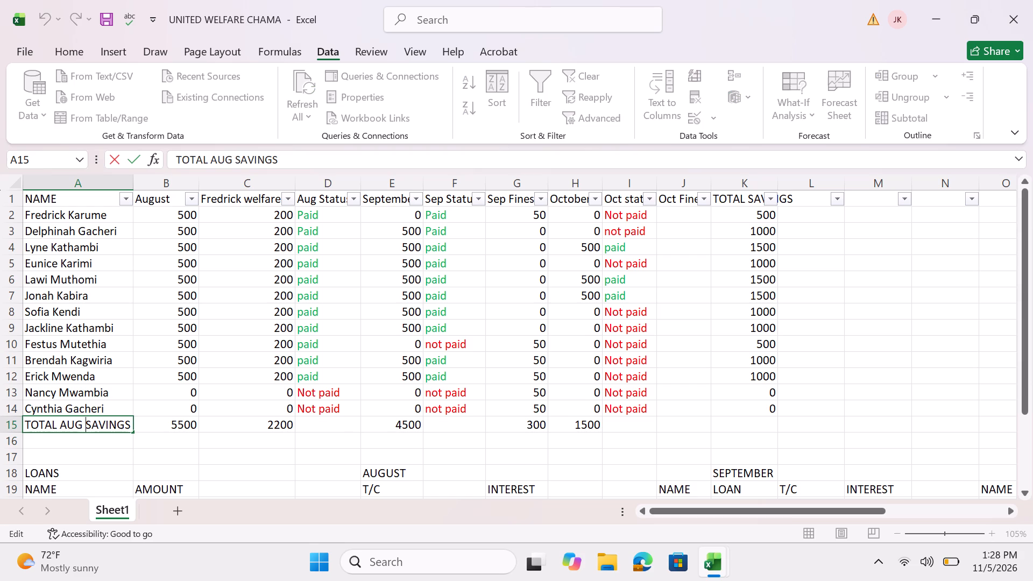
{"action": "key", "text": "BackSpace"}
{"action": "key", "text": "BackSpace"}
{"action": "key", "text": "BackSpace"}
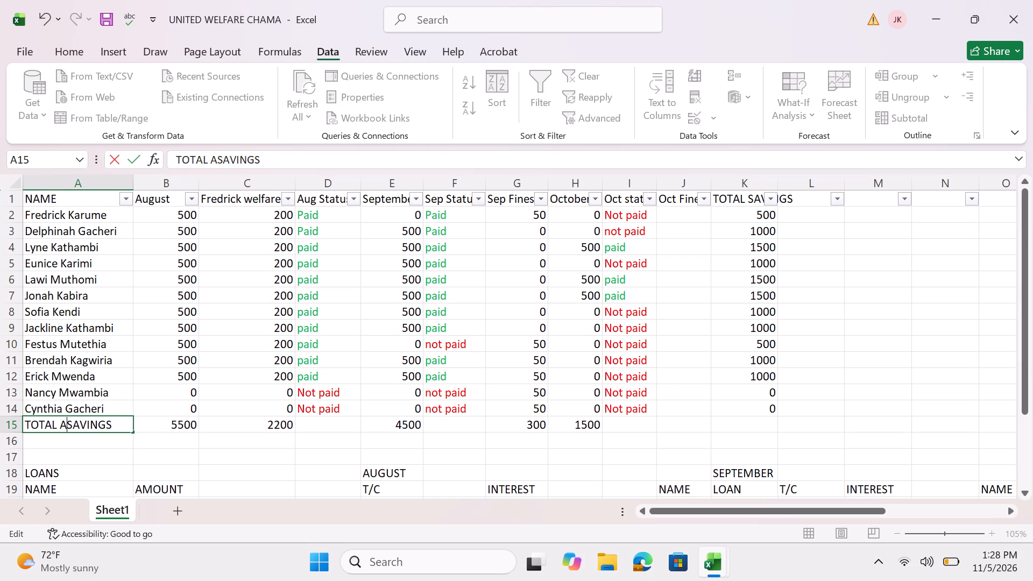
{"action": "key", "text": "BackSpace"}
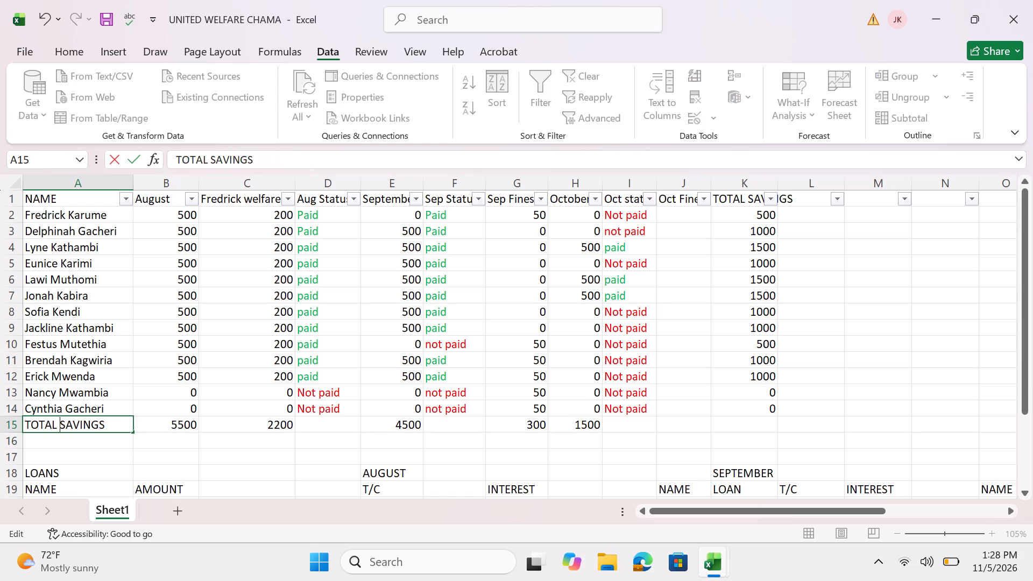
Insert another entire blank row at row 16, above the LOANS section.
{"action": "left_click", "coordinate": [31, 441]}
{"action": "right_click", "coordinate": [31, 441]}
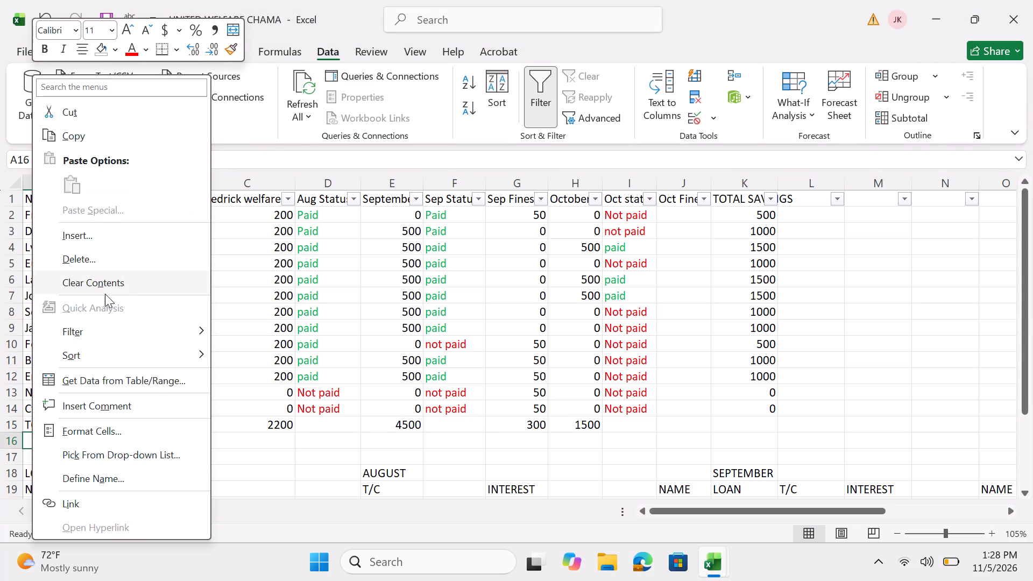
{"action": "left_click", "coordinate": [116, 225]}
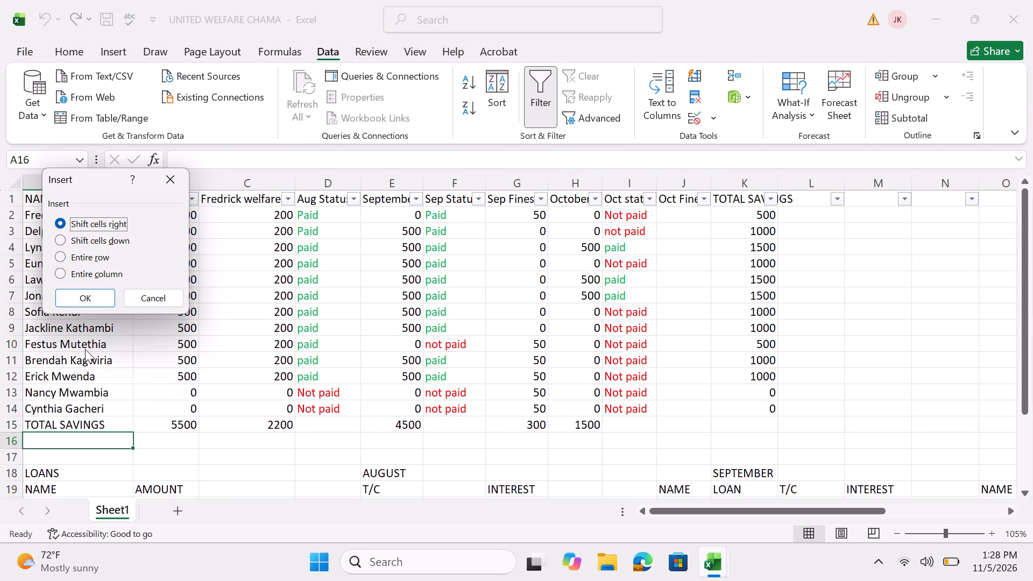
{"action": "left_click", "coordinate": [90, 259]}
{"action": "left_click", "coordinate": [84, 303]}
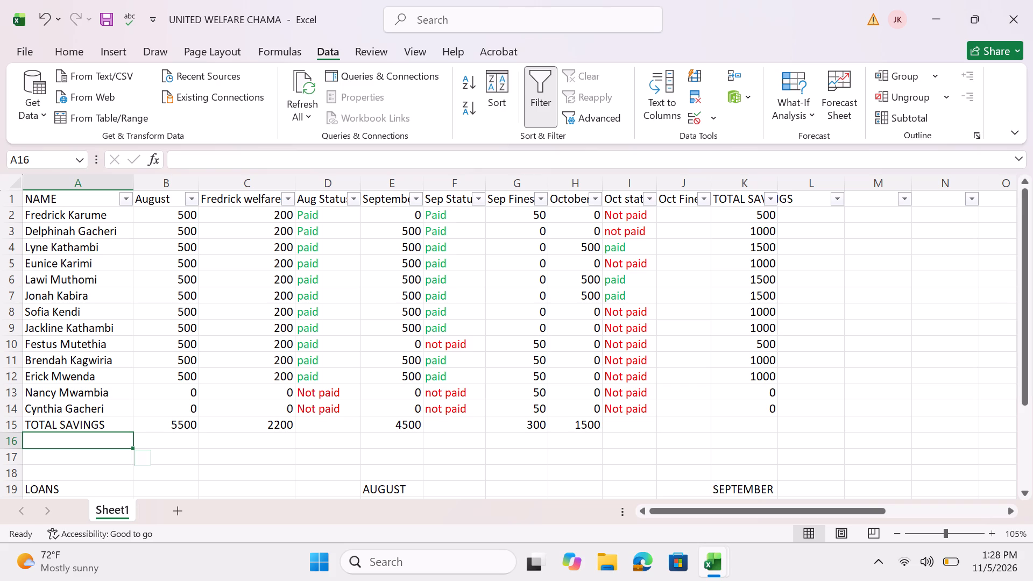
Enter the heading "Aug payment savings" in cell A17.
{"action": "left_click", "coordinate": [25, 457]}
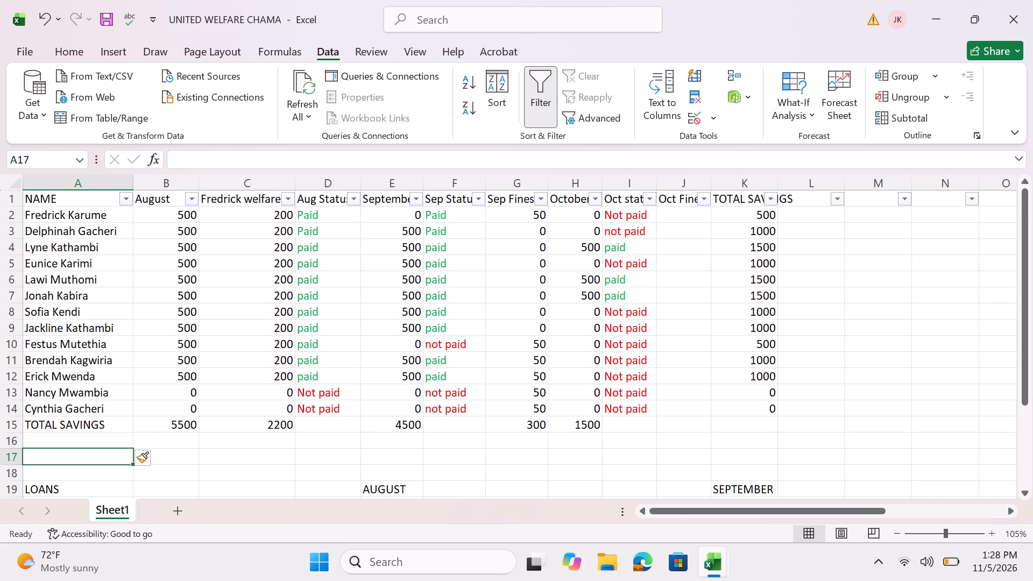
{"action": "type", "text": "ug payme"}
{"action": "type", "text": "nt"}
{"action": "key", "text": "space"}
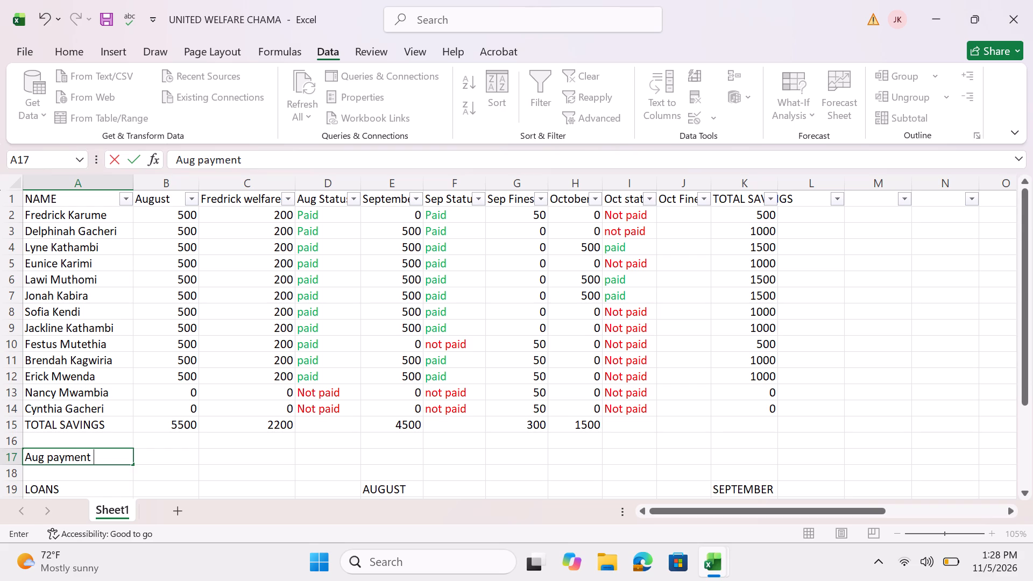
{"action": "type", "text": "savinf"}
{"action": "key", "text": "BackSpace"}
{"action": "key", "text": "g"}
{"action": "key", "text": "s"}
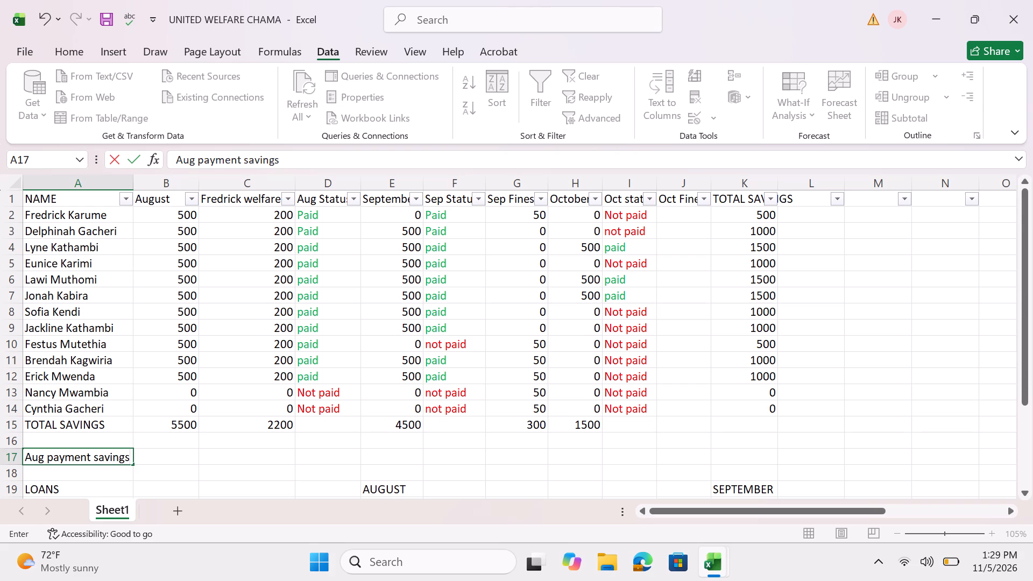
Enter the label "Members paid" in cell A18, under the August payment heading.
{"action": "left_click", "coordinate": [54, 477]}
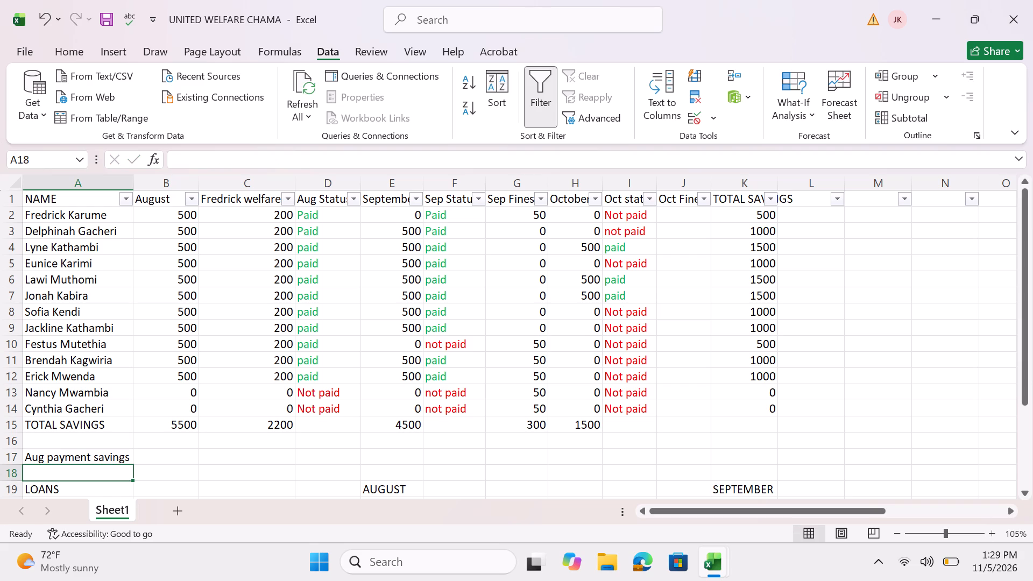
{"action": "key", "text": "m"}
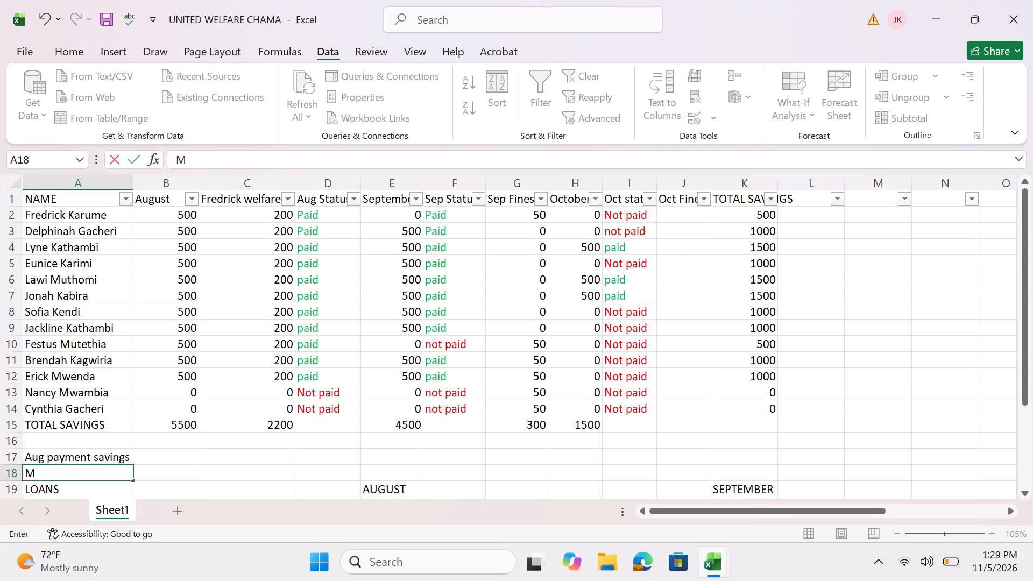
{"action": "type", "text": "embers paid"}
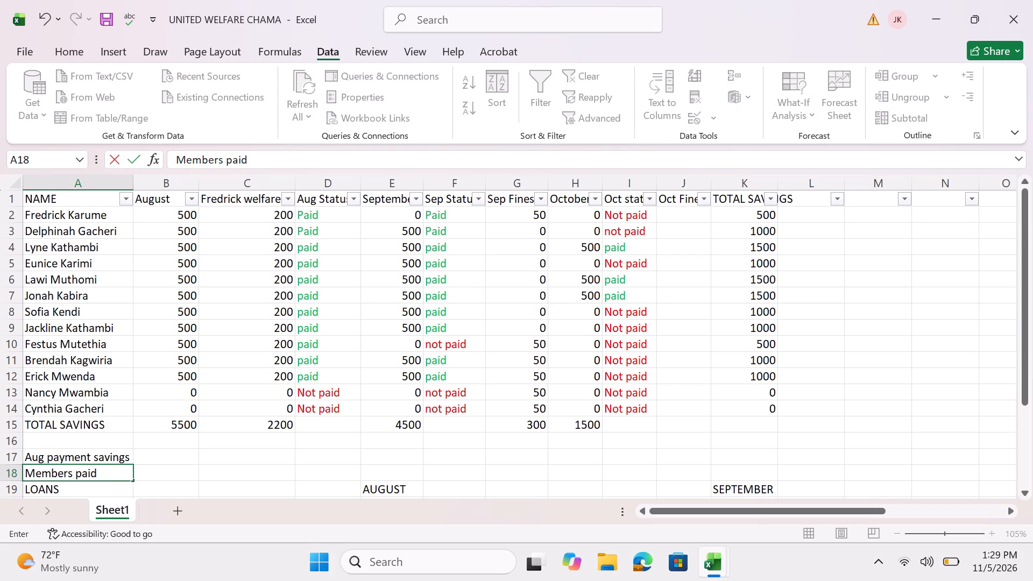
Enter the formula =COUNTIF(D2:D14,"Paid") in cell B18 to count the members who paid in August.
{"action": "left_click", "coordinate": [145, 473]}
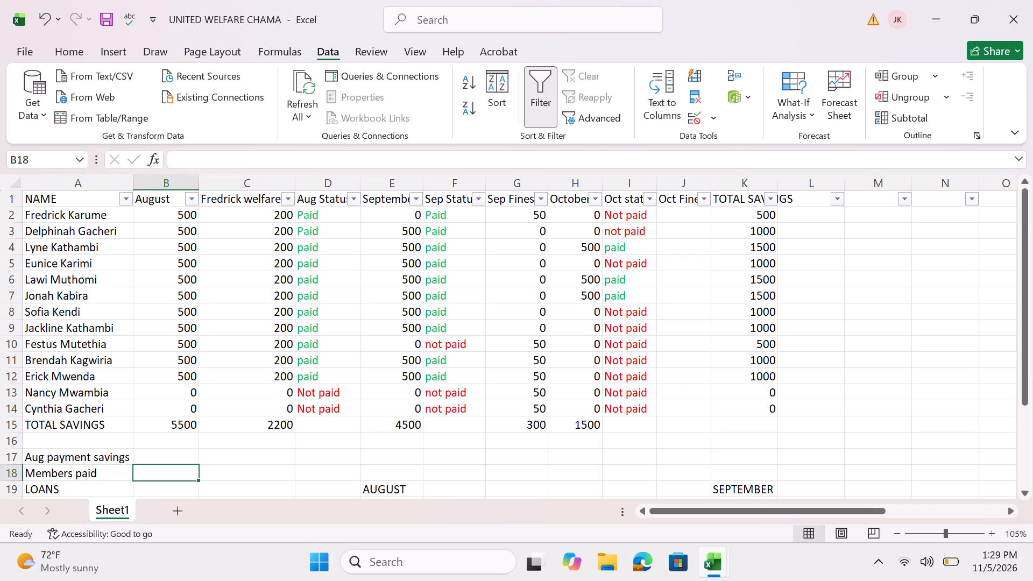
{"action": "key", "text": "equal"}
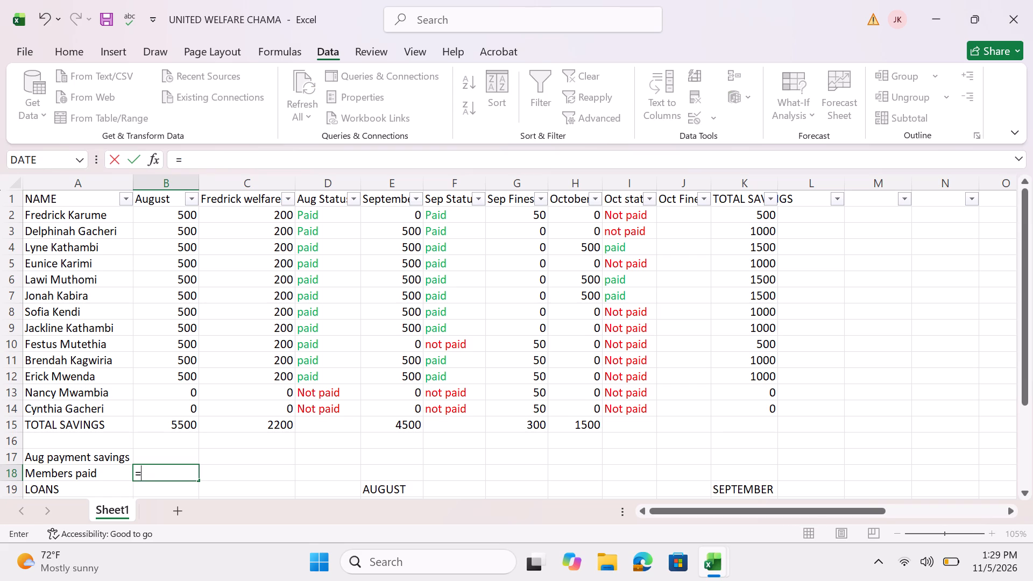
{"action": "type", "text": "COUN"}
{"action": "key", "text": "t"}
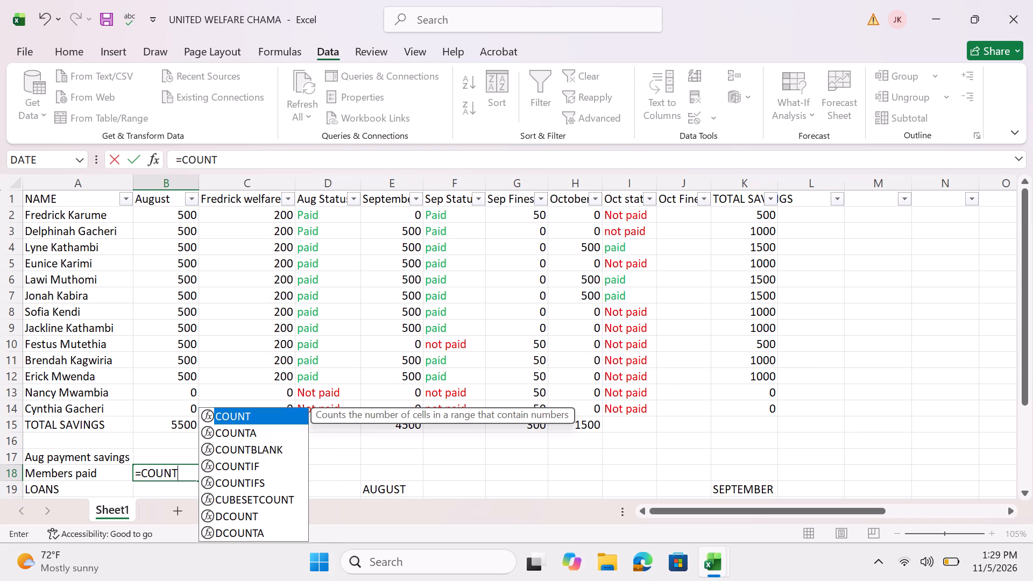
{"action": "type", "text": "IF"}
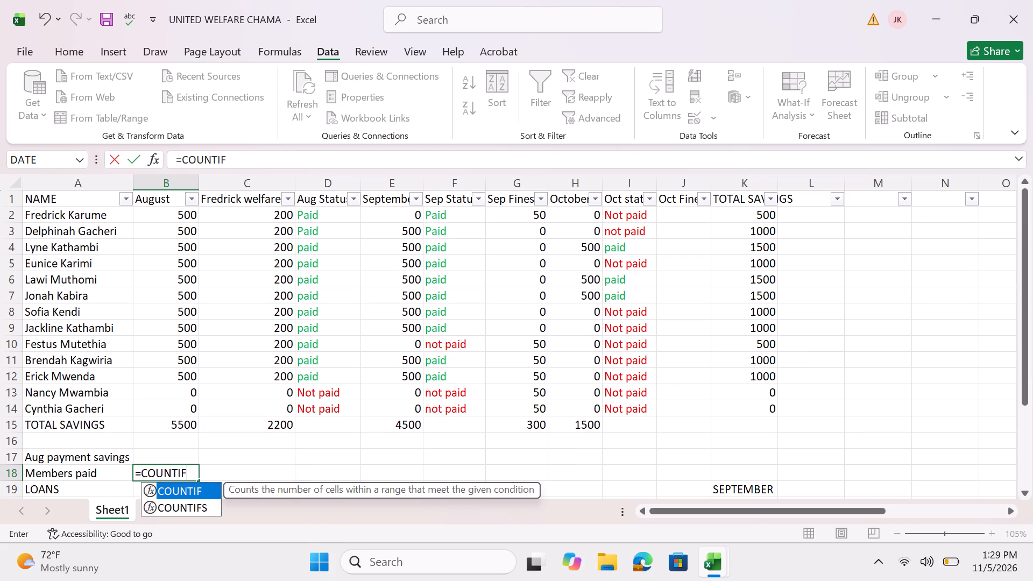
{"action": "key", "text": "shift+parenleft"}
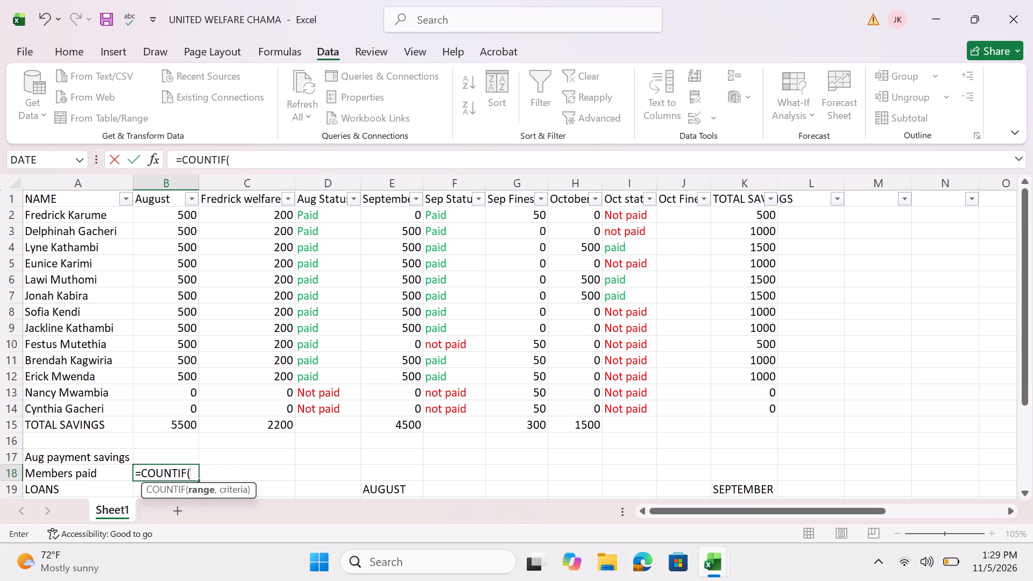
{"action": "type", "text": "D2"}
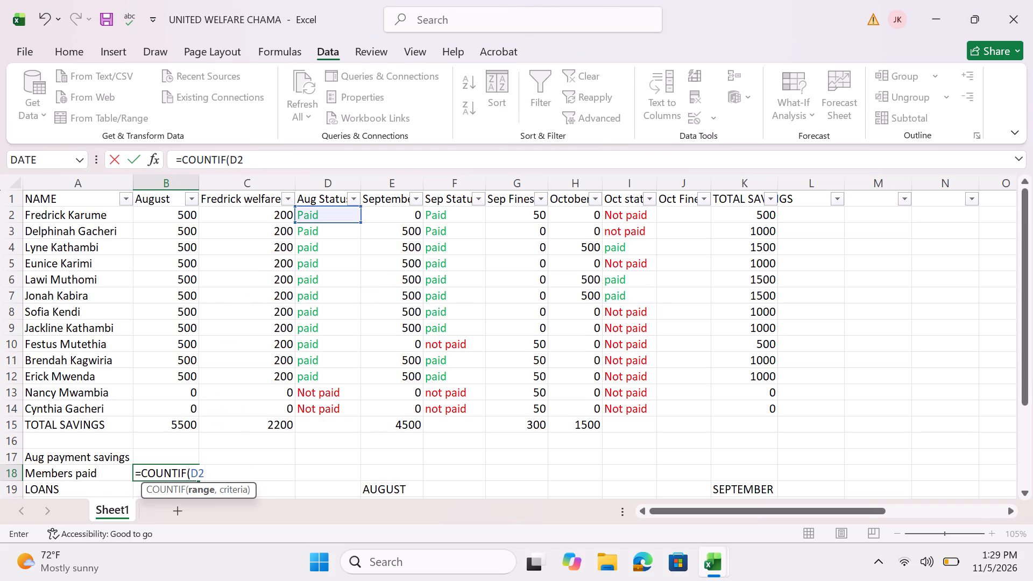
{"action": "key", "text": "shift+colon"}
{"action": "type", "text": "D14"}
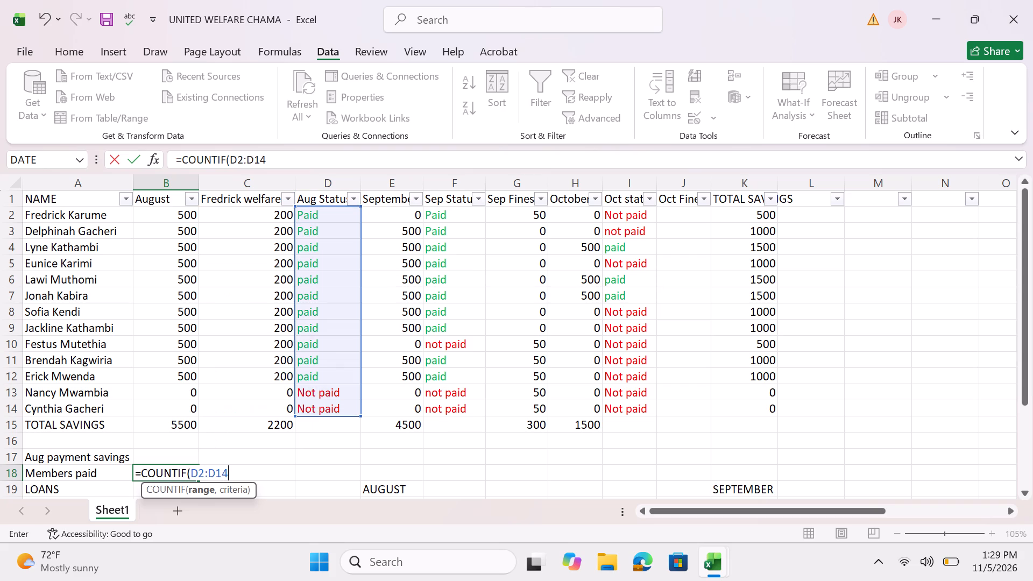
{"action": "key", "text": "shift+colon"}
{"action": "key", "text": "BackSpace"}
{"action": "key", "text": "shift+parenright"}
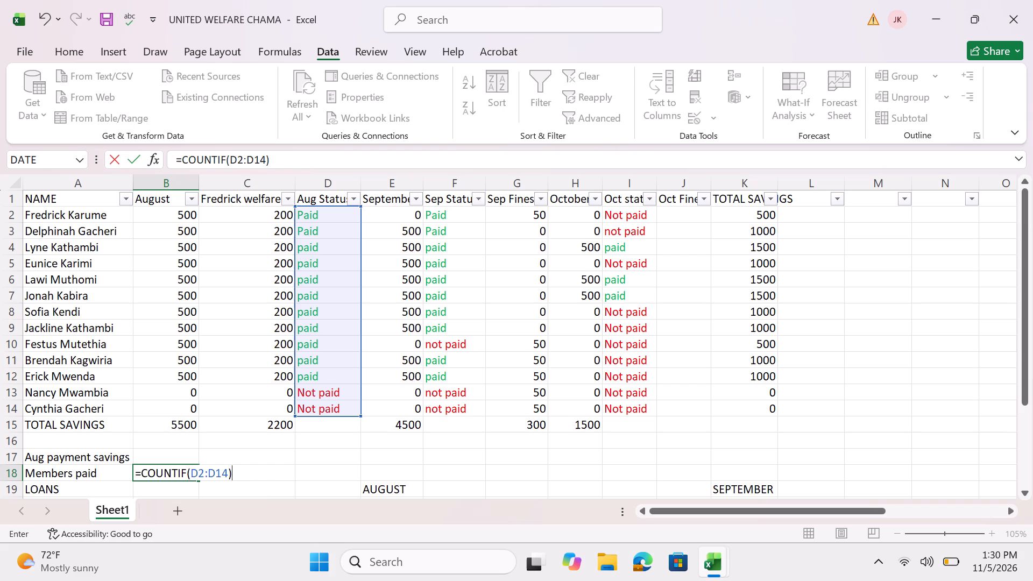
{"action": "key", "text": "comma"}
{"action": "key", "text": "BackSpace"}
{"action": "key", "text": "BackSpace"}
{"action": "key", "text": "comma"}
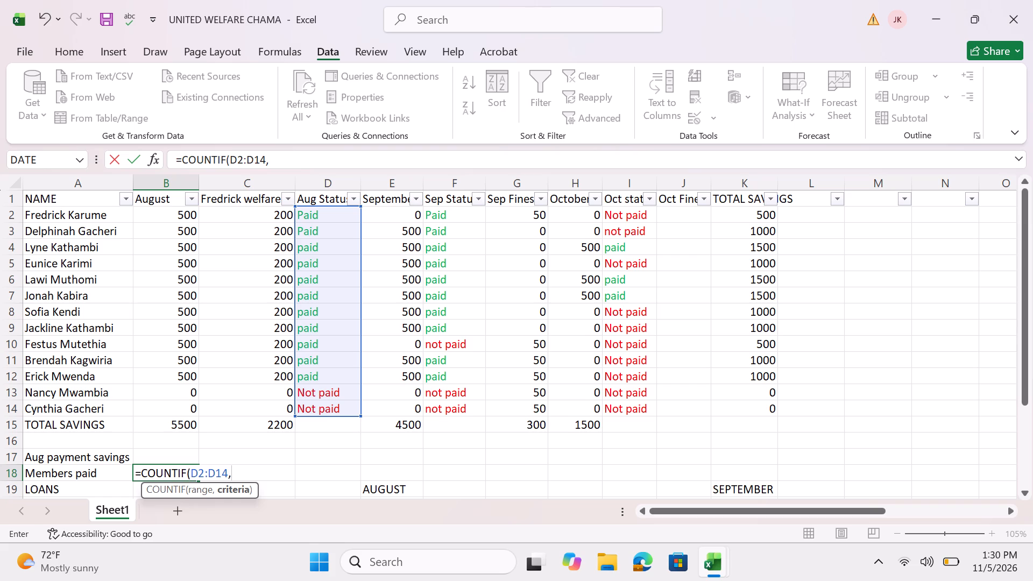
{"action": "key", "text": "shift+quotedbl"}
{"action": "type", "text": "aid"}
{"action": "key", "text": "shift+quotedbl"}
{"action": "key", "text": "shift+parenright"}
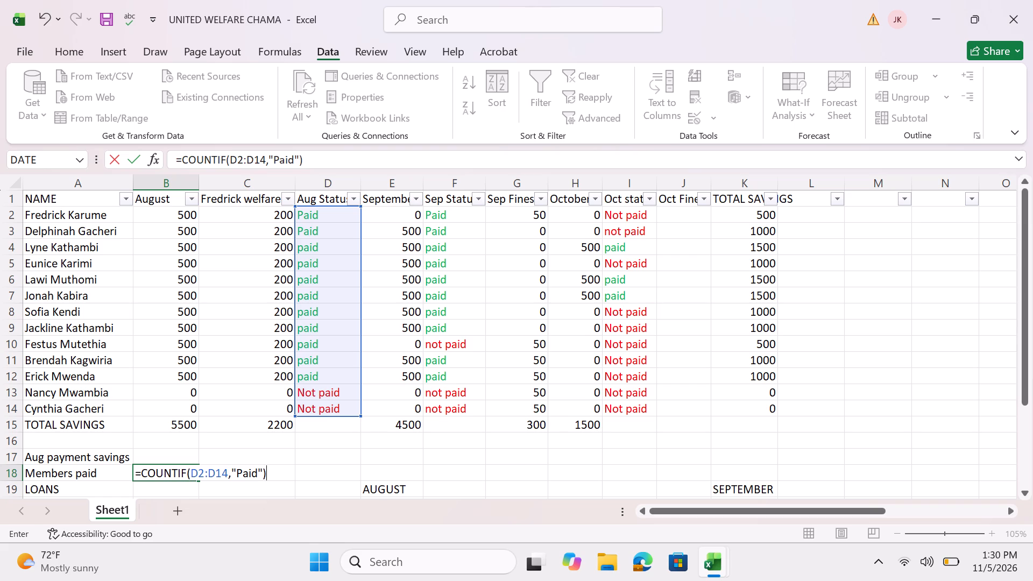
{"action": "key", "text": "Return"}
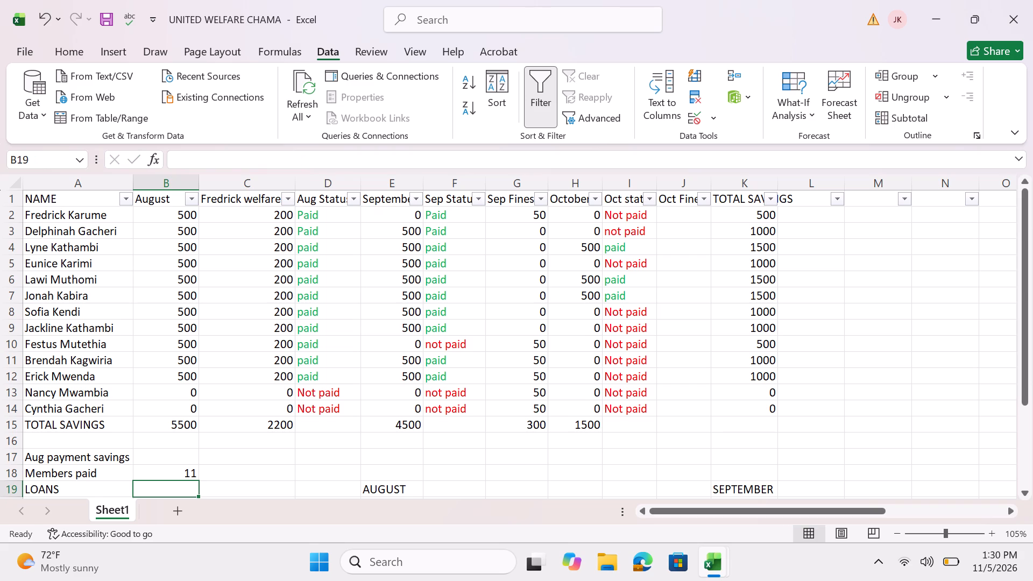
Insert an entire blank row at row 19, between the "Members paid" row and the LOANS section.
{"action": "scroll", "coordinate": [95, 482], "scroll_direction": "down", "scroll_amount": 1}
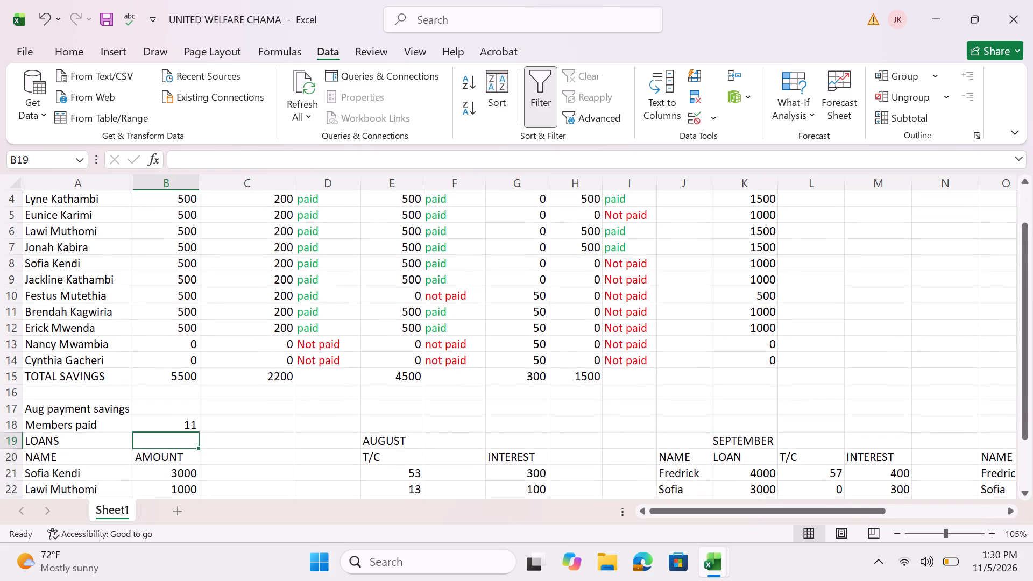
{"action": "left_click", "coordinate": [26, 434]}
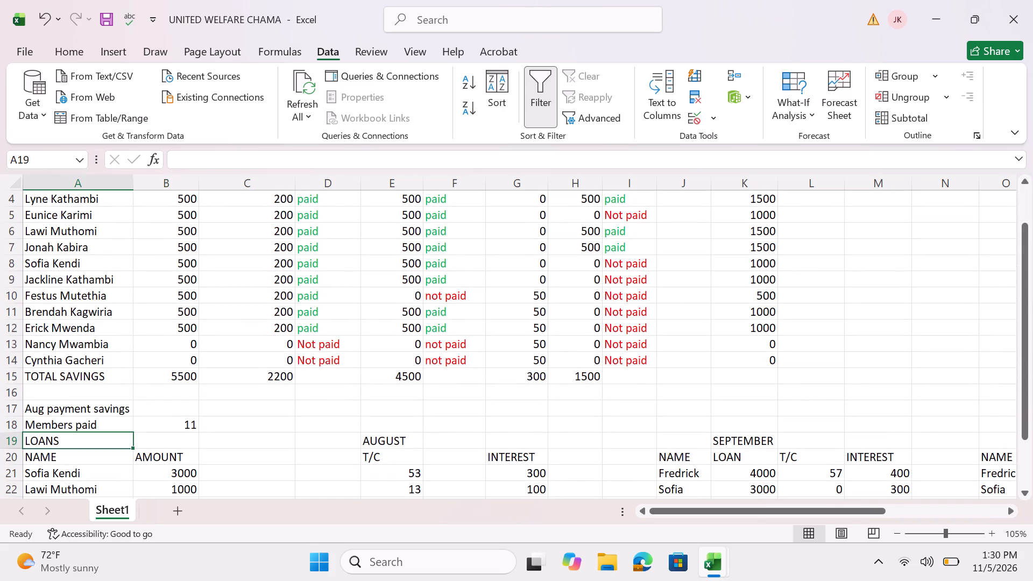
{"action": "right_click", "coordinate": [26, 434]}
{"action": "right_click", "coordinate": [0, 507]}
{"action": "right_click", "coordinate": [0, 507]}
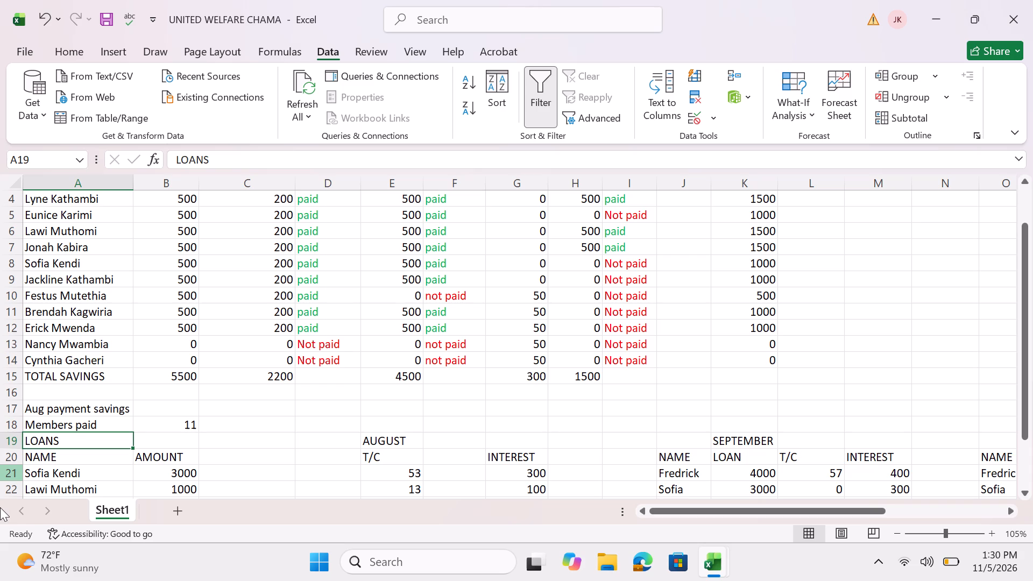
{"action": "left_click", "coordinate": [22, 431]}
{"action": "right_click", "coordinate": [22, 431]}
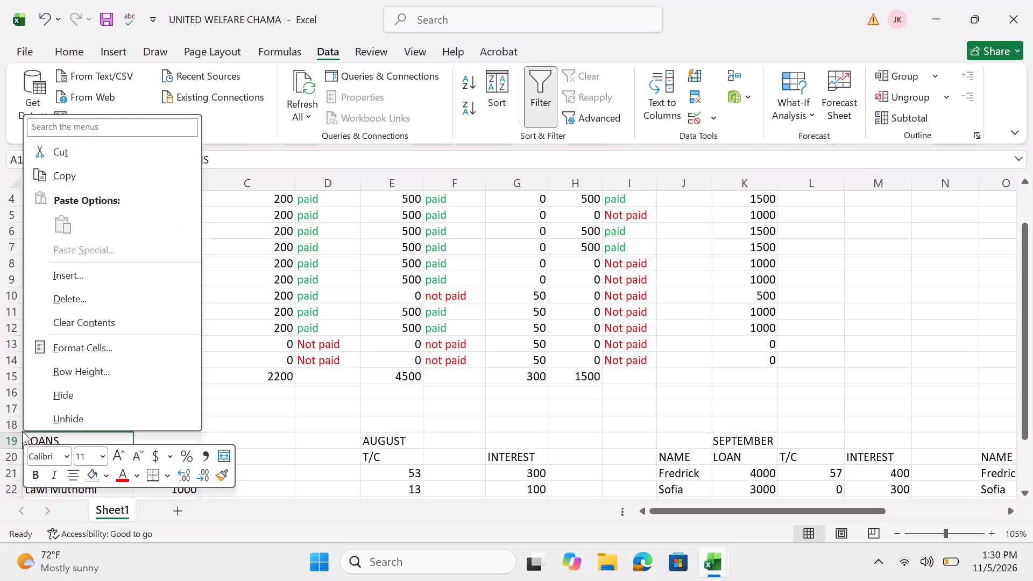
{"action": "left_click", "coordinate": [128, 277]}
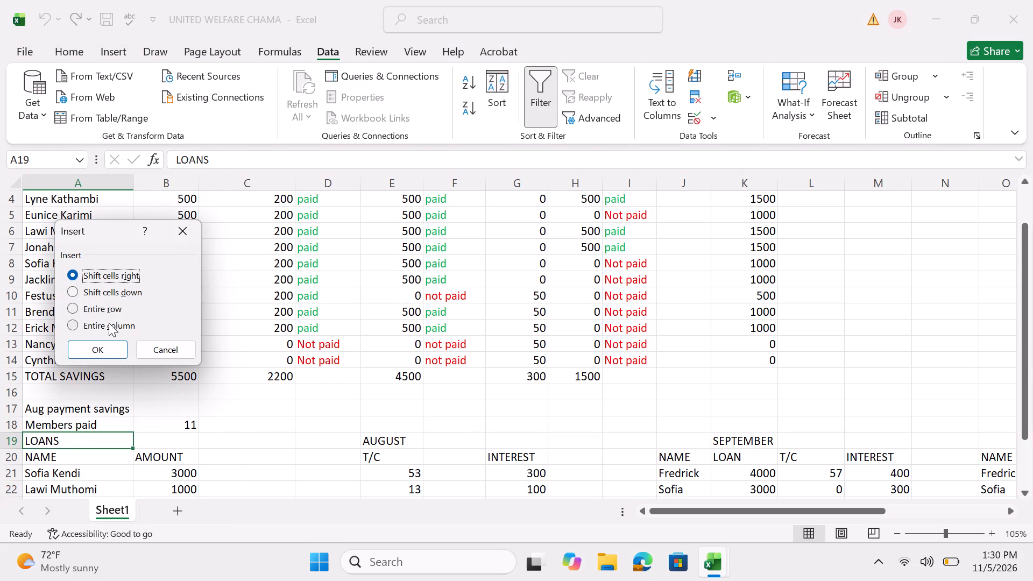
{"action": "left_click", "coordinate": [107, 296]}
{"action": "left_click", "coordinate": [103, 308]}
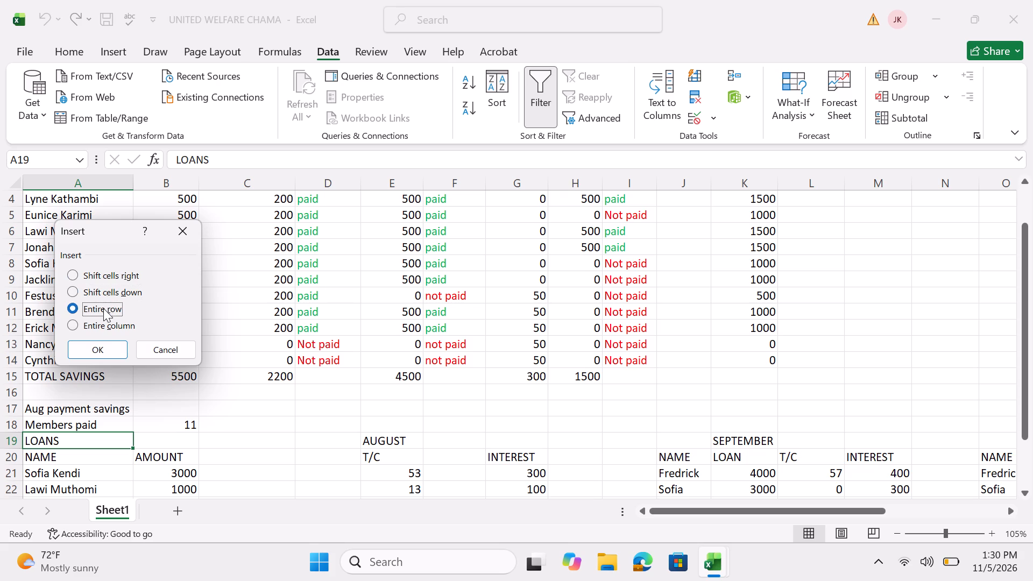
{"action": "left_click", "coordinate": [103, 355]}
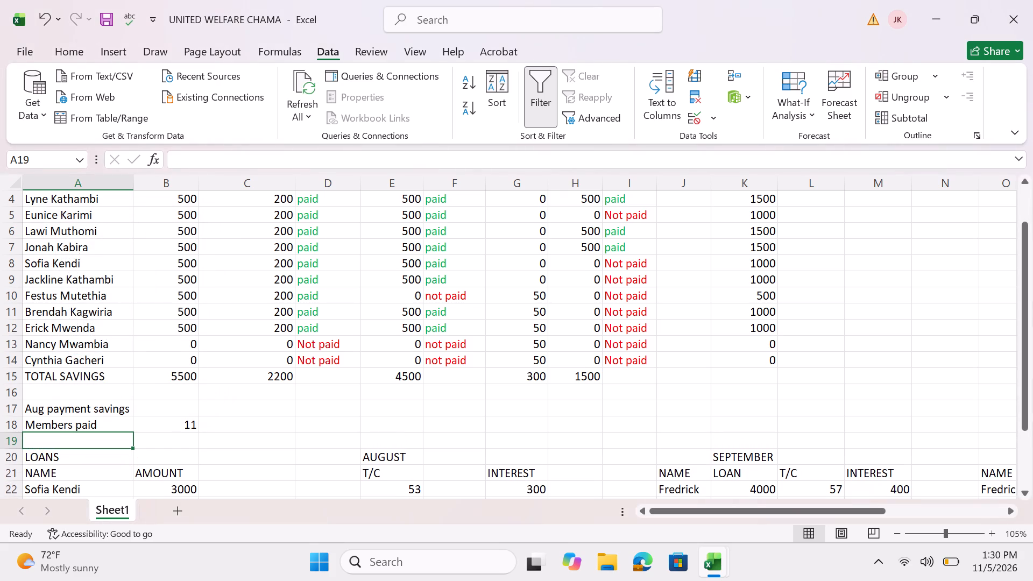
Insert a second entire blank row at row 19, above the LOANS section.
{"action": "left_click", "coordinate": [24, 447]}
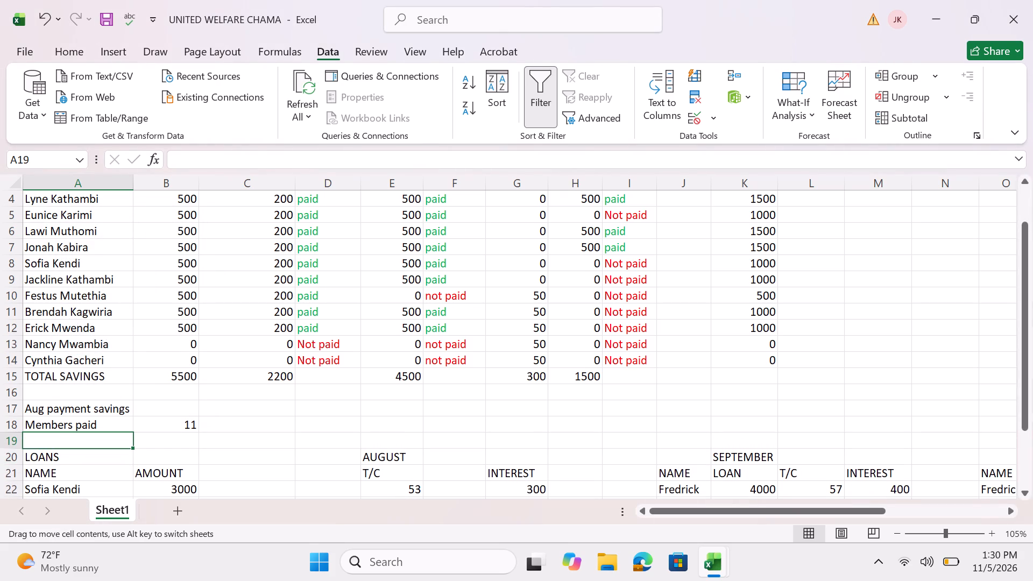
{"action": "right_click", "coordinate": [24, 447]}
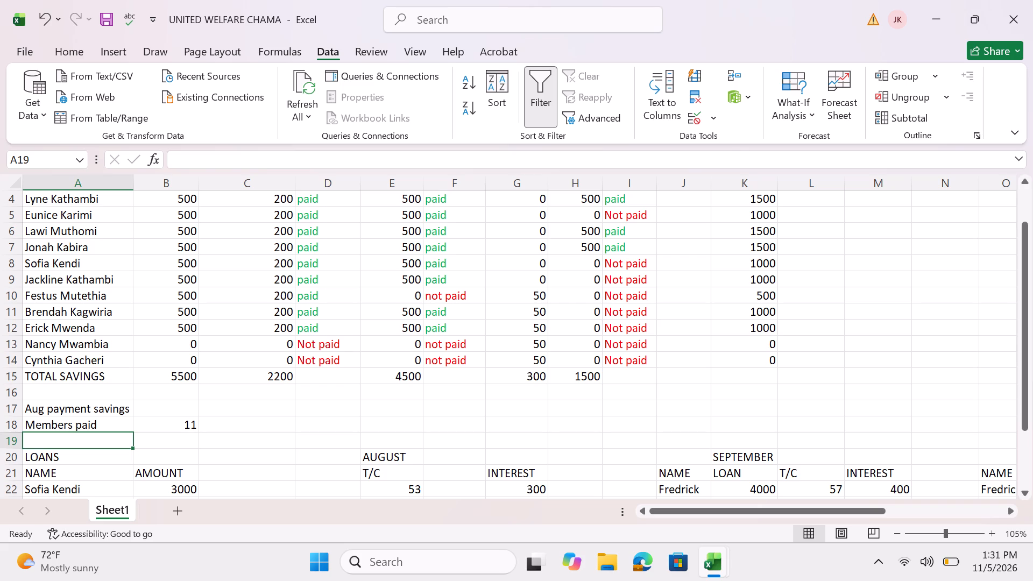
{"action": "left_click", "coordinate": [22, 447]}
{"action": "right_click", "coordinate": [22, 447]}
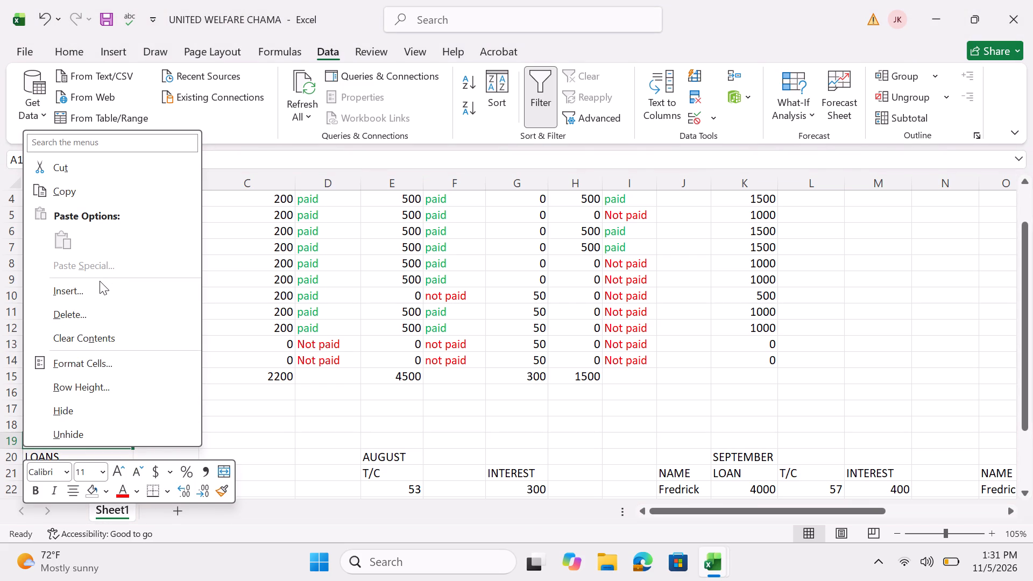
{"action": "left_click", "coordinate": [100, 281]}
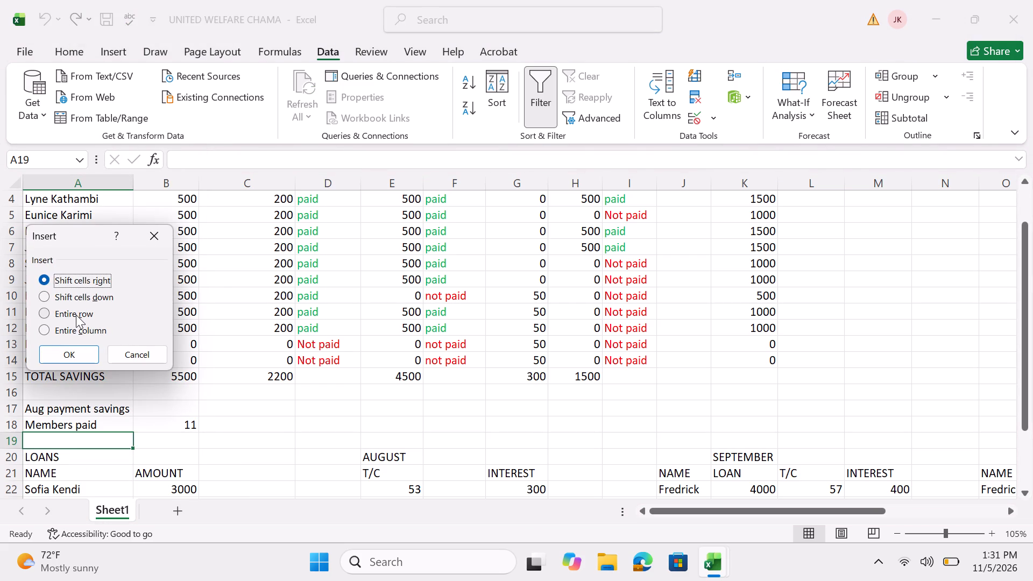
{"action": "left_click", "coordinate": [76, 315]}
{"action": "left_click", "coordinate": [68, 353]}
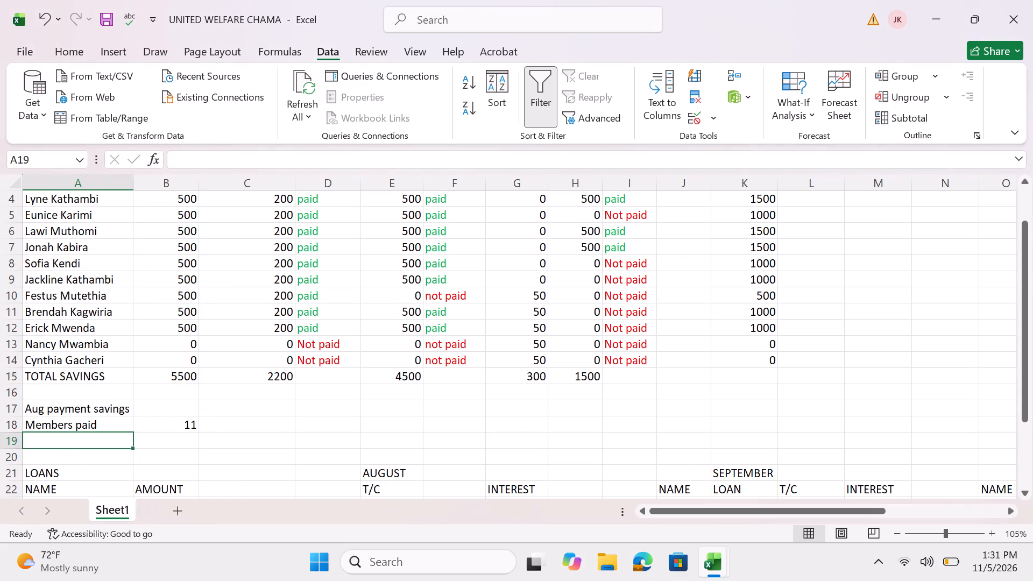
Enter the label "Members Not paid" in cell A19, directly below the "Members paid" label.
{"action": "left_click", "coordinate": [75, 435]}
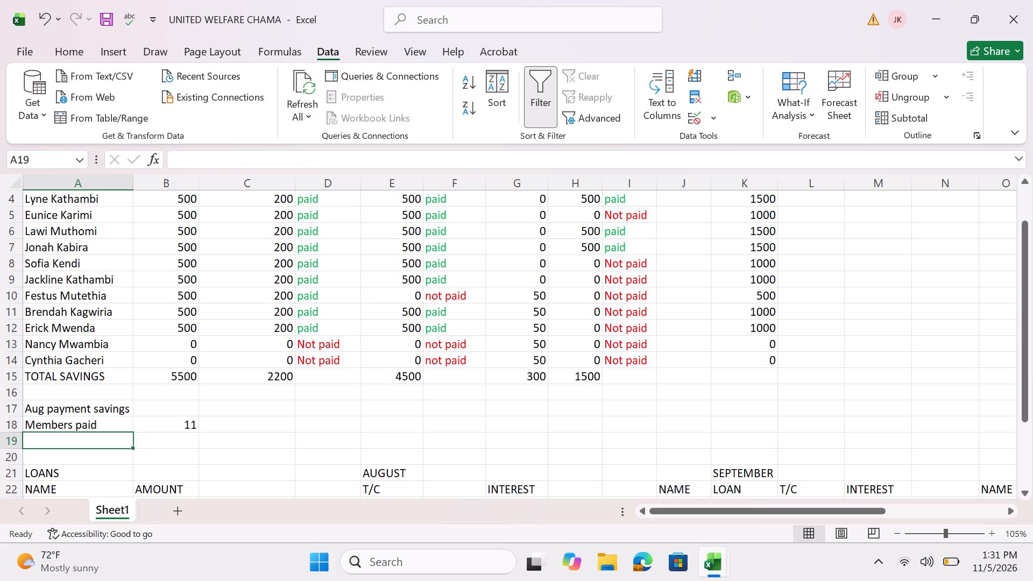
{"action": "left_click", "coordinate": [77, 437]}
{"action": "left_click", "coordinate": [109, 440]}
{"action": "key", "text": "m"}
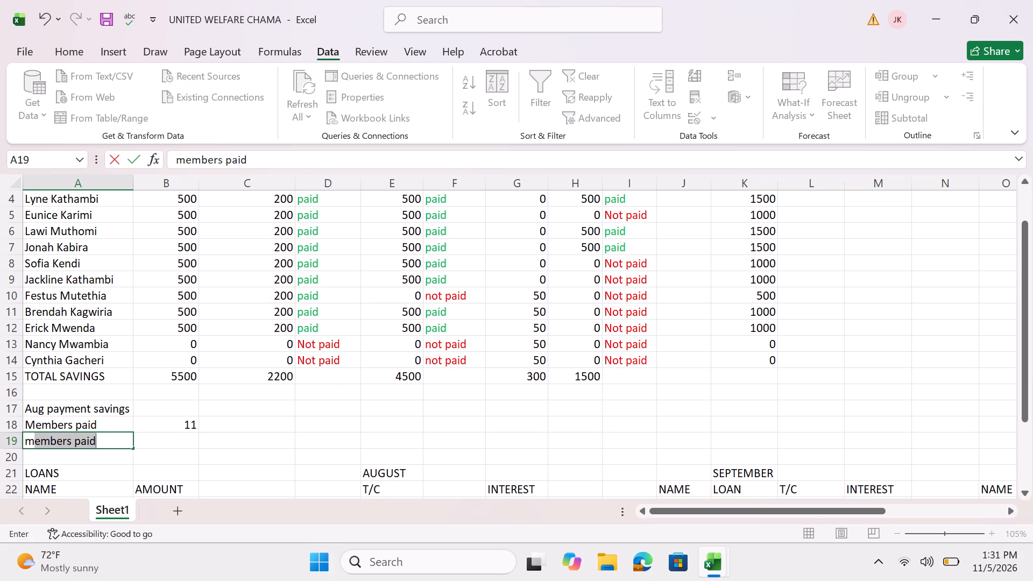
{"action": "key", "text": "BackSpace"}
{"action": "key", "text": "BackSpace"}
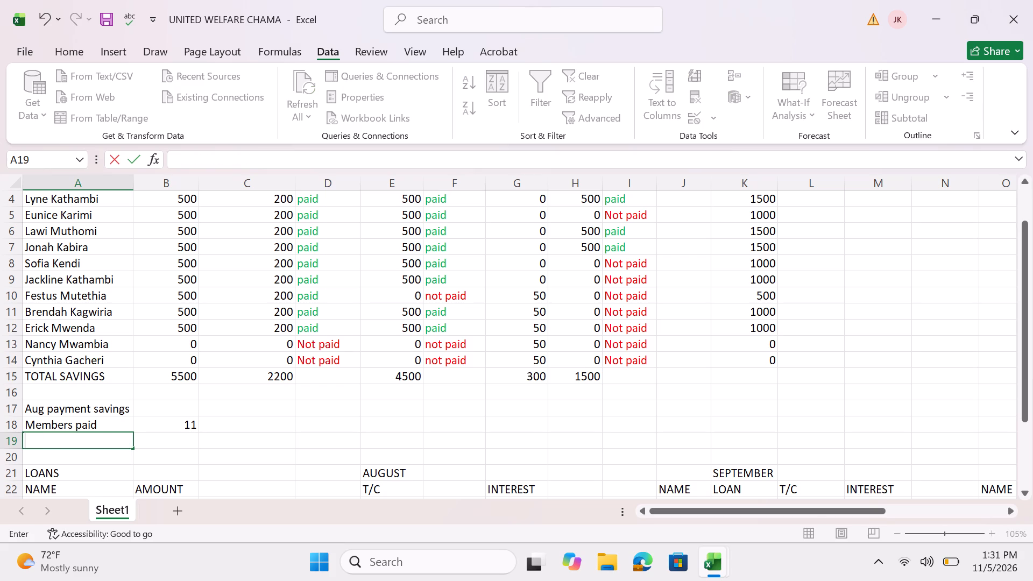
{"action": "key", "text": "m"}
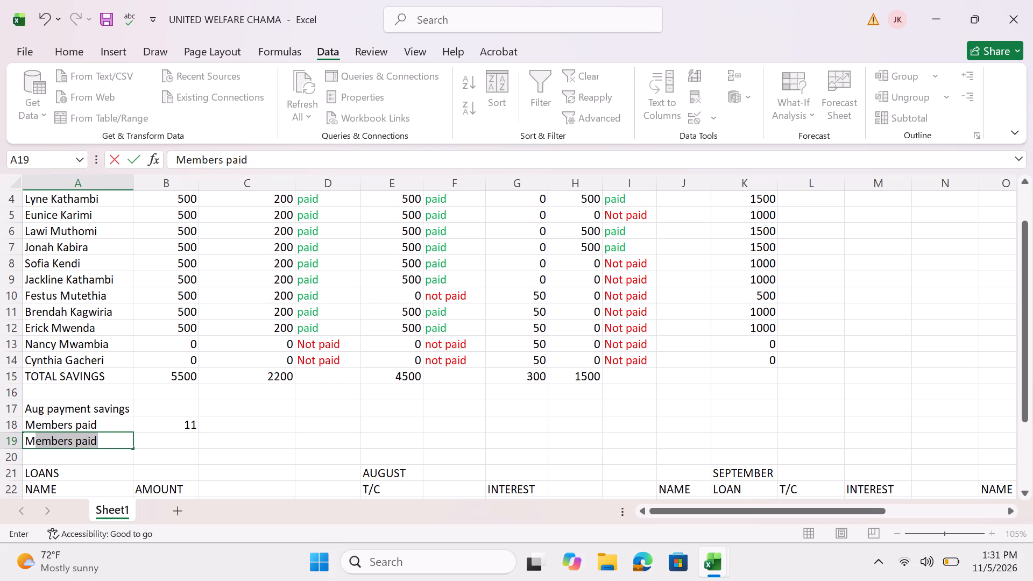
{"action": "key", "text": "Return"}
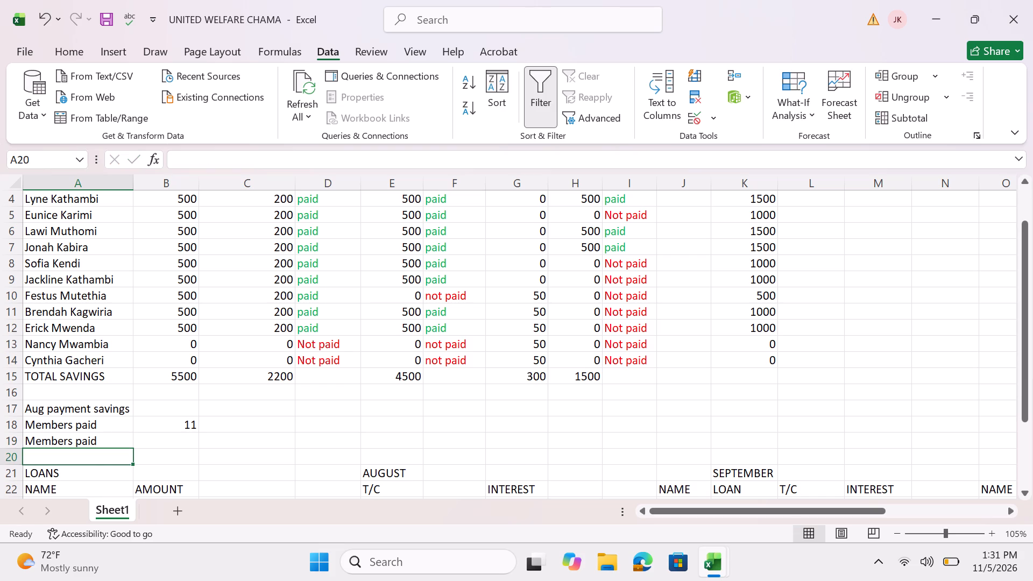
{"action": "left_click", "coordinate": [80, 438]}
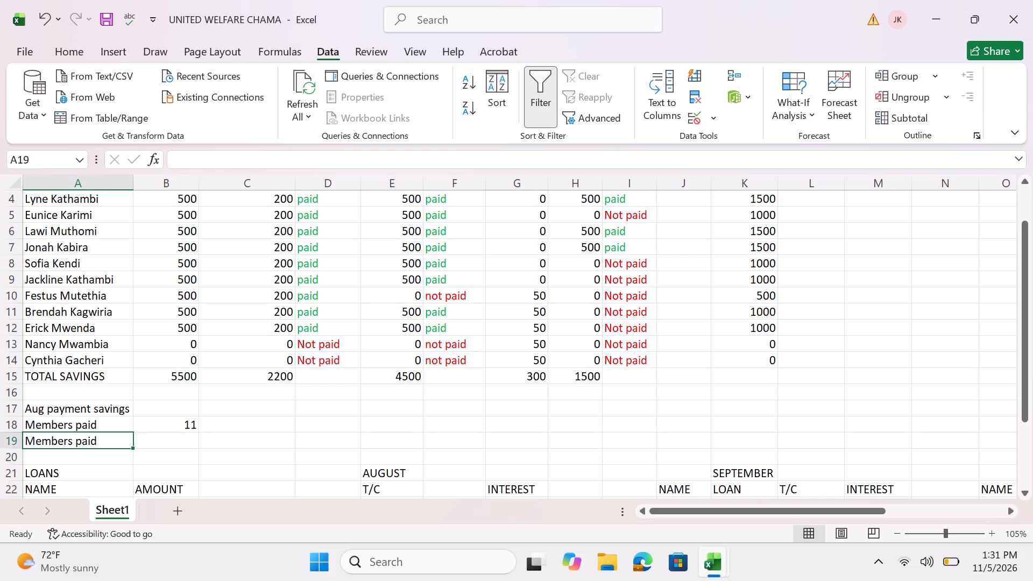
{"action": "left_click", "coordinate": [74, 443]}
{"action": "double_click", "coordinate": [81, 443]}
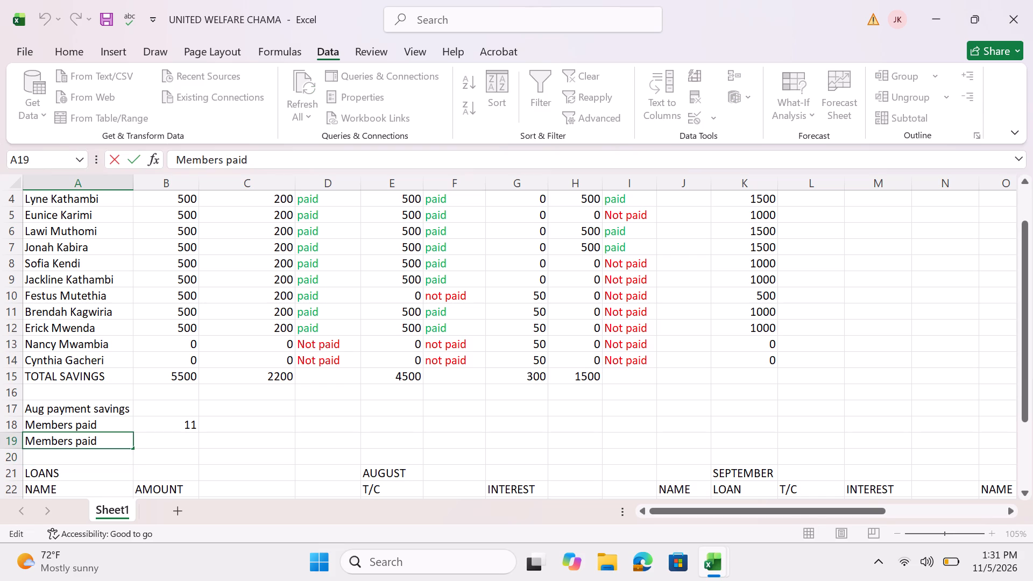
{"action": "key", "text": "BackSpace"}
{"action": "key", "text": "n"}
{"action": "key", "text": "o"}
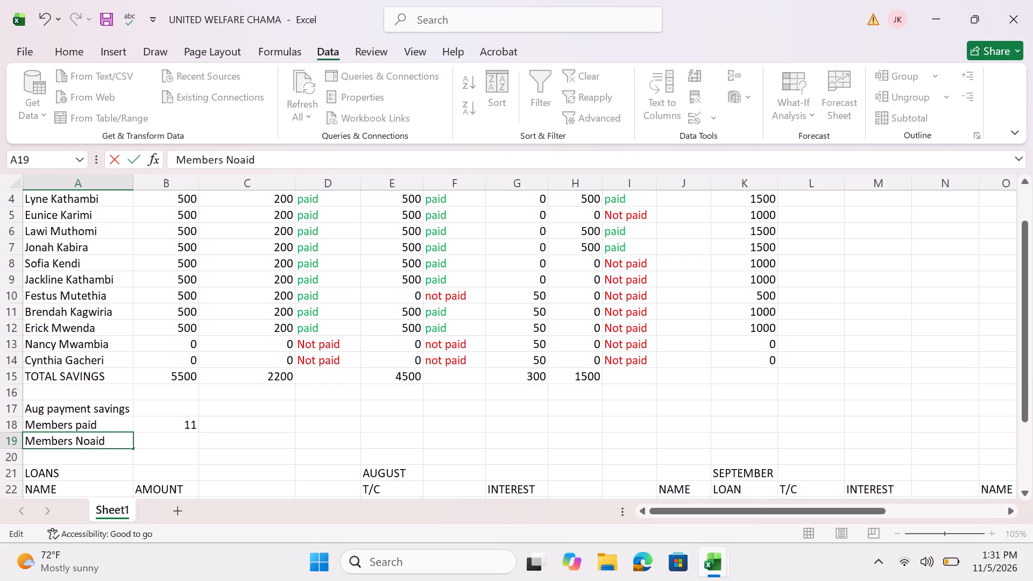
{"action": "type", "text": "t p"}
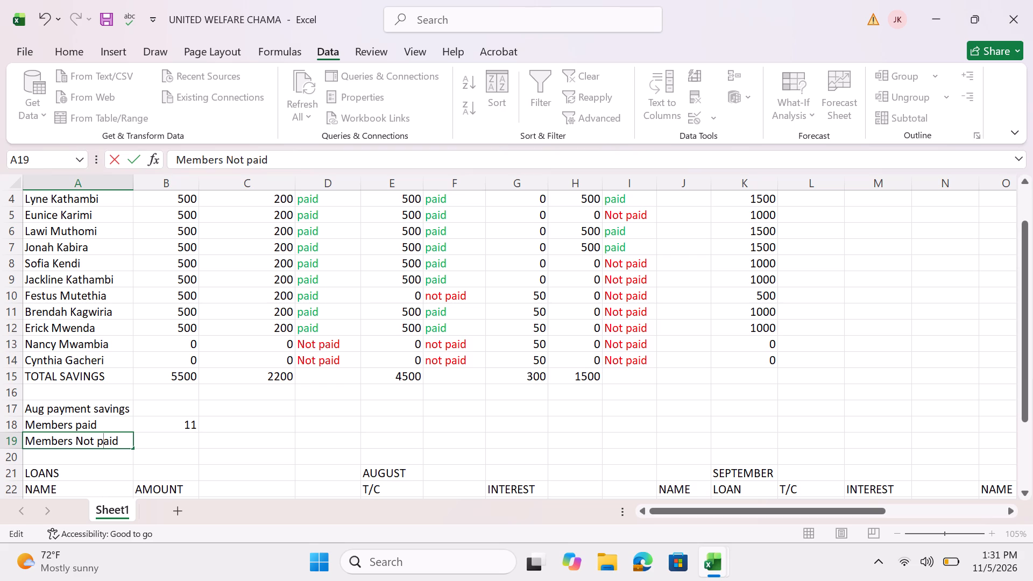
Enter the formula =COUNTIF(D2:D14,"Not paid") in cell B19 to count the members who did not pay in August.
{"action": "left_click", "coordinate": [160, 440]}
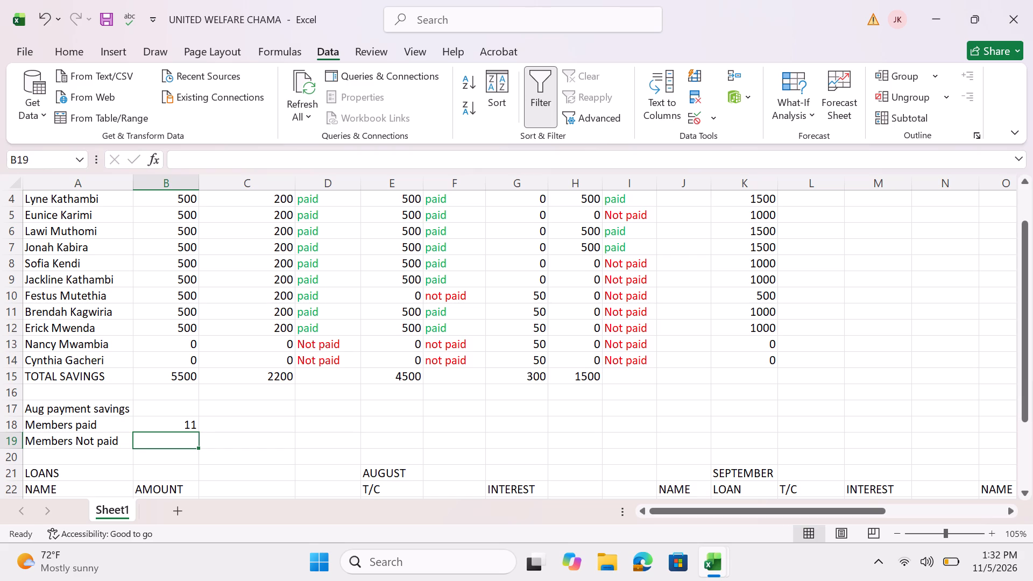
{"action": "type", "text": "COUN"}
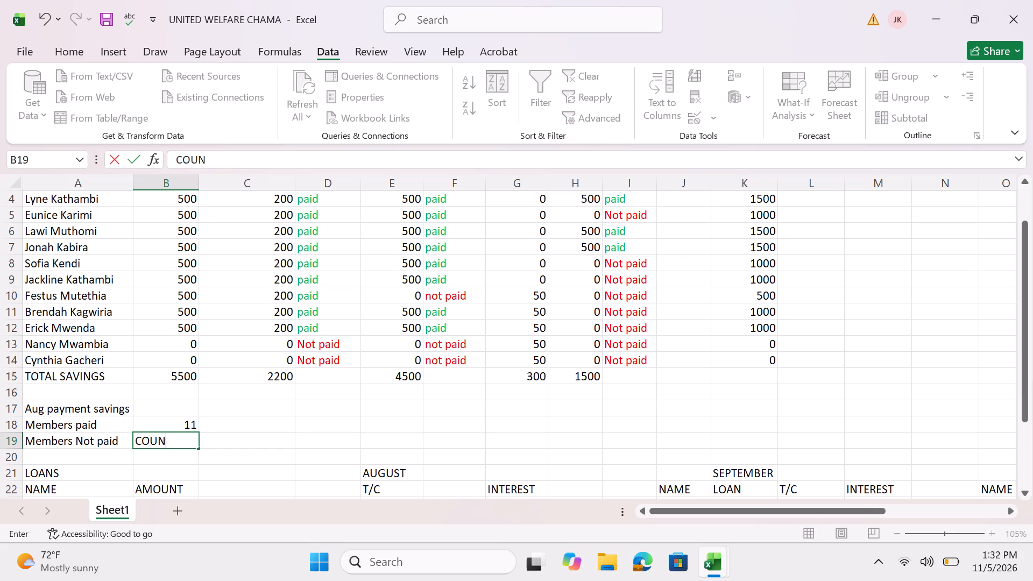
{"action": "key", "text": "BackSpace"}
{"action": "key", "text": "BackSpace"}
{"action": "key", "text": "BackSpace"}
{"action": "key", "text": "BackSpace"}
{"action": "key", "text": "equal"}
{"action": "key", "text": "c"}
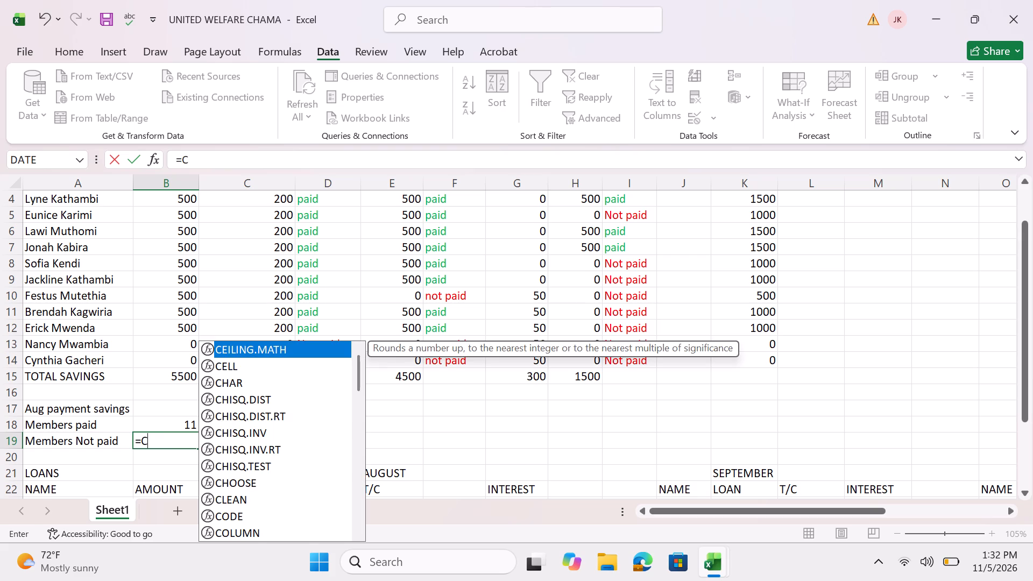
{"action": "type", "text": "OU"}
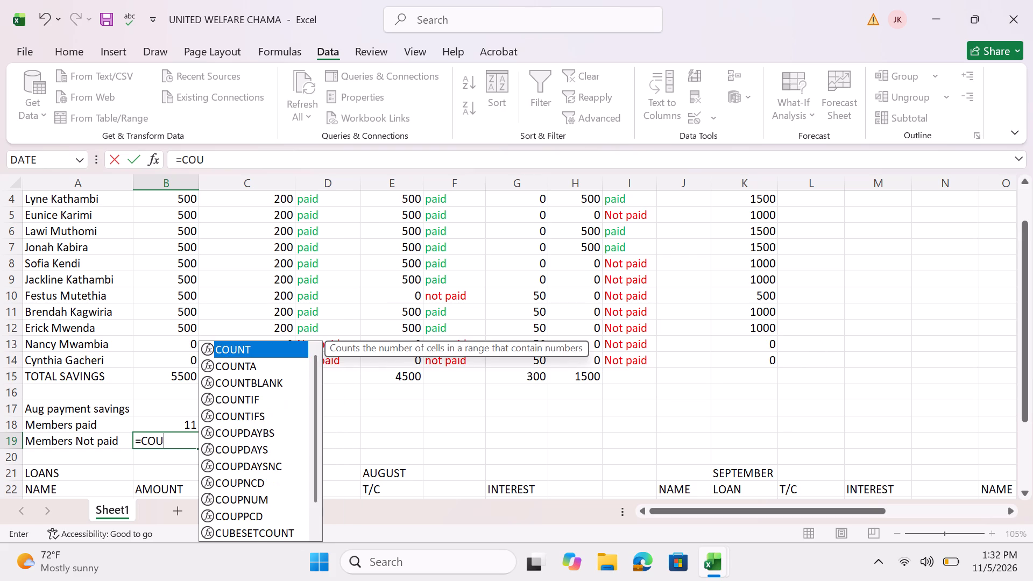
{"action": "left_click", "coordinate": [254, 399]}
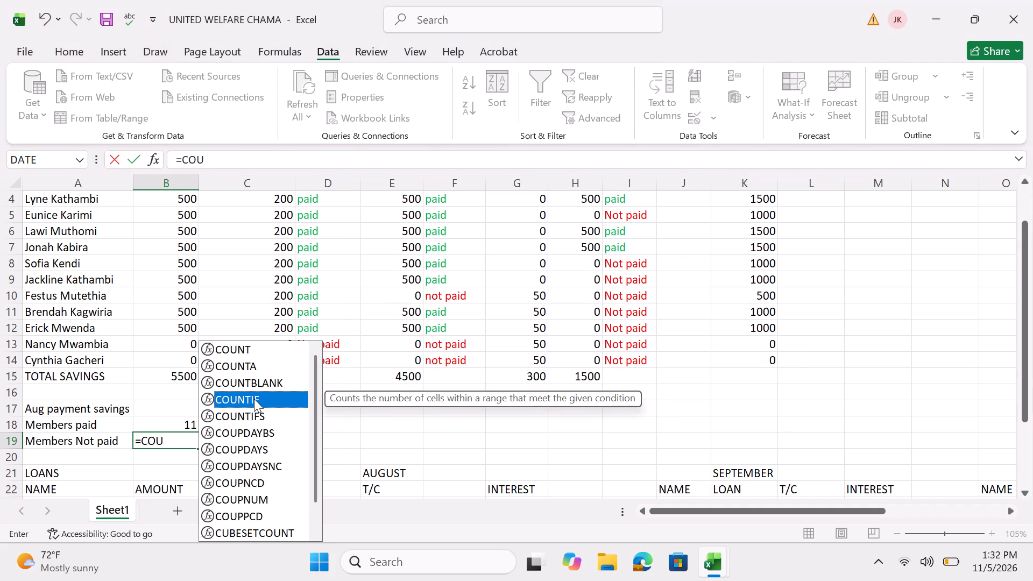
{"action": "left_click", "coordinate": [254, 399]}
{"action": "left_click", "coordinate": [254, 399]}
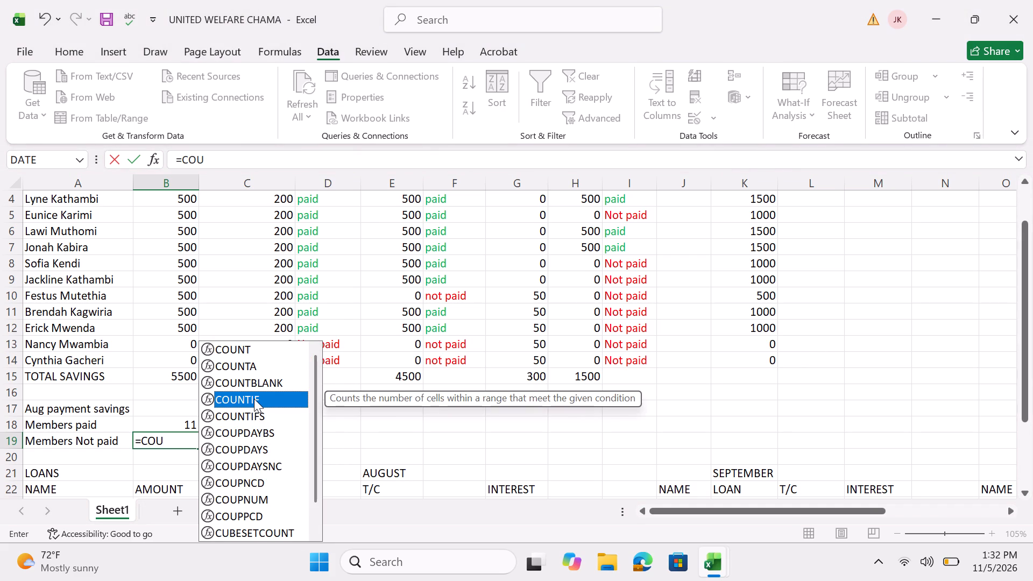
{"action": "left_click", "coordinate": [254, 399]}
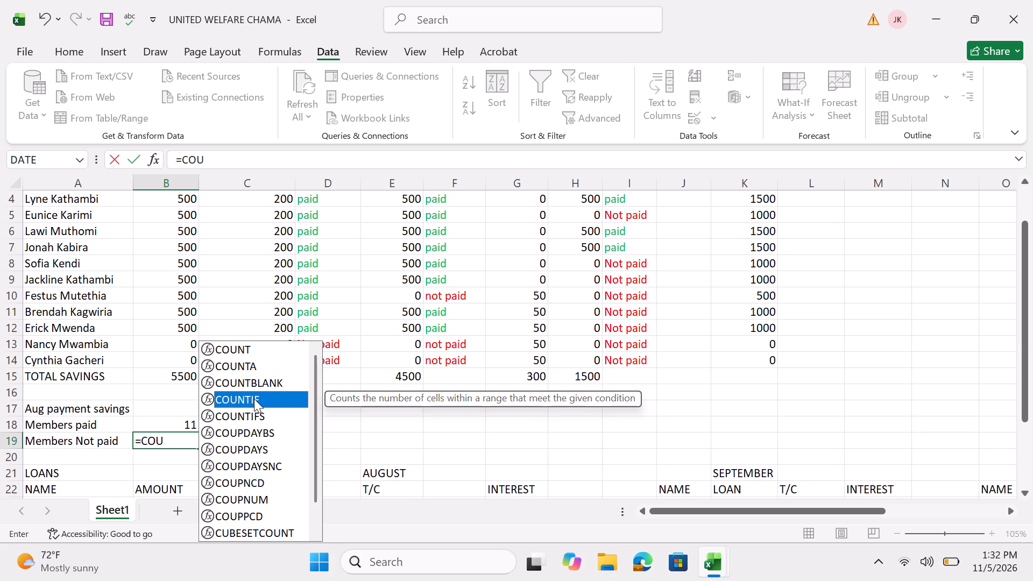
{"action": "left_click", "coordinate": [254, 399]}
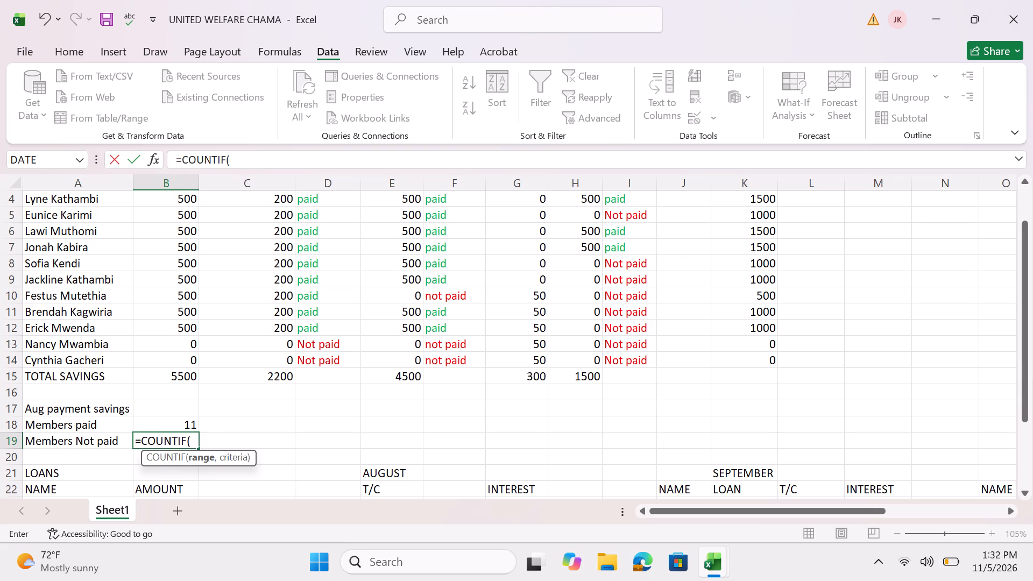
{"action": "type", "text": "D2"}
{"action": "key", "text": "shift+quotedbl"}
{"action": "key", "text": "BackSpace"}
{"action": "key", "text": "shift+colon"}
{"action": "type", "text": "D14"}
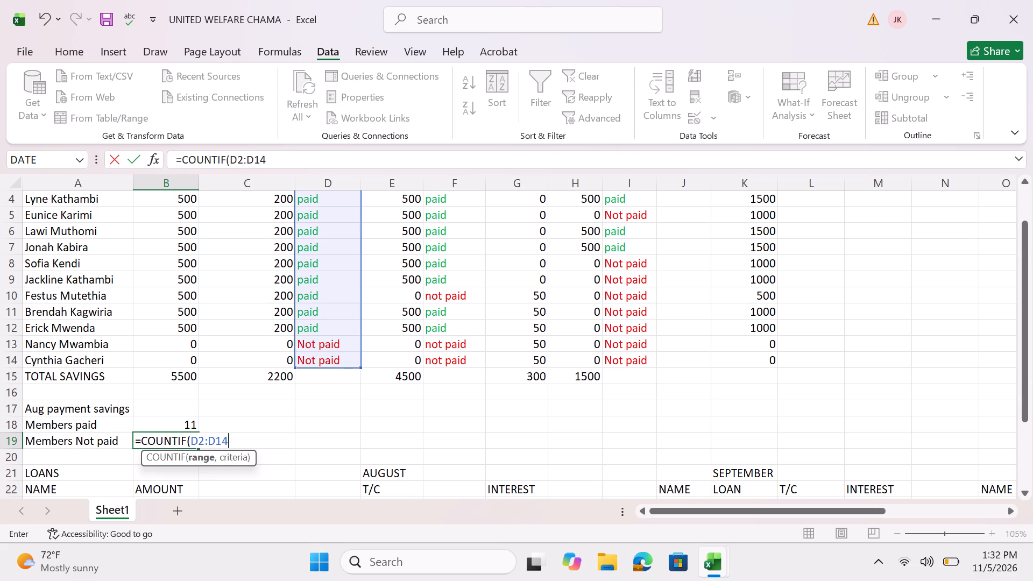
{"action": "key", "text": "comma"}
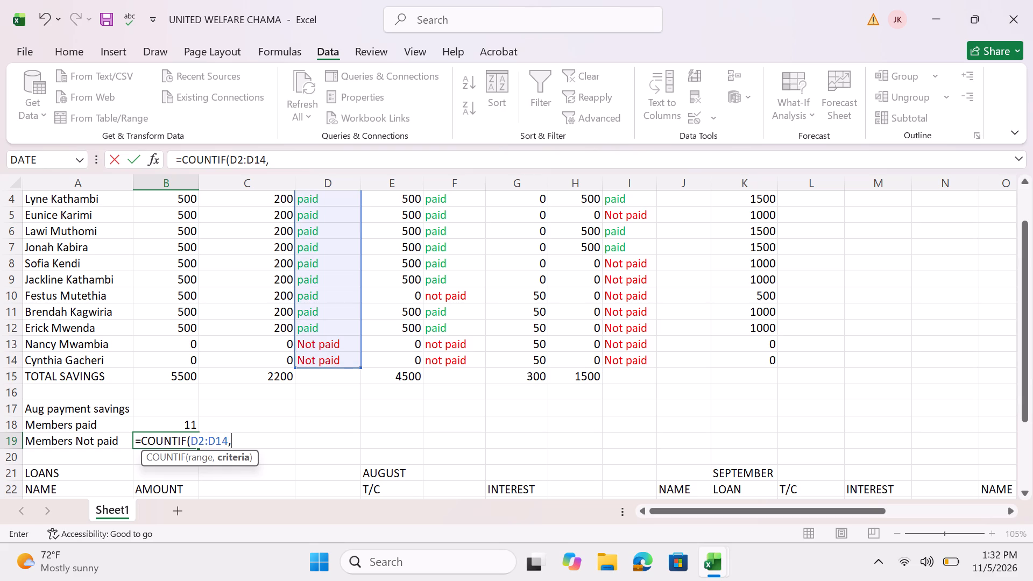
{"action": "key", "text": "shift+quotedbl"}
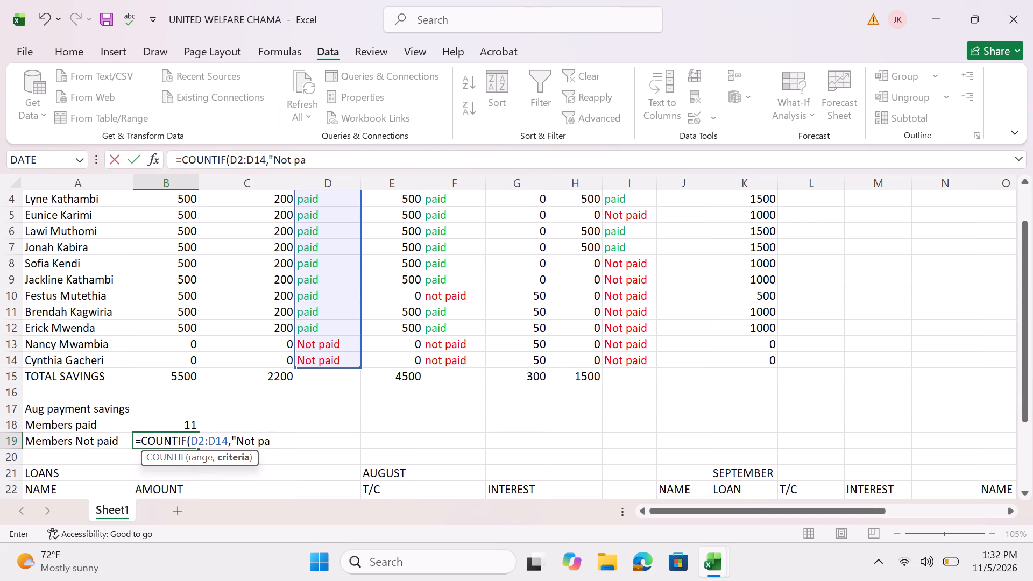
{"action": "key", "text": "shift+quotedbl"}
{"action": "key", "text": "shift+parenright"}
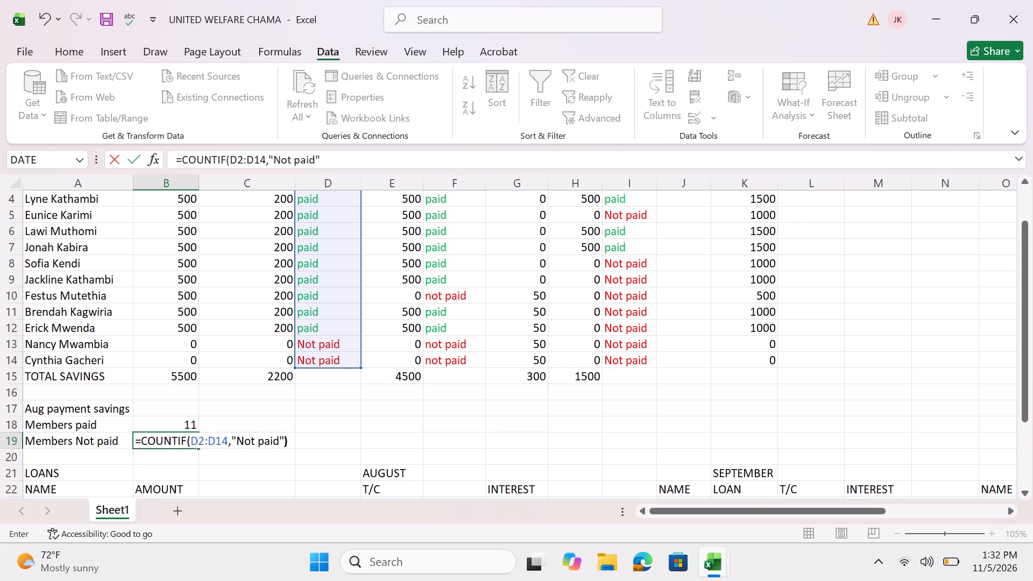
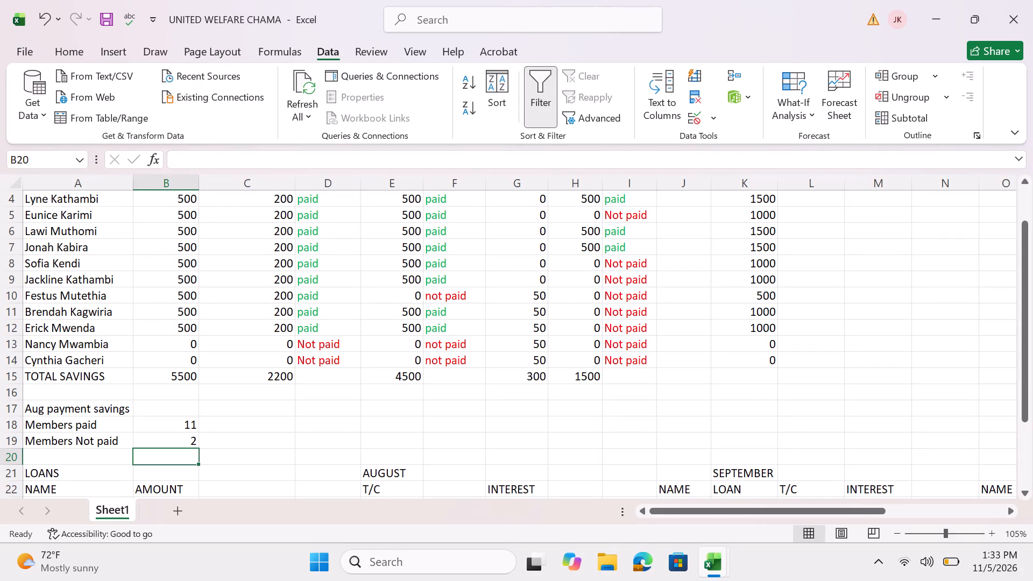
Enter the label "Outstanding savings" in cell A20, directly below the "Members Not paid" label.
{"action": "left_click", "coordinate": [84, 461]}
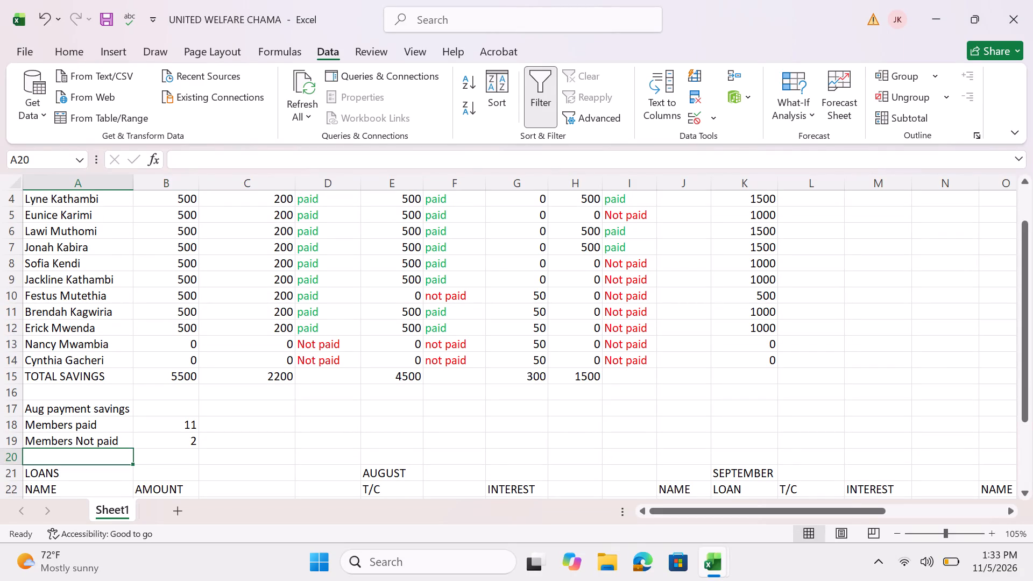
{"action": "left_click", "coordinate": [84, 461]}
{"action": "type", "text": "OU"}
{"action": "key", "text": "BackSpace"}
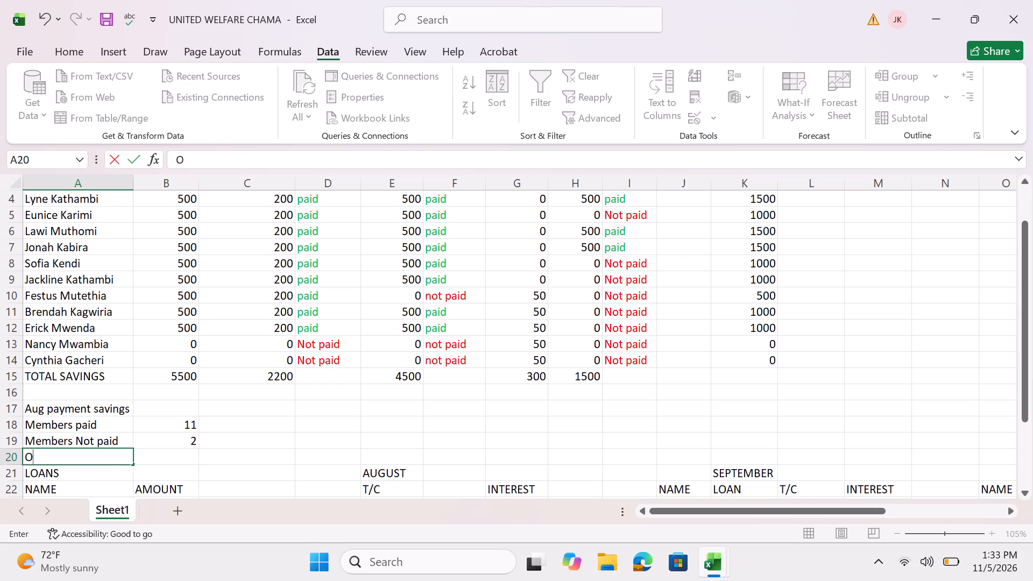
{"action": "key", "text": "t"}
{"action": "key", "text": "BackSpace"}
{"action": "key", "text": "u"}
{"action": "type", "text": "tst"}
{"action": "type", "text": "anding sa"}
{"action": "type", "text": "vings"}
{"action": "left_click", "coordinate": [161, 459]}
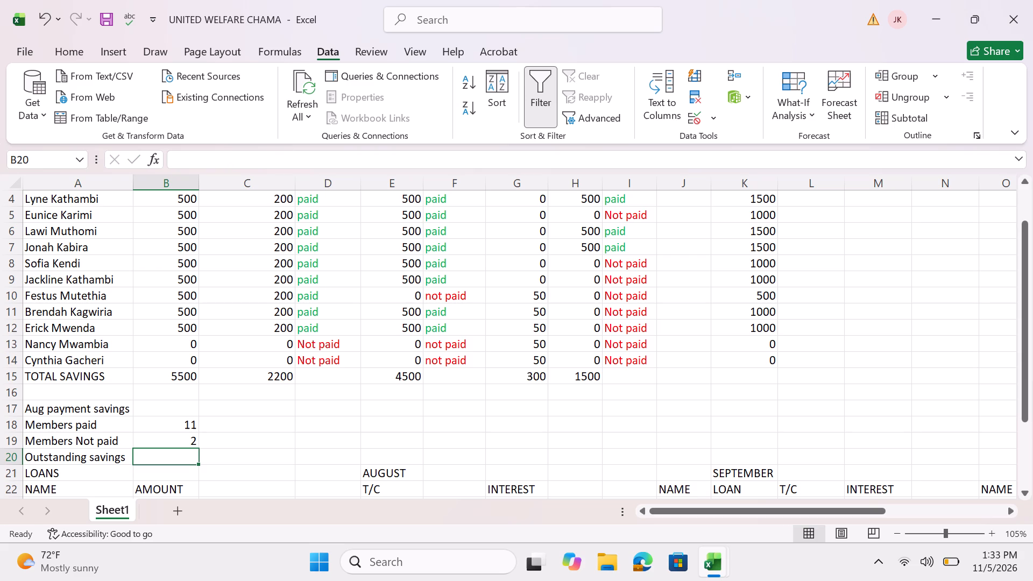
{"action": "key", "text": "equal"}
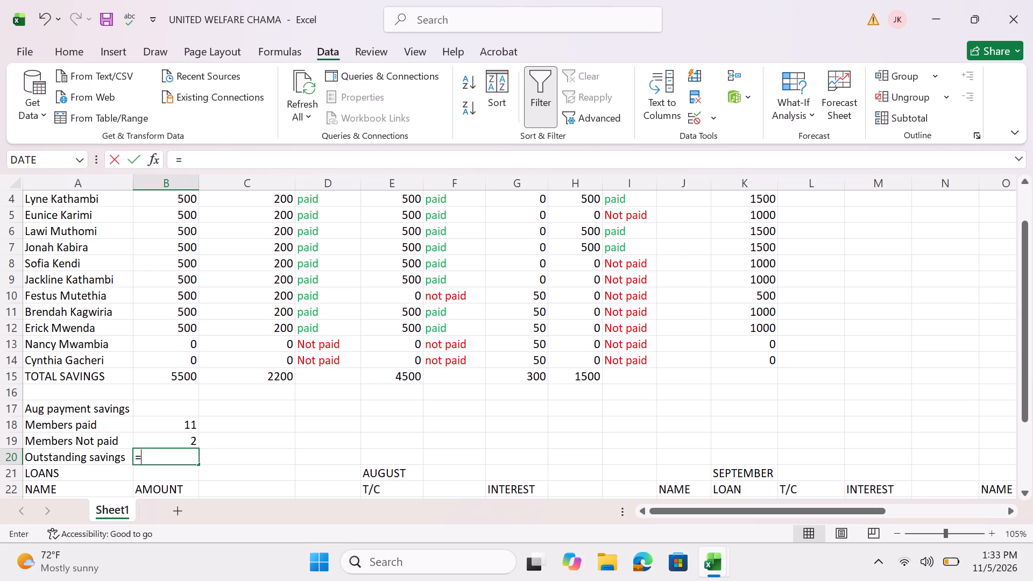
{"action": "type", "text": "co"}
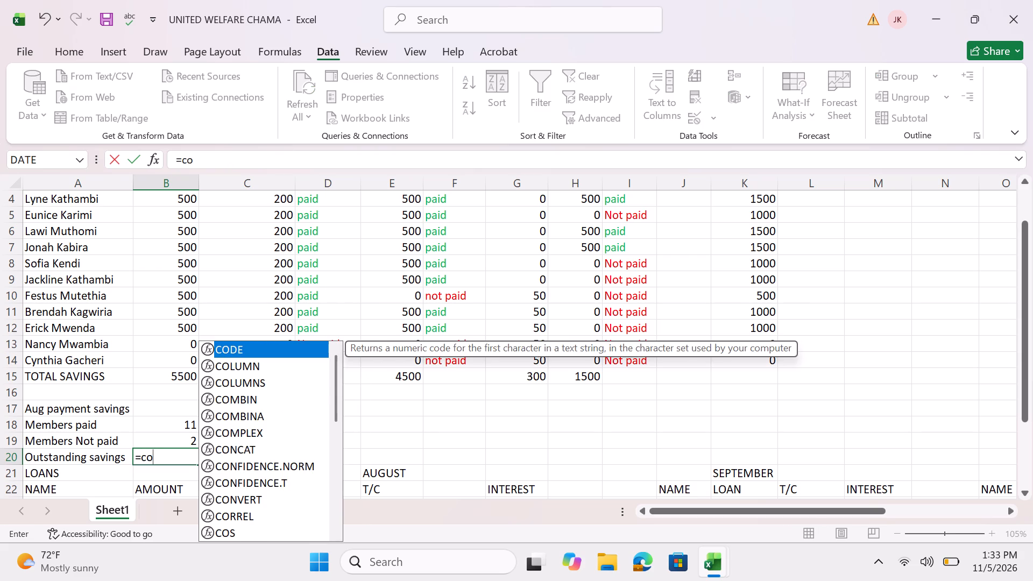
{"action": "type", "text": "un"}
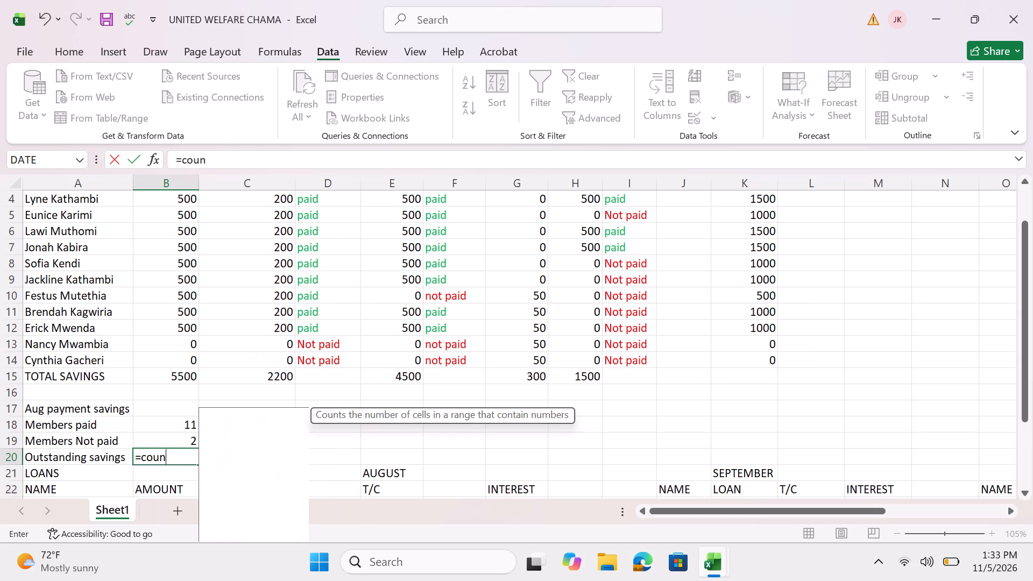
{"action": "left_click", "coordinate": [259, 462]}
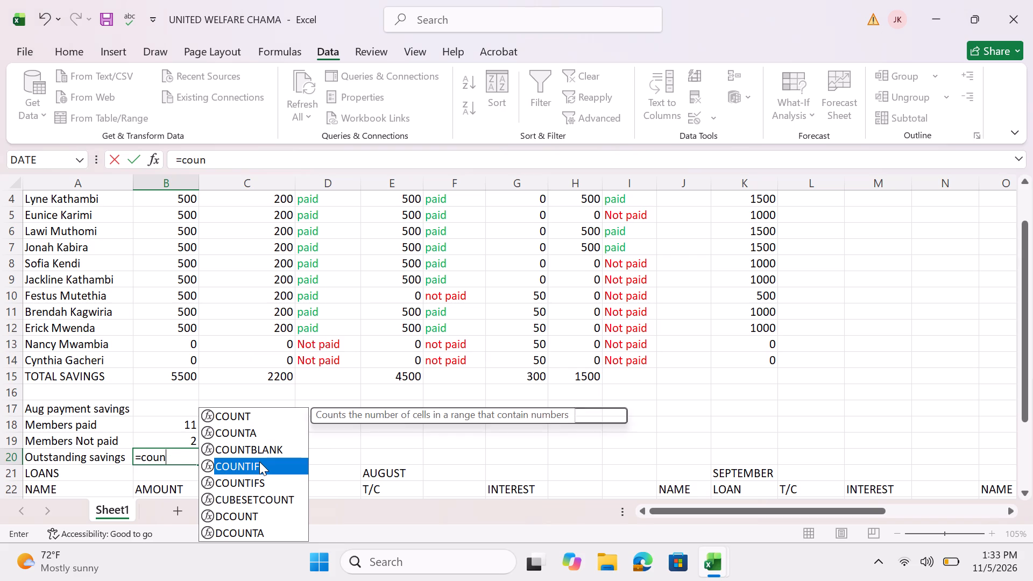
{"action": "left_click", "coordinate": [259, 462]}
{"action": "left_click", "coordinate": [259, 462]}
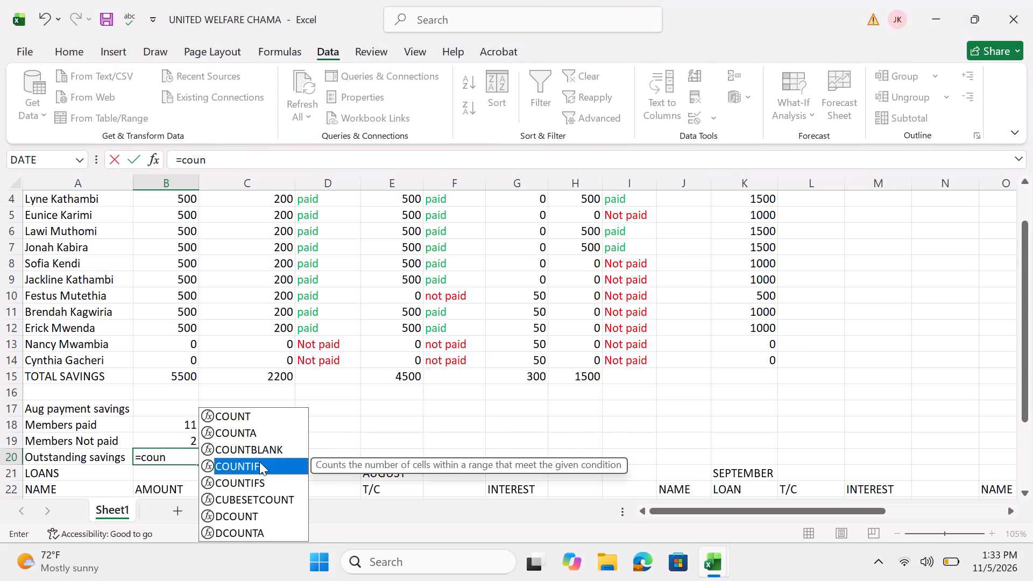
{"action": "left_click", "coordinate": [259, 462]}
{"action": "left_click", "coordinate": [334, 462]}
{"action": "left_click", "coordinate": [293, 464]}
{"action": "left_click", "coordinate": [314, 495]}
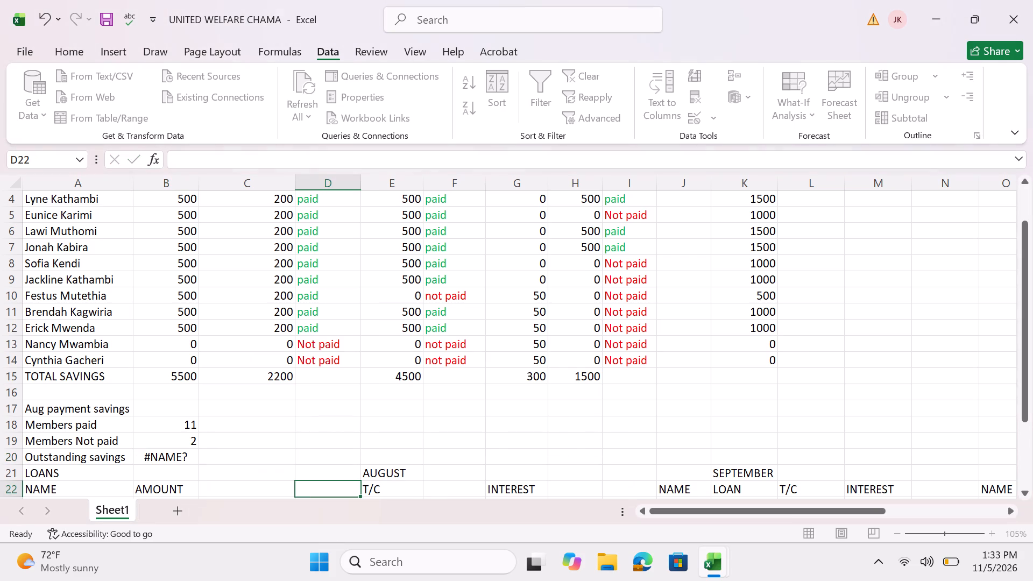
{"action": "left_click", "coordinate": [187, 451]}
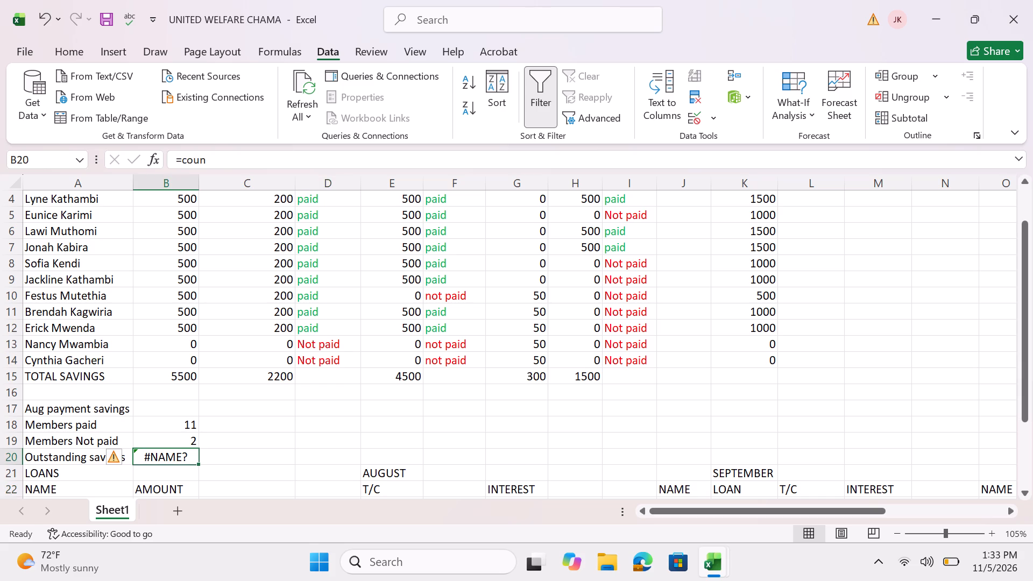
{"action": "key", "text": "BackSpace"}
Enter the formula =COUNTIF(D2:D14,"Not paid")*500 in cell B20 to calculate the outstanding August savings.
{"action": "key", "text": "equal"}
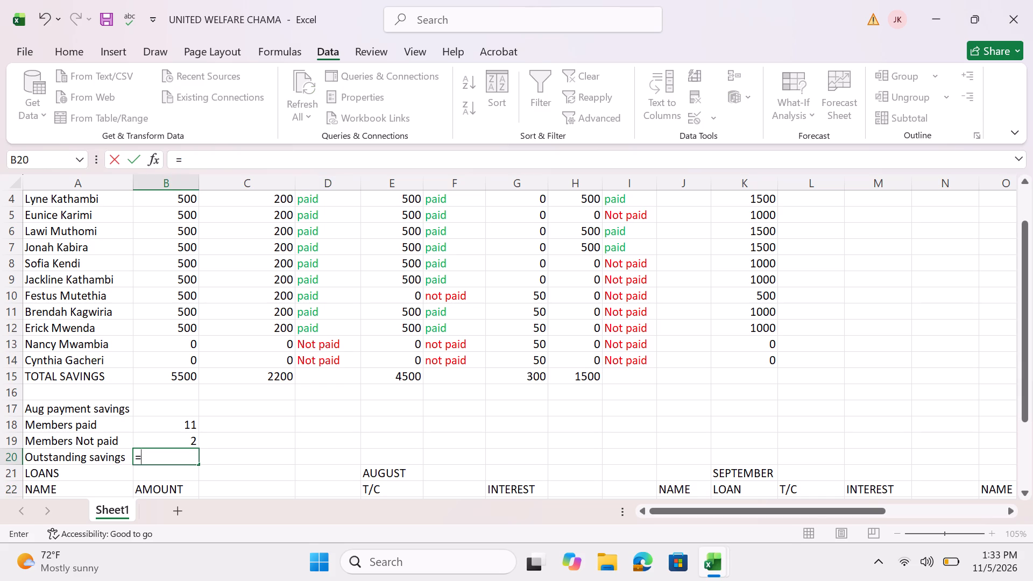
{"action": "type", "text": "COU"}
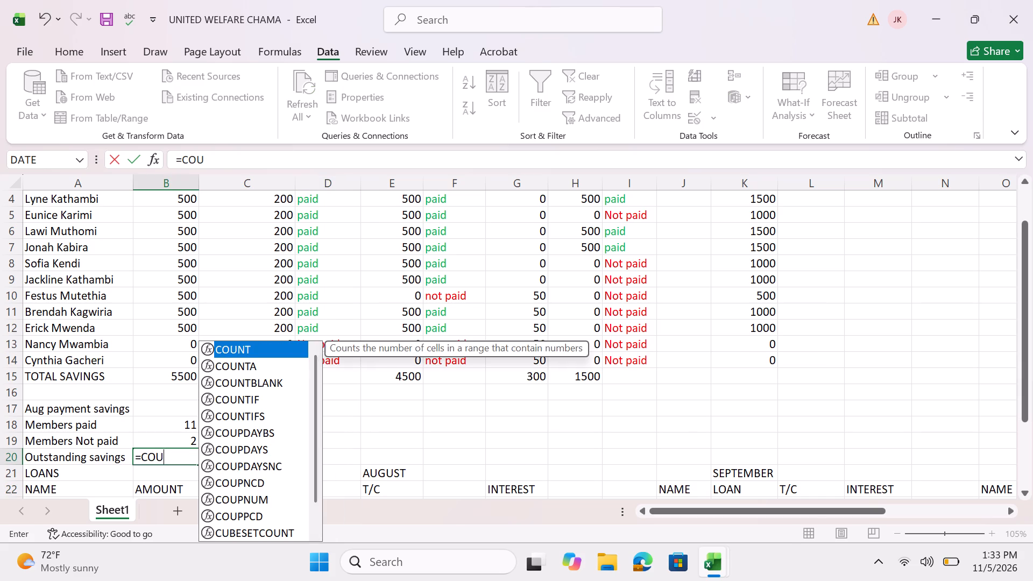
{"action": "left_click", "coordinate": [253, 400]}
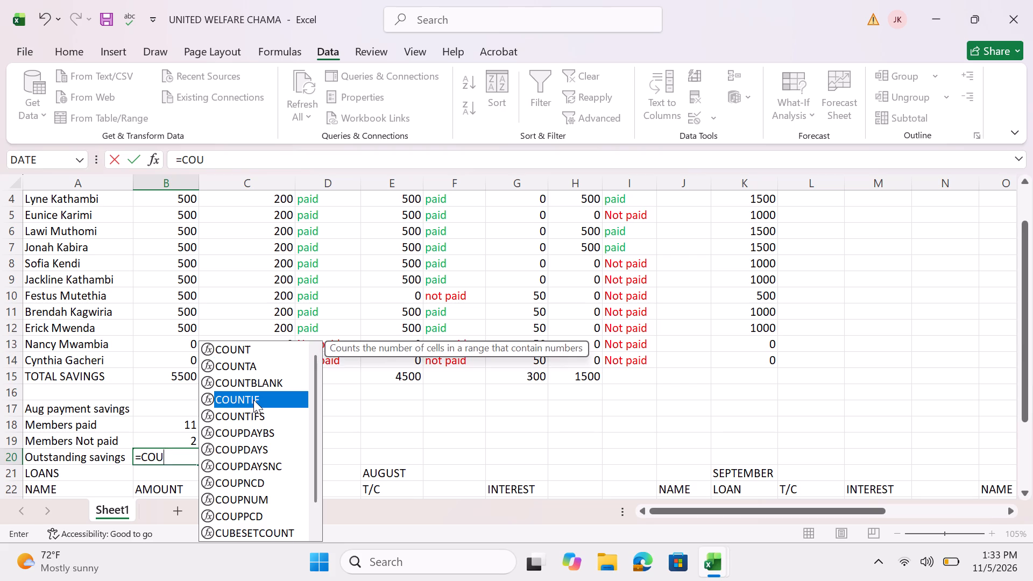
{"action": "left_click", "coordinate": [171, 462]}
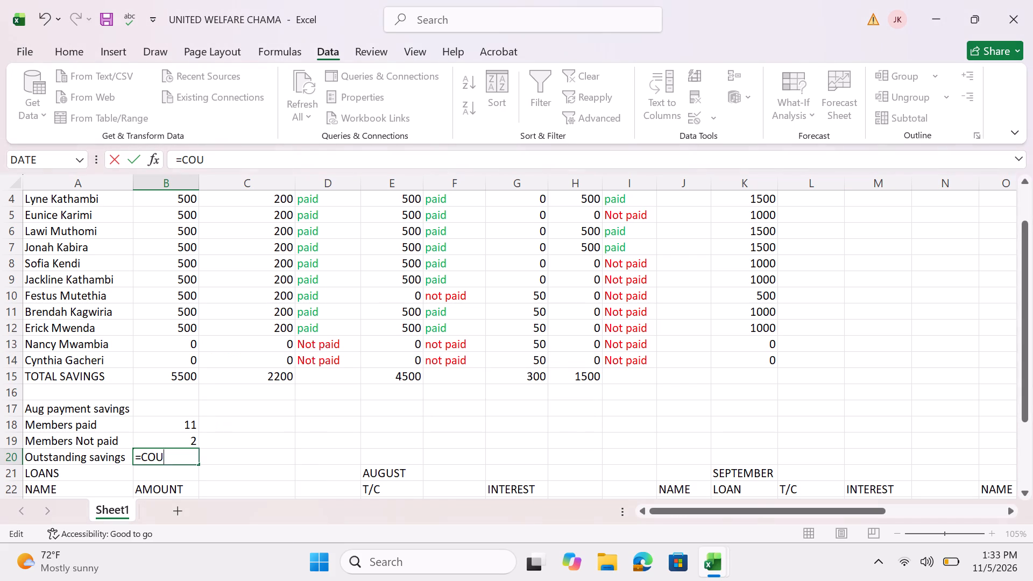
{"action": "type", "text": "NT"}
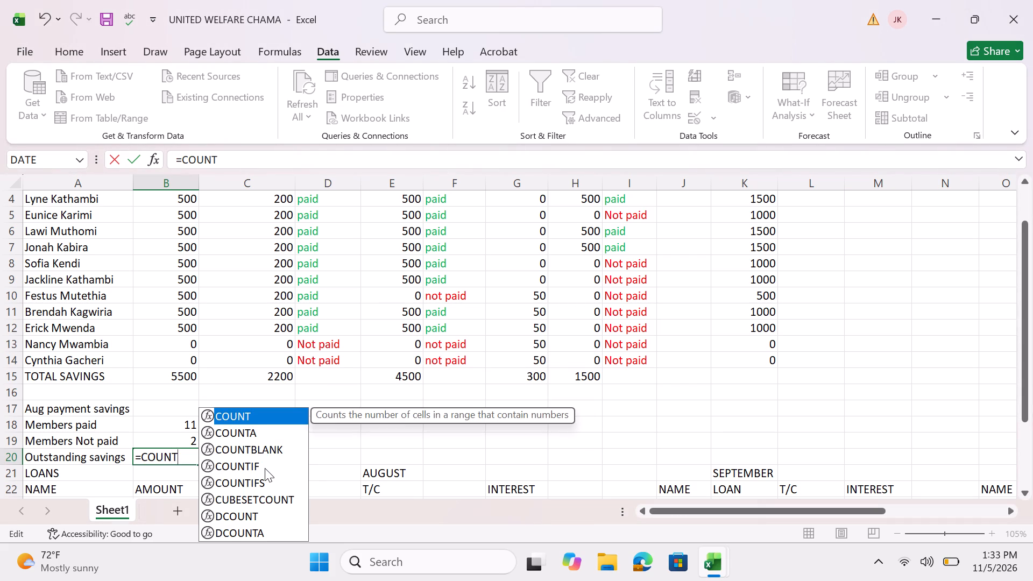
{"action": "left_click", "coordinate": [265, 468]}
{"action": "triple_click", "coordinate": [265, 468]}
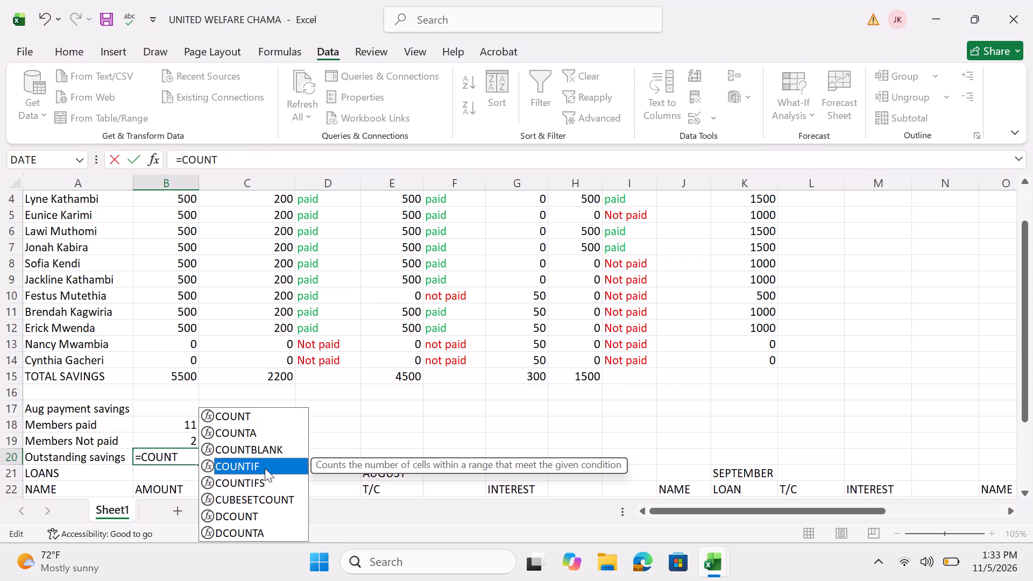
{"action": "left_click_drag", "start_coordinate": [235, 458], "coordinate": [218, 457]}
{"action": "left_click", "coordinate": [218, 457]}
{"action": "key", "text": "BackSpace"}
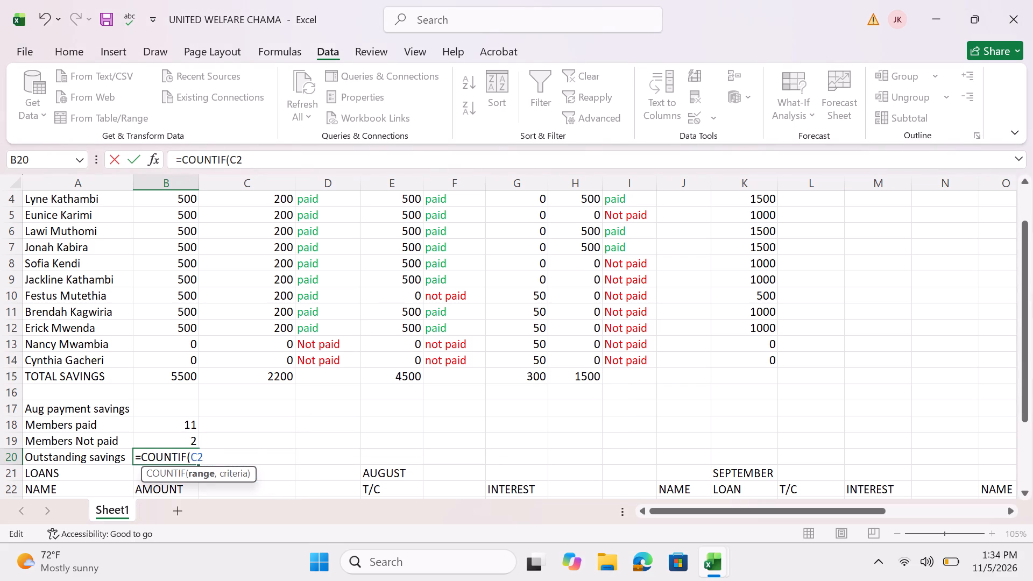
{"action": "key", "text": "BackSpace"}
{"action": "key", "text": "BackSpace"}
{"action": "type", "text": "D2"}
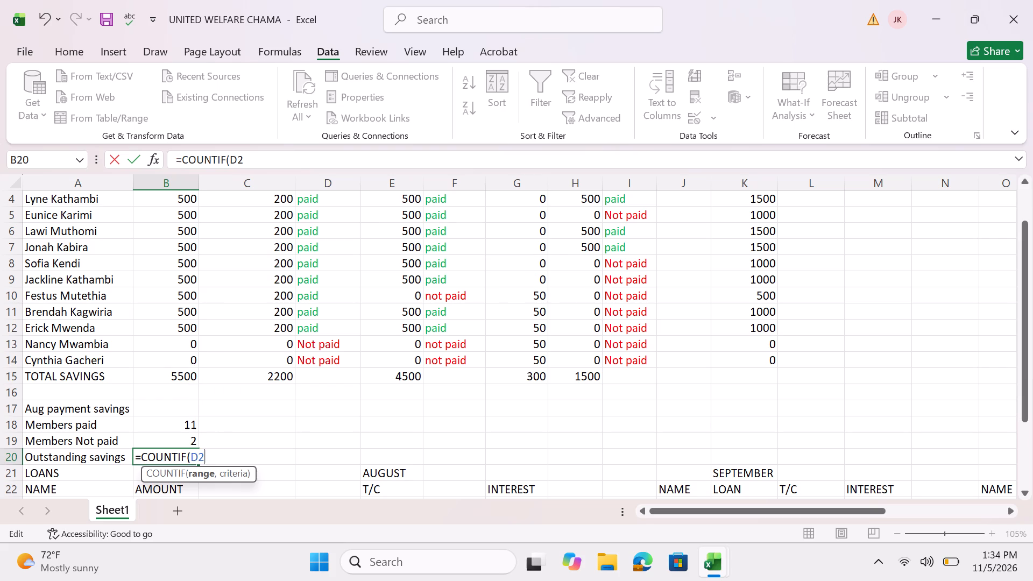
{"action": "key", "text": "shift+colon"}
{"action": "type", "text": "D1"}
{"action": "key", "text": "4"}
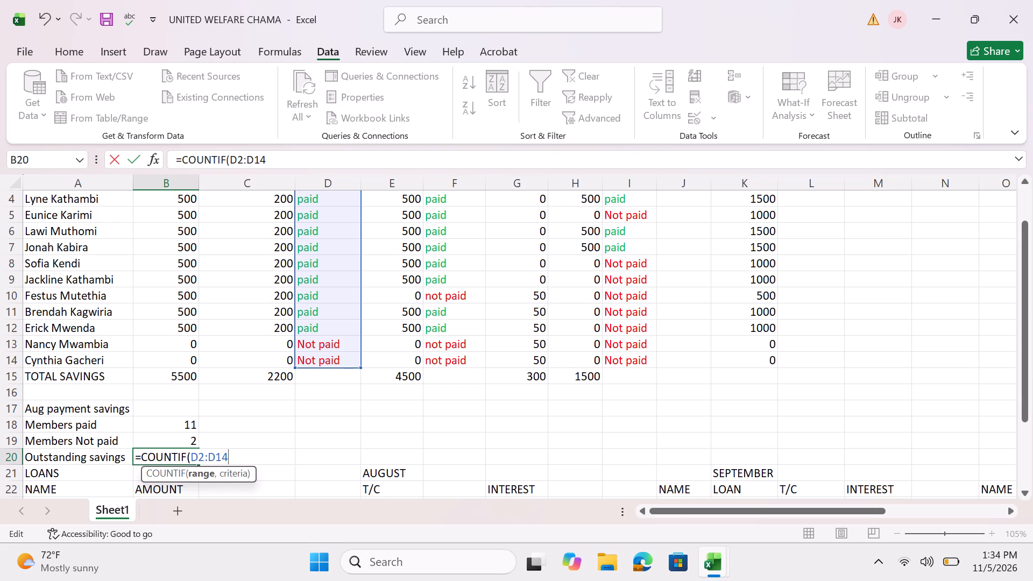
{"action": "key", "text": "comma"}
{"action": "key", "text": "apostrophe"}
{"action": "key", "text": "n"}
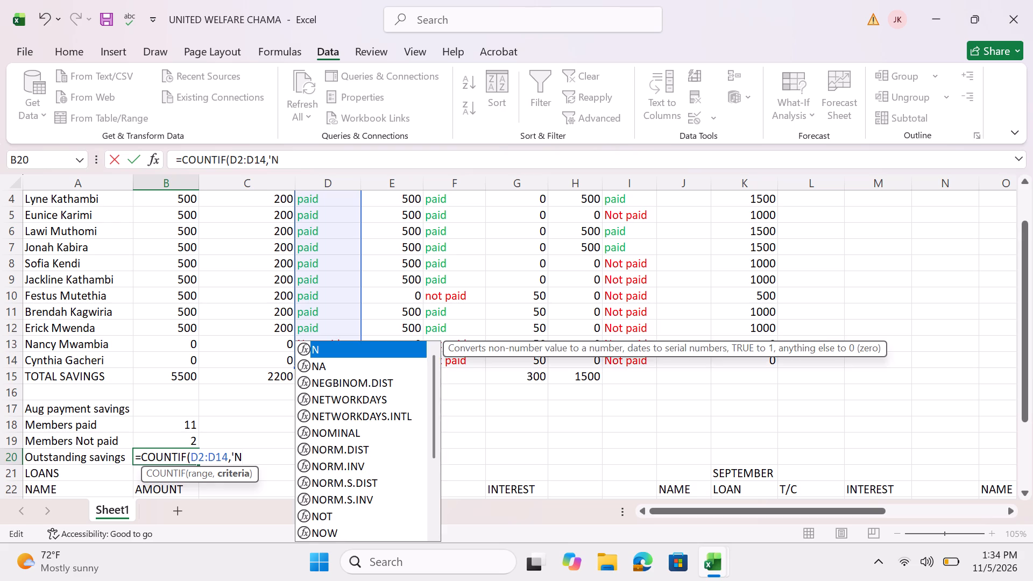
{"action": "type", "text": "ot paid"}
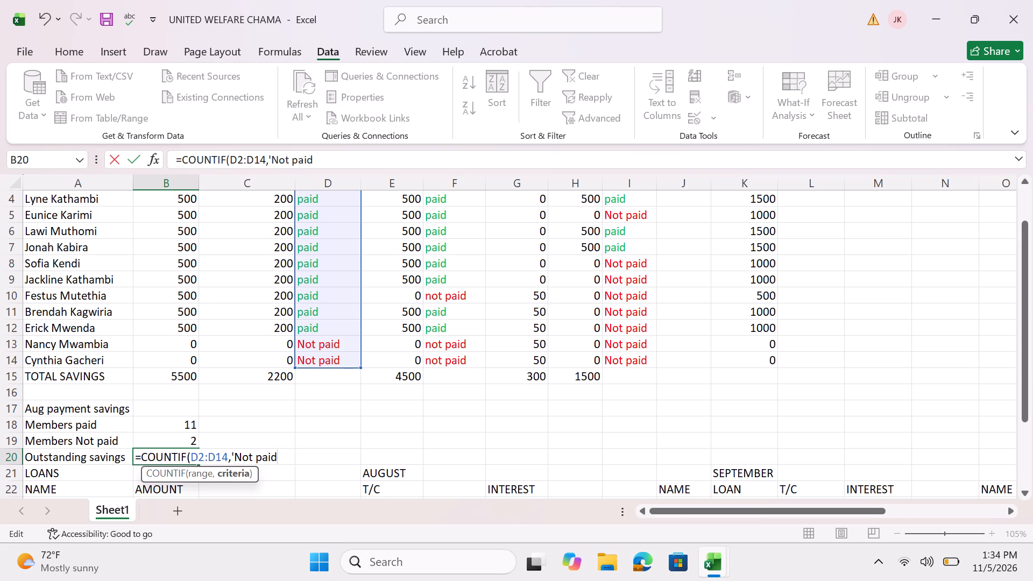
{"action": "type", "text": "\")"}
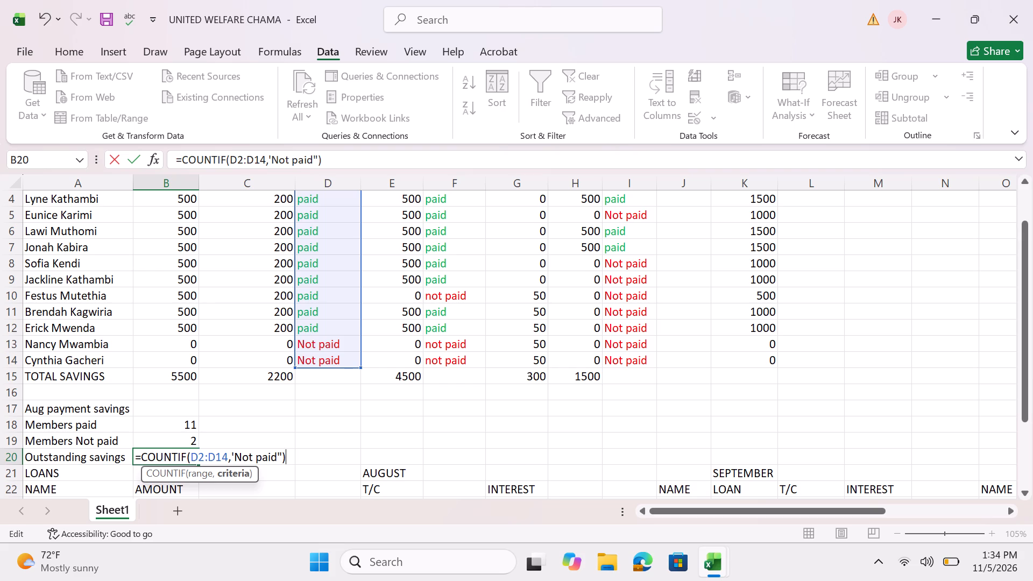
{"action": "left_click", "coordinate": [236, 456]}
{"action": "left_click", "coordinate": [236, 456]}
{"action": "key", "text": "BackSpace"}
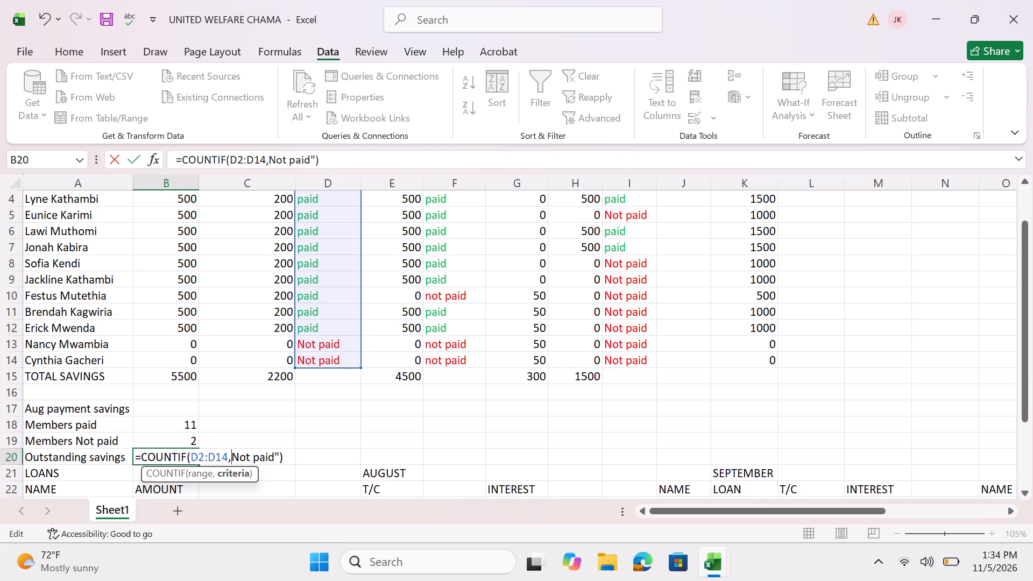
{"action": "key", "text": "shift+quotedbl"}
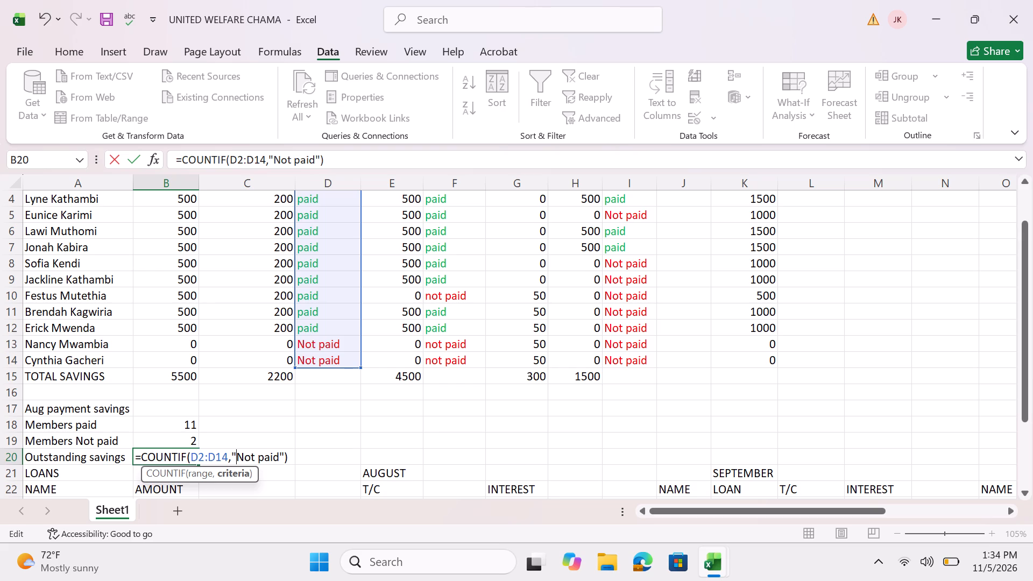
{"action": "left_click", "coordinate": [288, 457]}
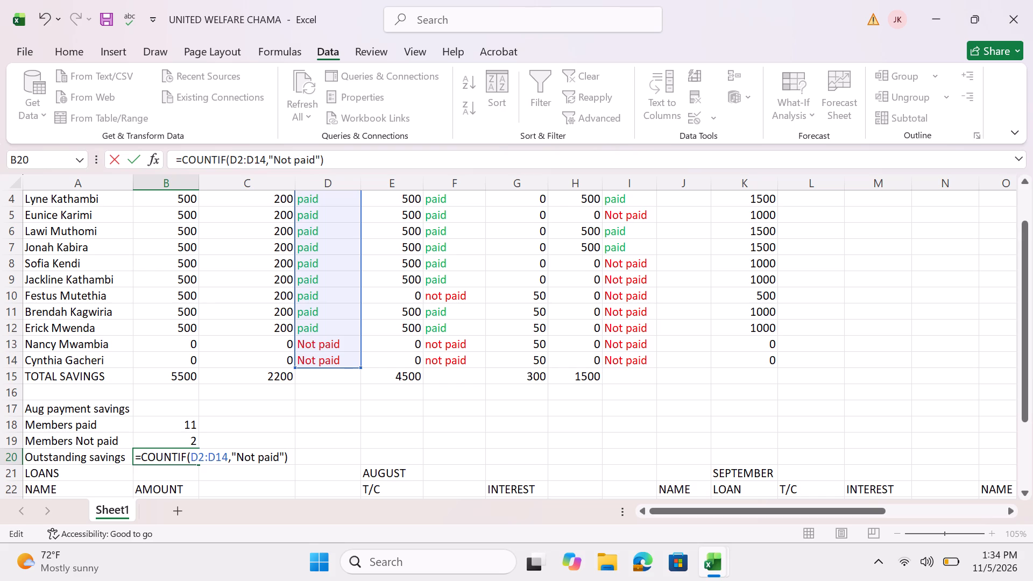
{"action": "key", "text": "shift+asterisk"}
{"action": "type", "text": "500"}
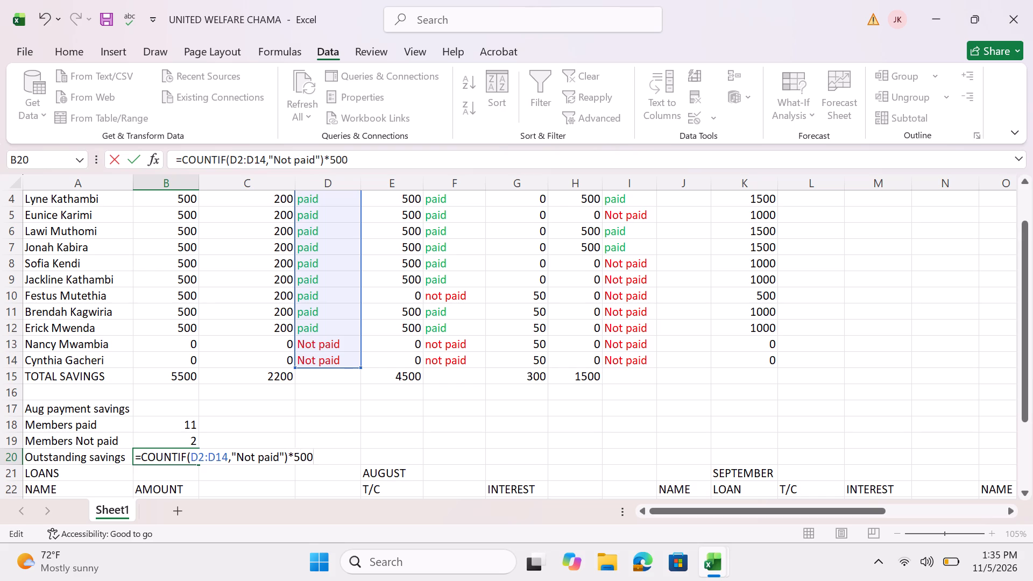
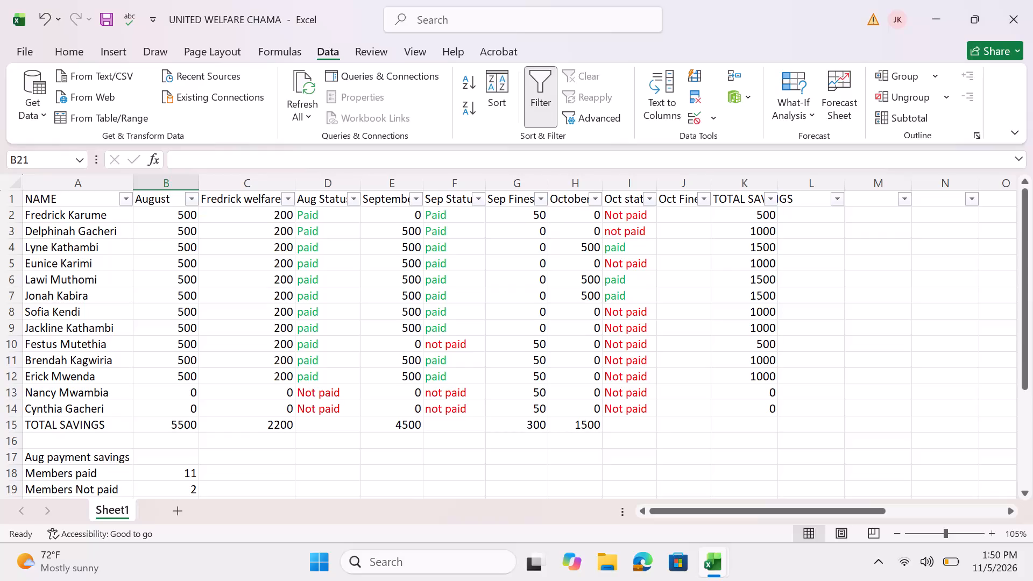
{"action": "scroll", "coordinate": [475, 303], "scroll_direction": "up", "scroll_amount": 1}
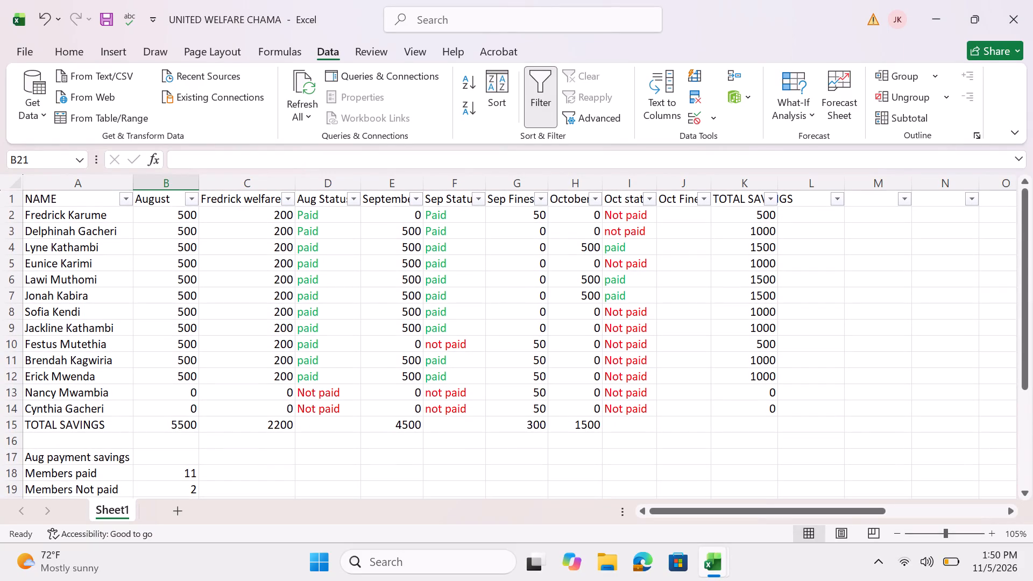
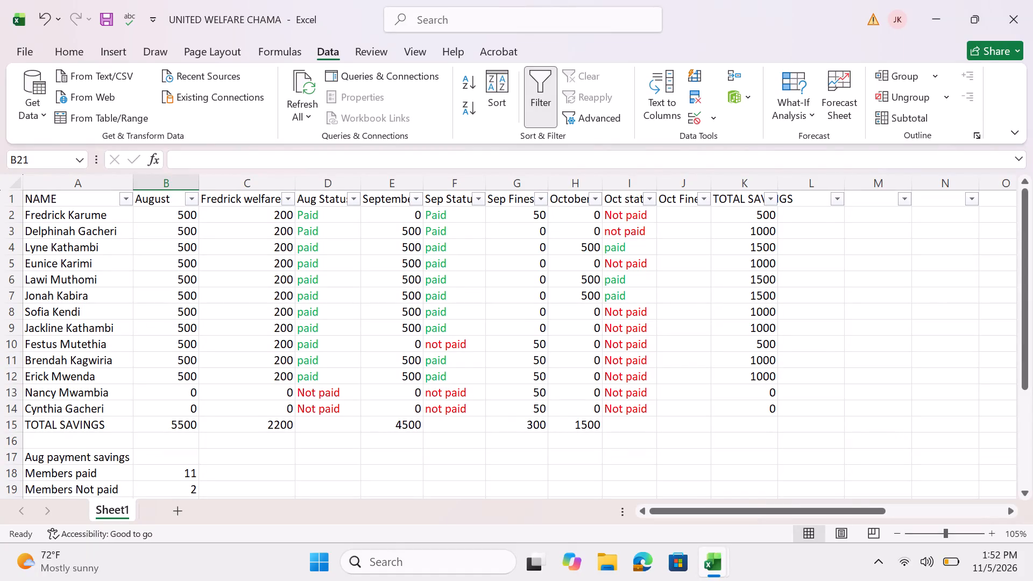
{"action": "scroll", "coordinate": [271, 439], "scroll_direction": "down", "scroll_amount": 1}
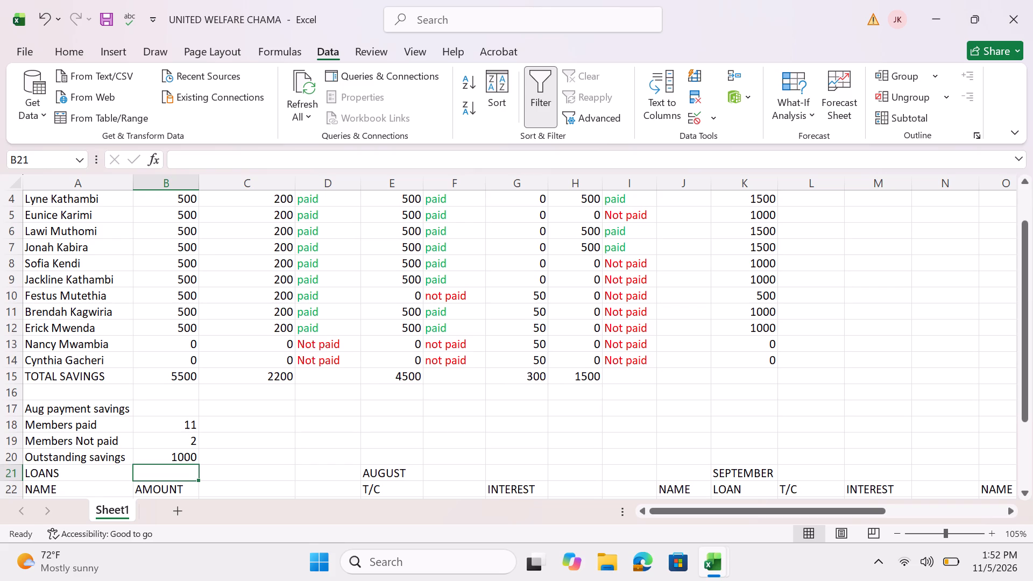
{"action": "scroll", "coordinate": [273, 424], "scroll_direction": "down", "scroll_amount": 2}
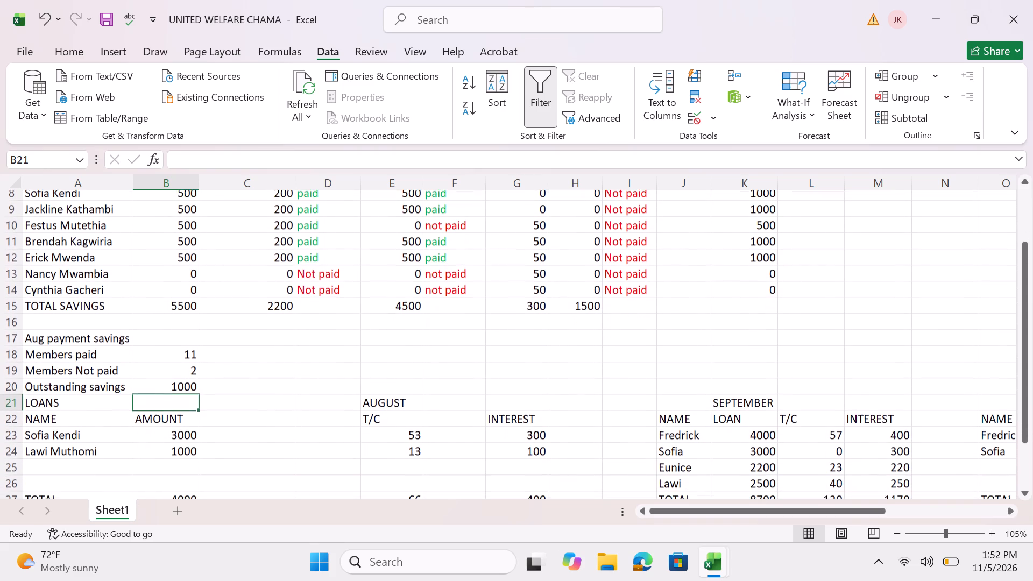
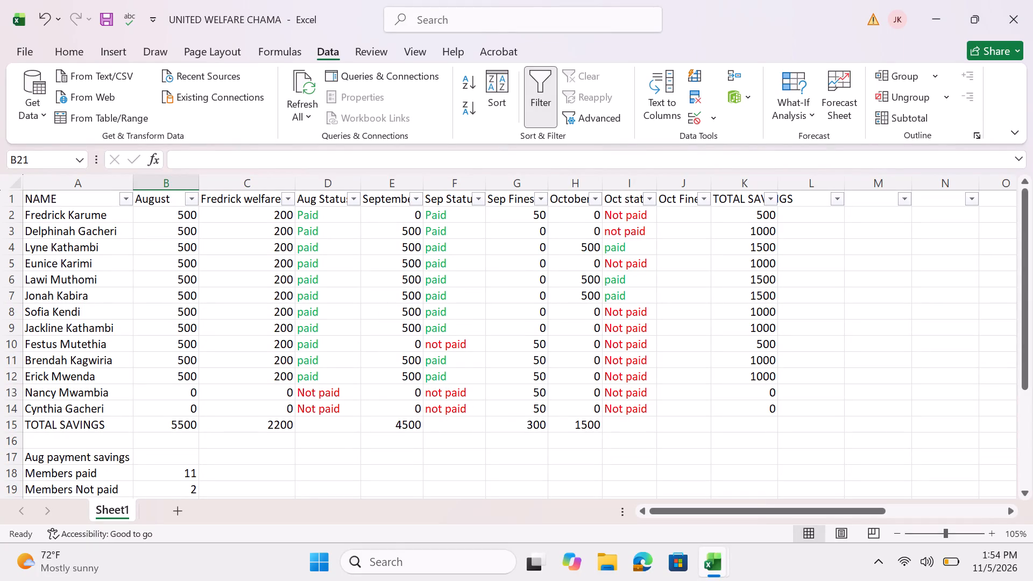
Enter the heading "Sepbpayment status" in cell E17, on the same row as the Aug payment savings heading.
{"action": "left_click", "coordinate": [398, 459]}
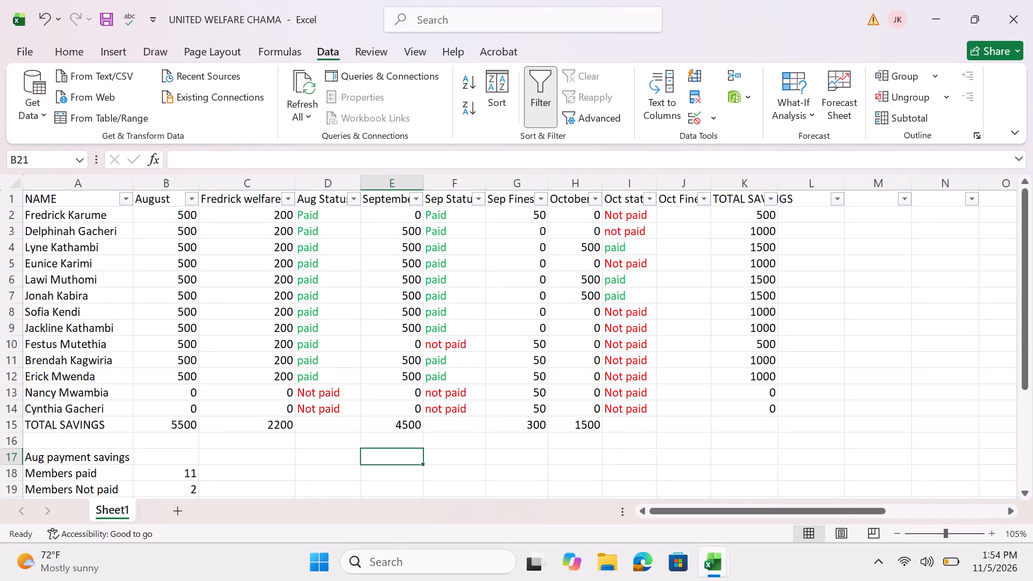
{"action": "key", "text": "s"}
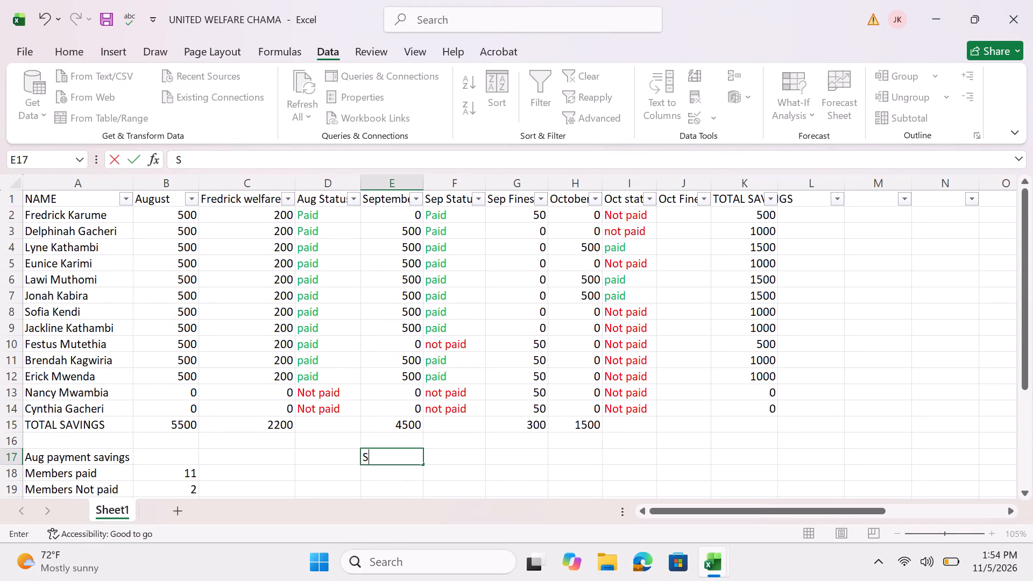
{"action": "key", "text": "e"}
{"action": "key", "text": "p"}
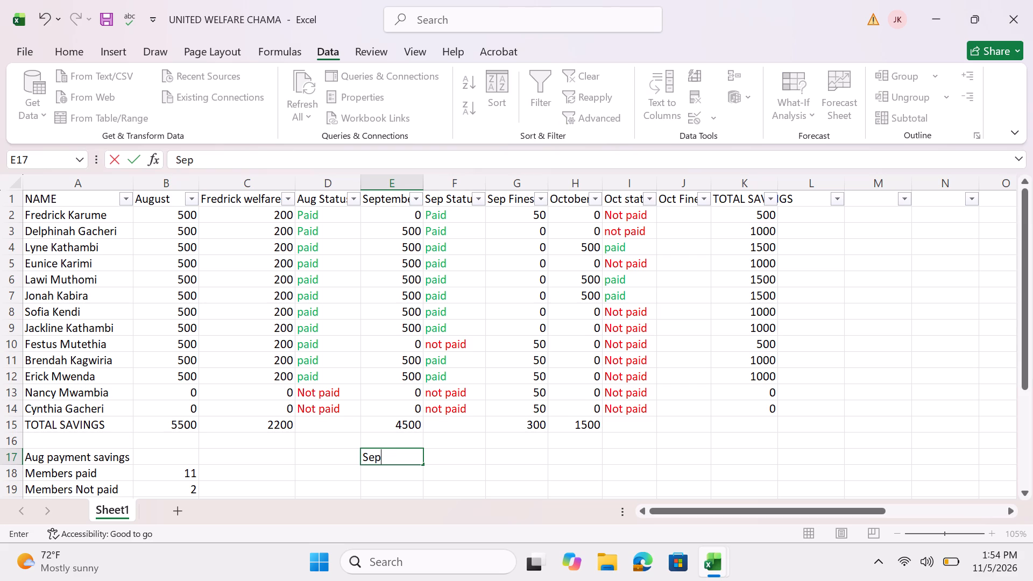
{"action": "type", "text": "bpaymentv"}
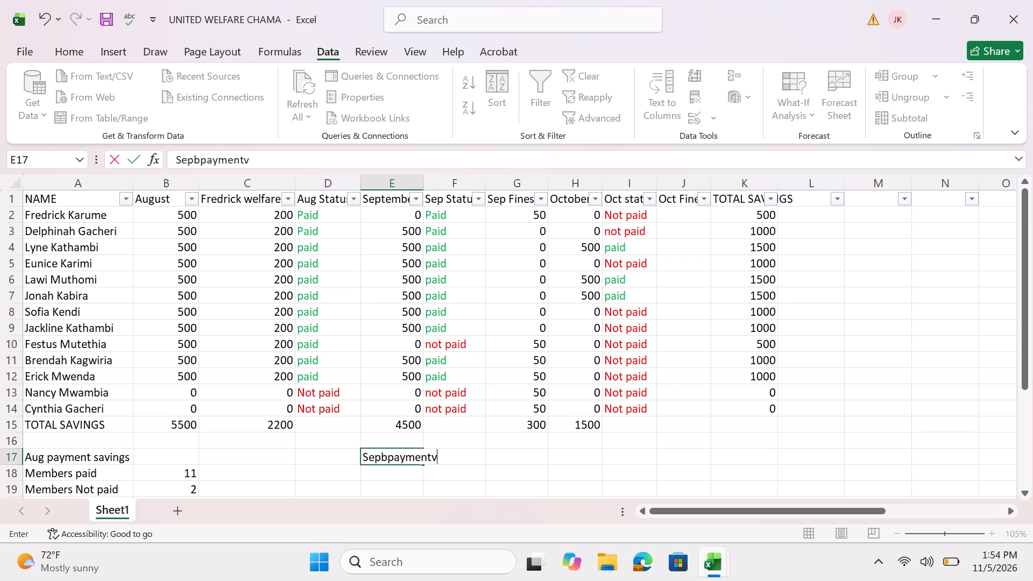
{"action": "key", "text": "BackSpace"}
{"action": "key", "text": "space"}
{"action": "type", "text": "status"}
Widen column E so the full September header and the heading in E17 fit.
{"action": "left_click_drag", "start_coordinate": [424, 193], "coordinate": [455, 193]}
{"action": "left_click", "coordinate": [421, 192]}
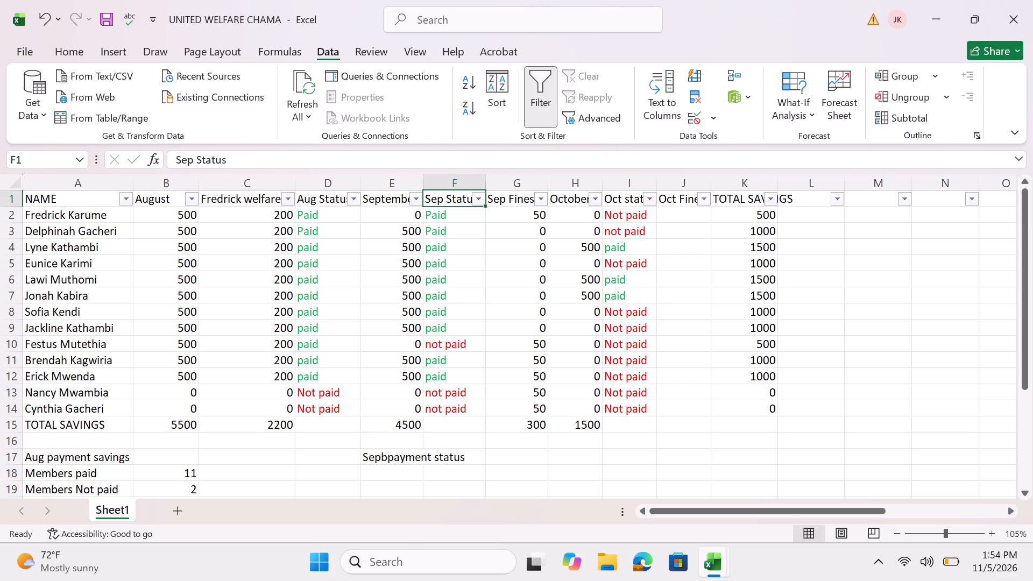
{"action": "left_click_drag", "start_coordinate": [433, 187], "coordinate": [427, 187]}
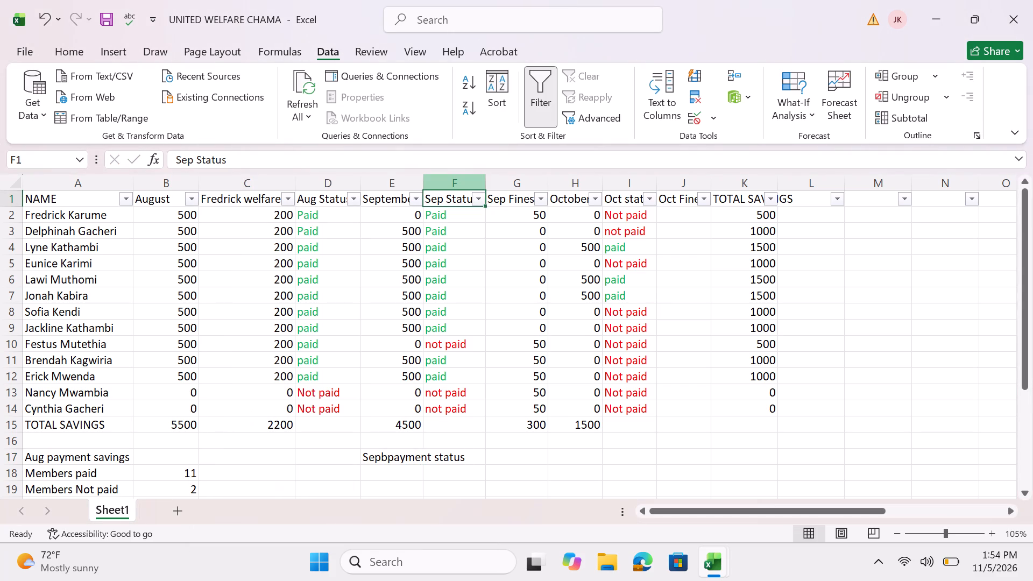
{"action": "left_click_drag", "start_coordinate": [427, 187], "coordinate": [422, 190]}
{"action": "left_click_drag", "start_coordinate": [422, 190], "coordinate": [465, 190]}
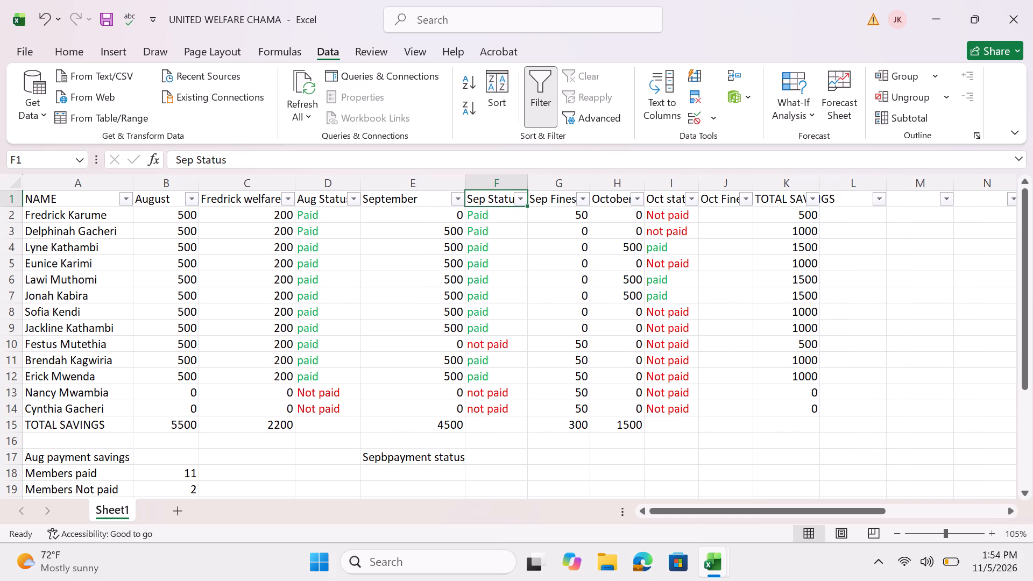
Centre the September column horizontally from its header to the total savings row, E1:E15.
{"action": "left_click", "coordinate": [451, 328]}
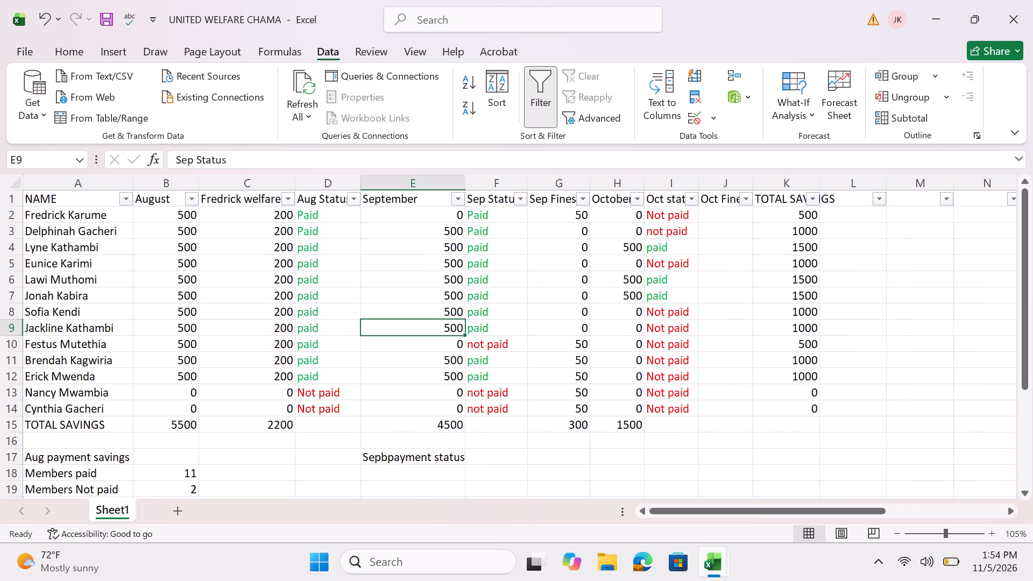
{"action": "left_click", "coordinate": [438, 207]}
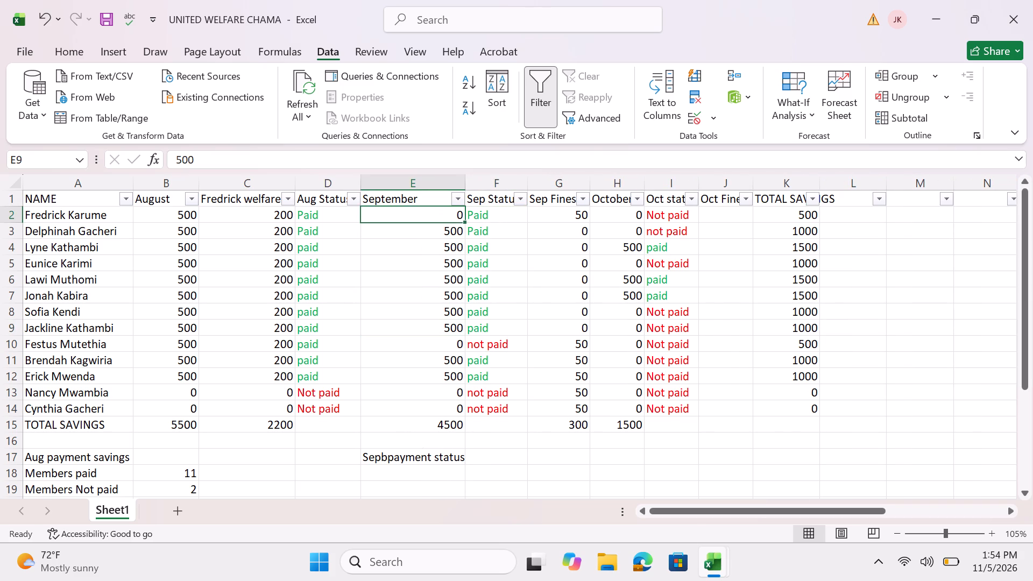
{"action": "left_click_drag", "start_coordinate": [560, 256], "coordinate": [461, 211]}
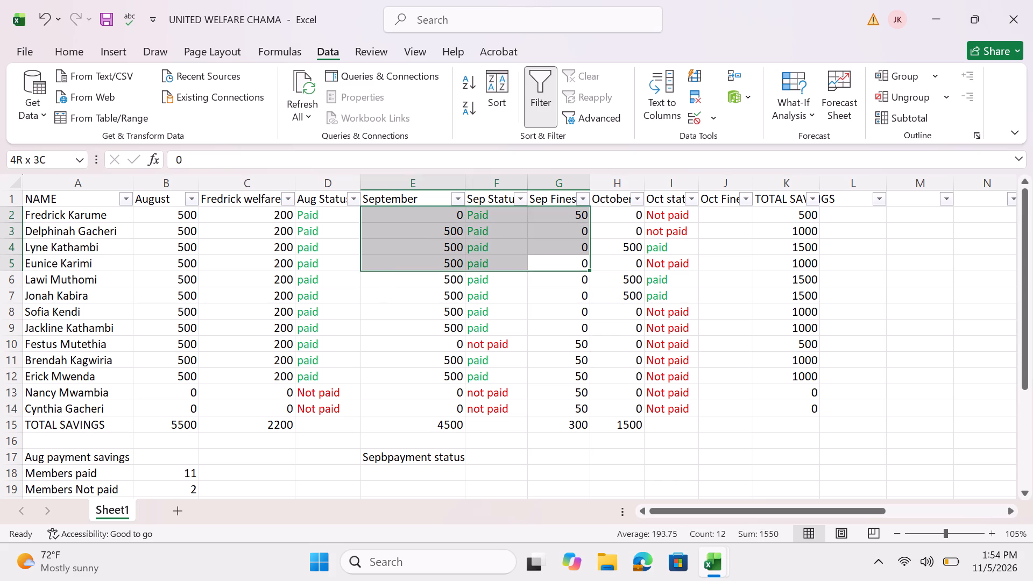
{"action": "left_click_drag", "start_coordinate": [461, 211], "coordinate": [570, 274]}
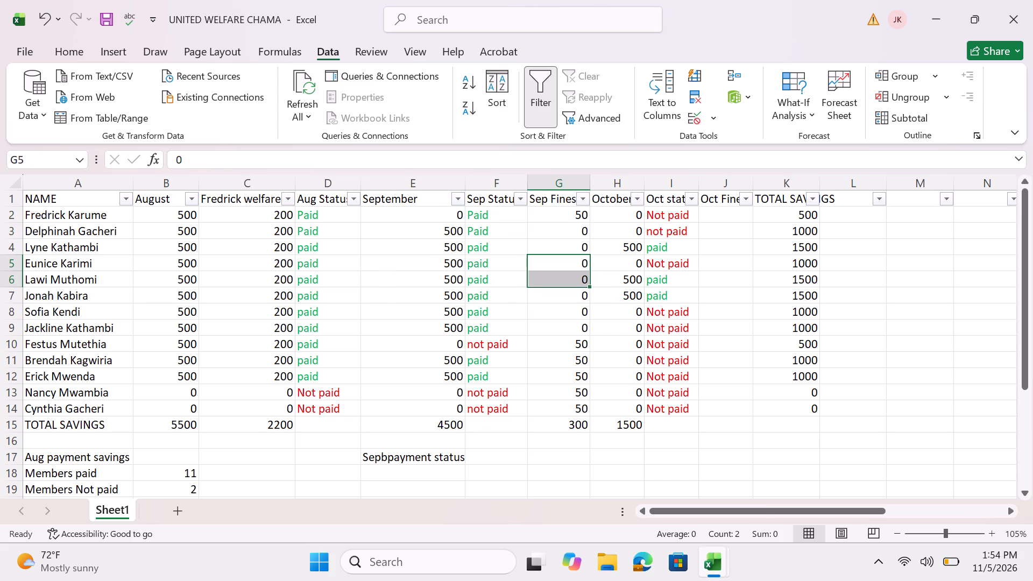
{"action": "left_click_drag", "start_coordinate": [442, 204], "coordinate": [450, 352]}
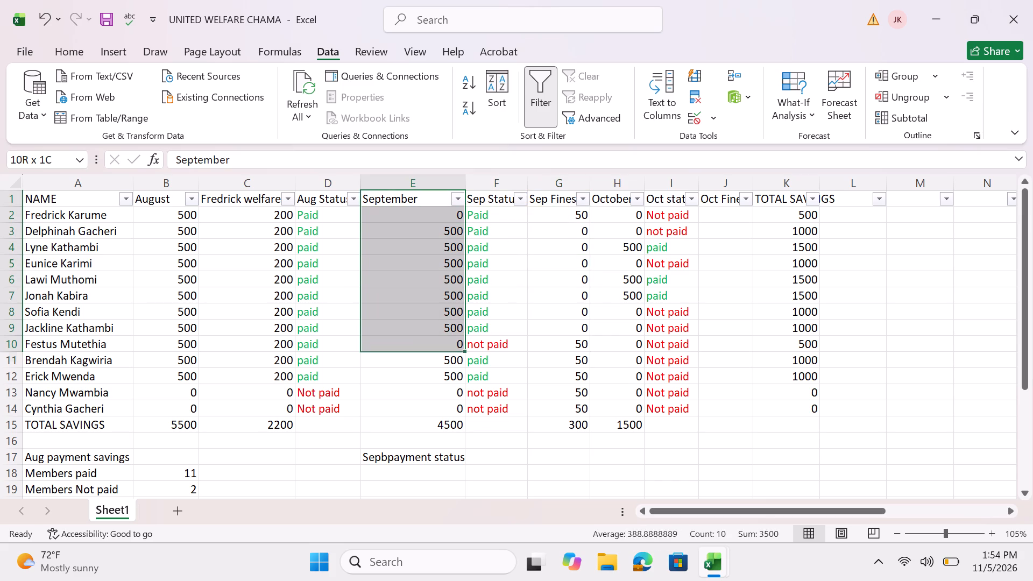
{"action": "left_click_drag", "start_coordinate": [450, 352], "coordinate": [458, 419]}
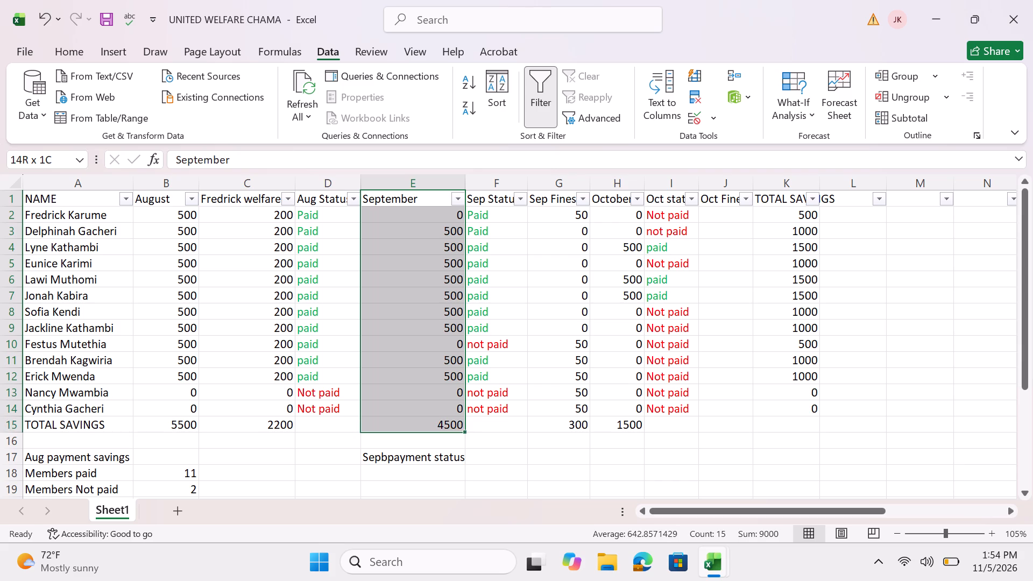
{"action": "left_click_drag", "start_coordinate": [458, 419], "coordinate": [458, 421]}
{"action": "left_click", "coordinate": [76, 52]}
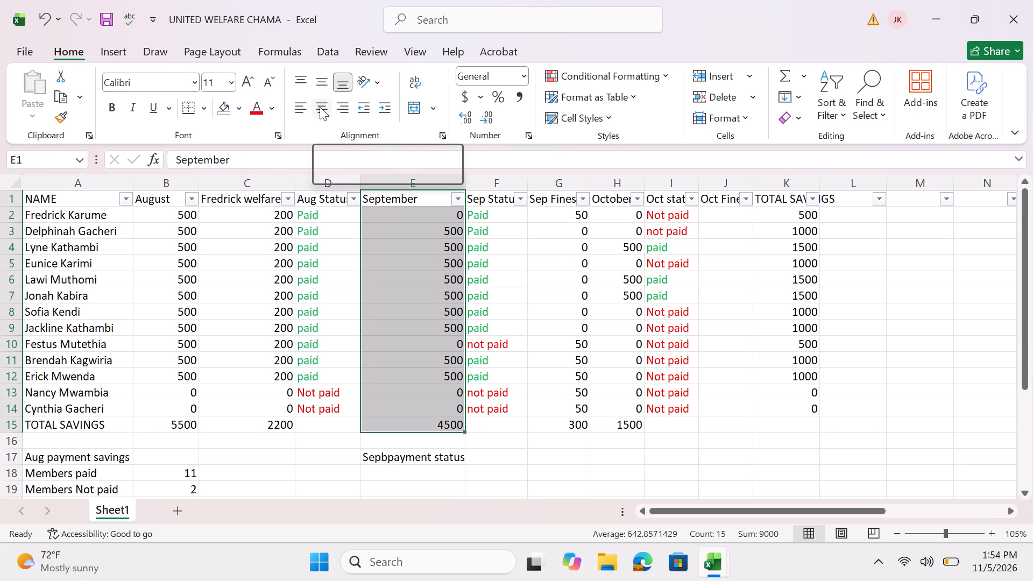
{"action": "left_click", "coordinate": [320, 107]}
{"action": "left_click", "coordinate": [468, 306]}
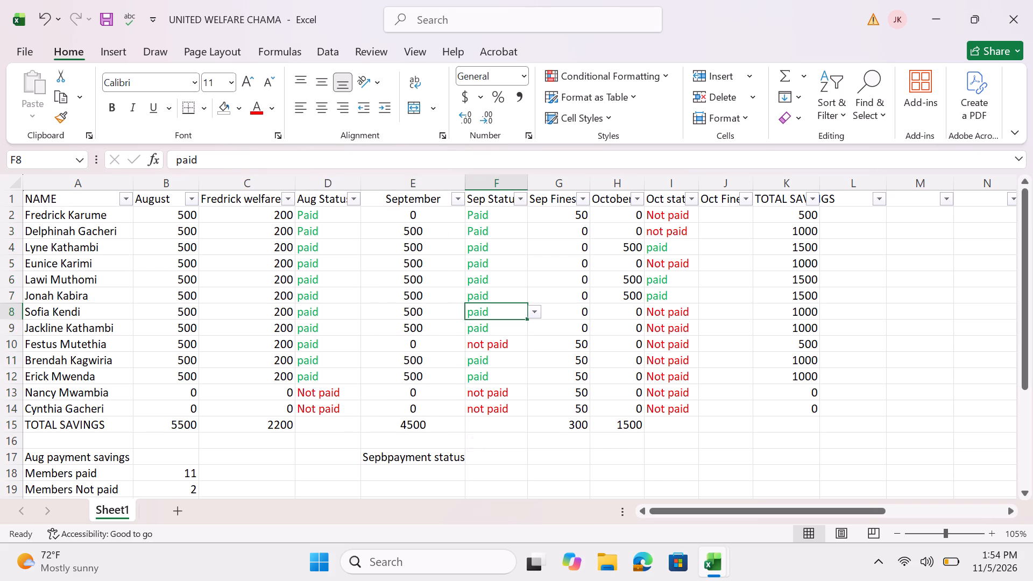
Correct the heading in cell E17 to "Sep payment status".
{"action": "scroll", "coordinate": [410, 409], "scroll_direction": "down", "scroll_amount": 1}
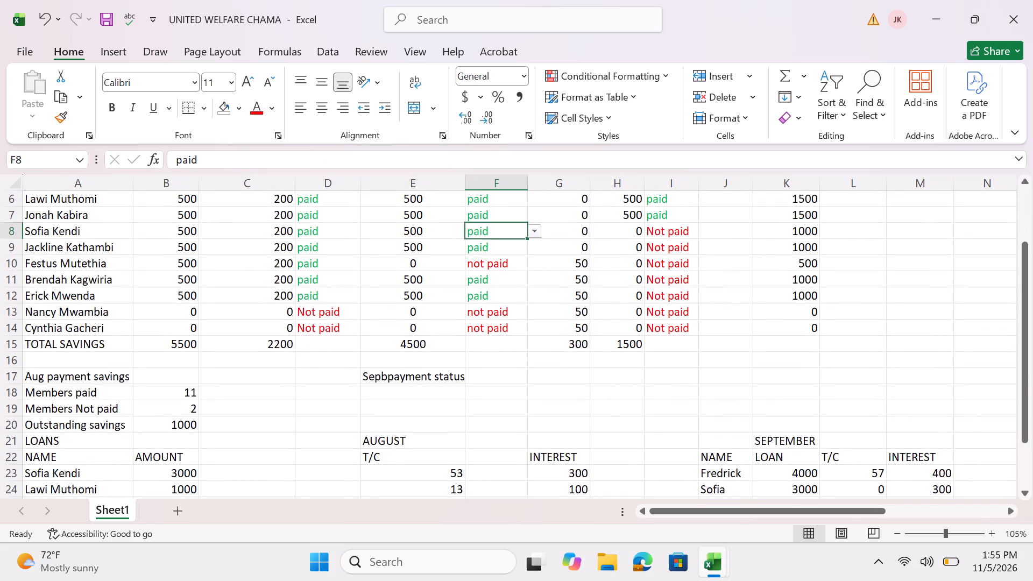
{"action": "left_click", "coordinate": [385, 375]}
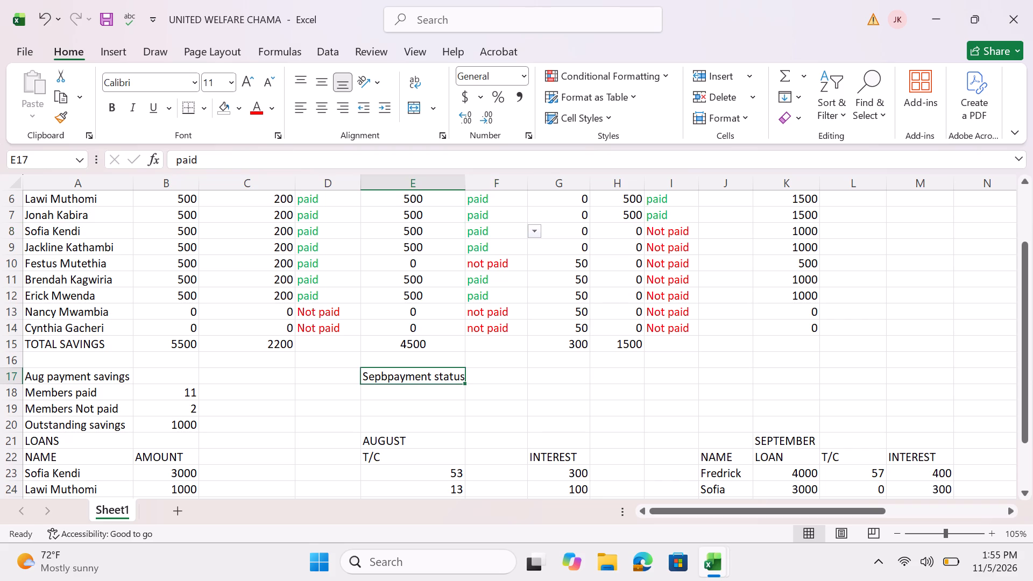
{"action": "left_click", "coordinate": [385, 375]}
{"action": "double_click", "coordinate": [385, 375]}
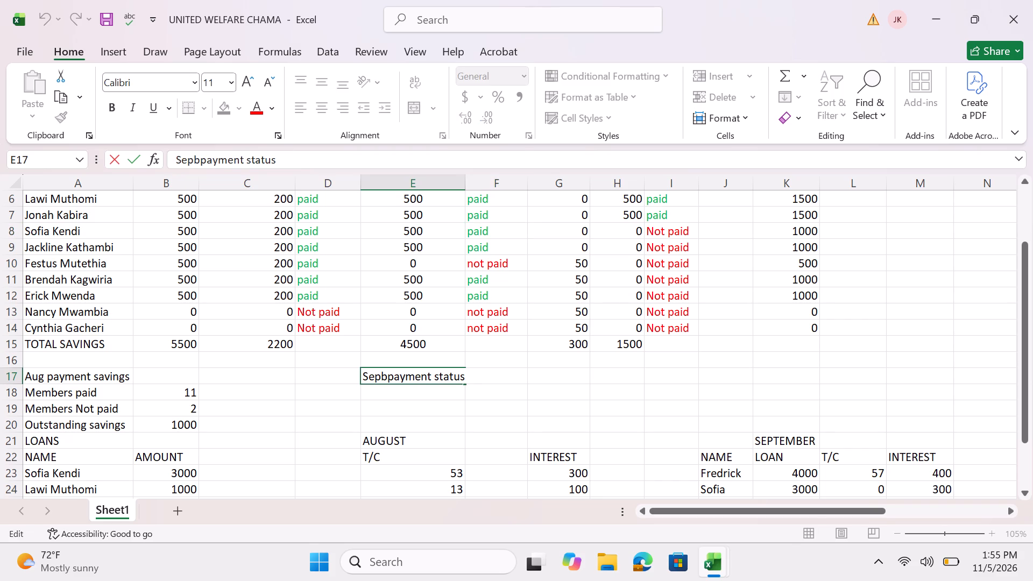
{"action": "key", "text": "BackSpace"}
{"action": "key", "text": "space"}
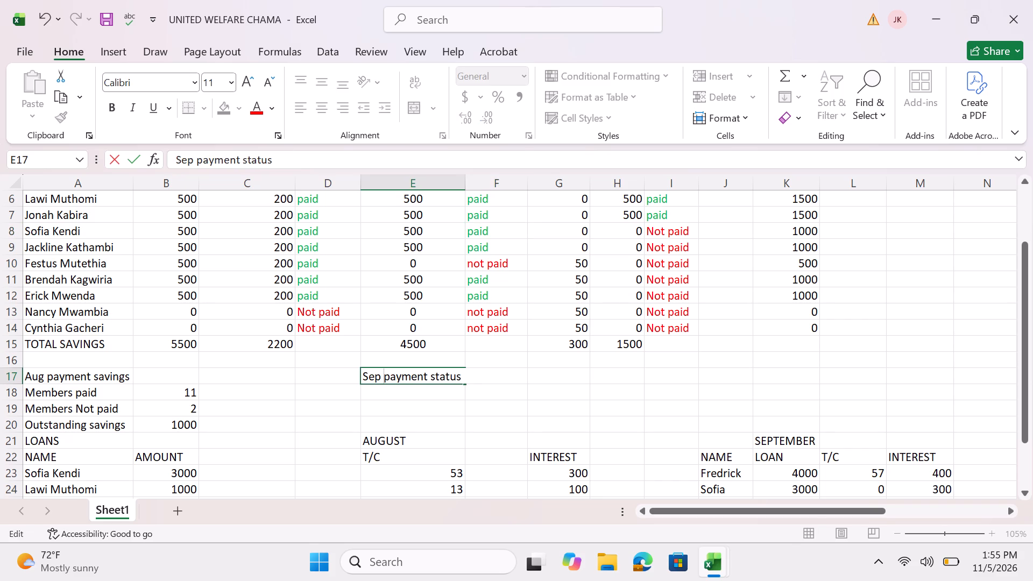
Enter the labels "Members paid" in E18 and "Members Not paid" in E19 under the September heading.
{"action": "left_click", "coordinate": [385, 396]}
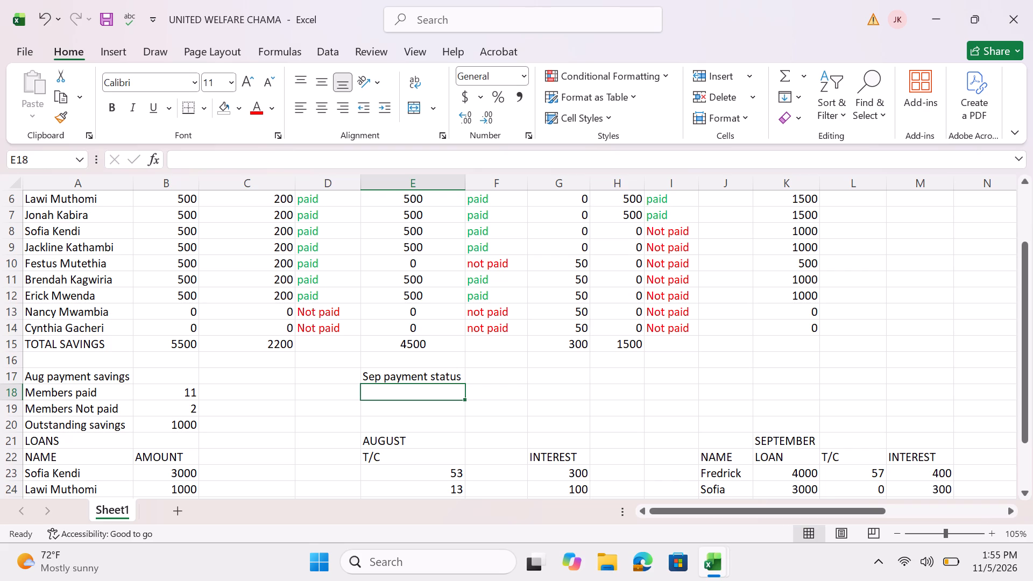
{"action": "key", "text": "m"}
{"action": "type", "text": "embr"}
{"action": "key", "text": "BackSpace"}
{"action": "type", "text": "ers paid"}
{"action": "key", "text": "Return"}
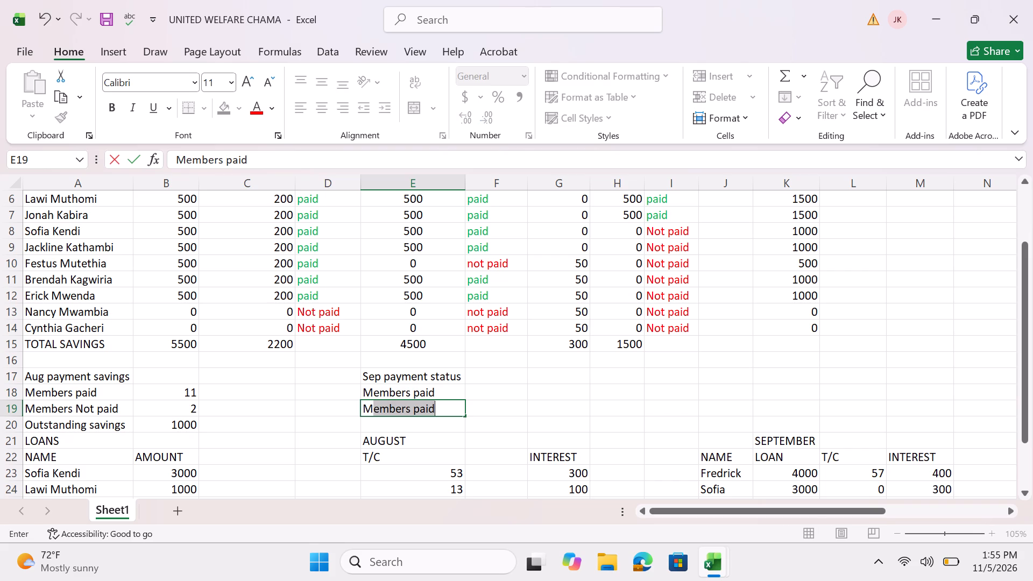
{"action": "left_click_drag", "start_coordinate": [441, 415], "coordinate": [410, 405]}
{"action": "left_click", "coordinate": [410, 405]}
{"action": "key", "text": "space"}
{"action": "key", "text": "n"}
{"action": "type", "text": "ot"}
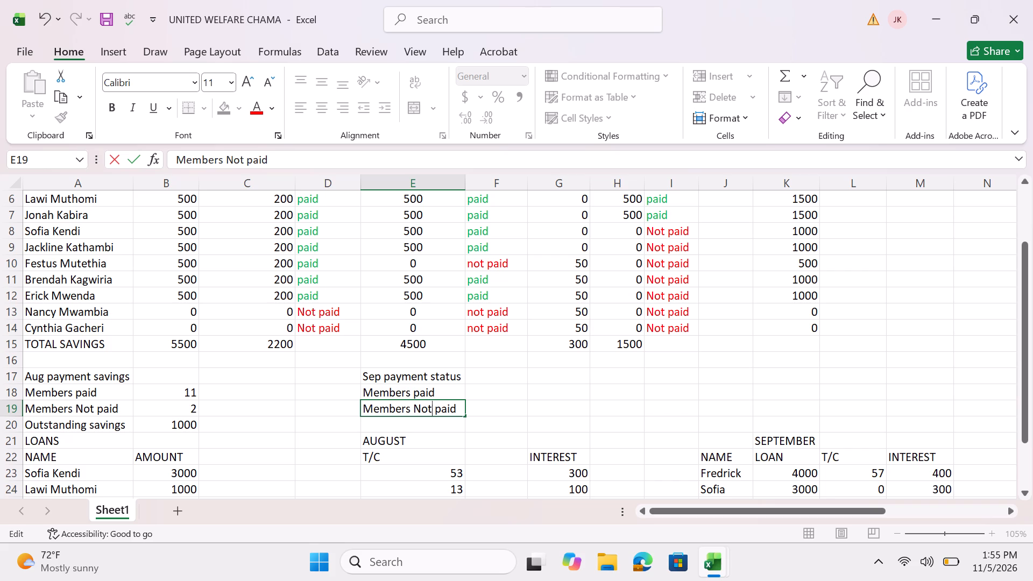
Enter the label "Outstanding Savings" in cell E20 of the September summary.
{"action": "left_click", "coordinate": [405, 420]}
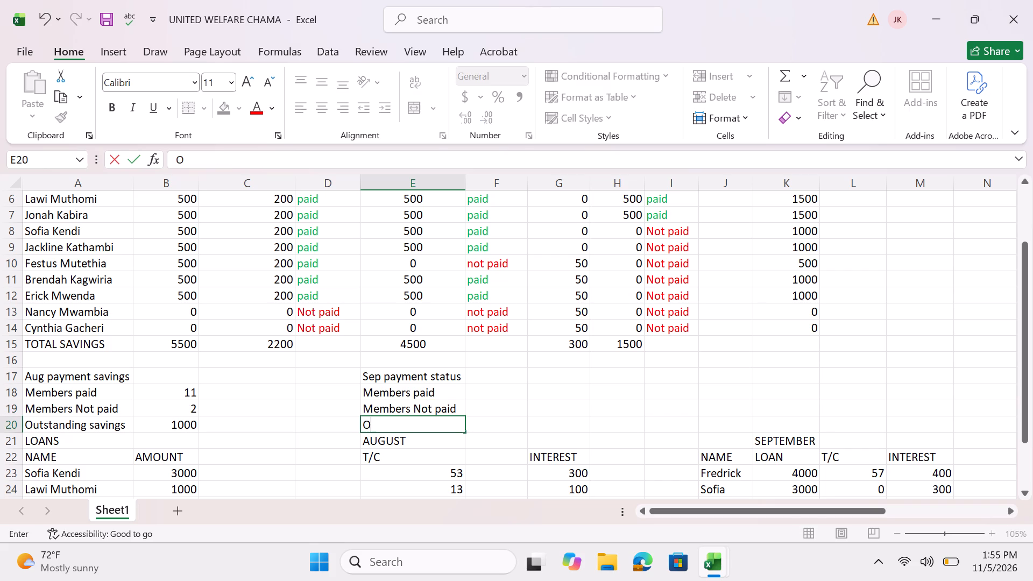
{"action": "type", "text": "utsta"}
{"action": "type", "text": "nding"}
{"action": "key", "text": "space"}
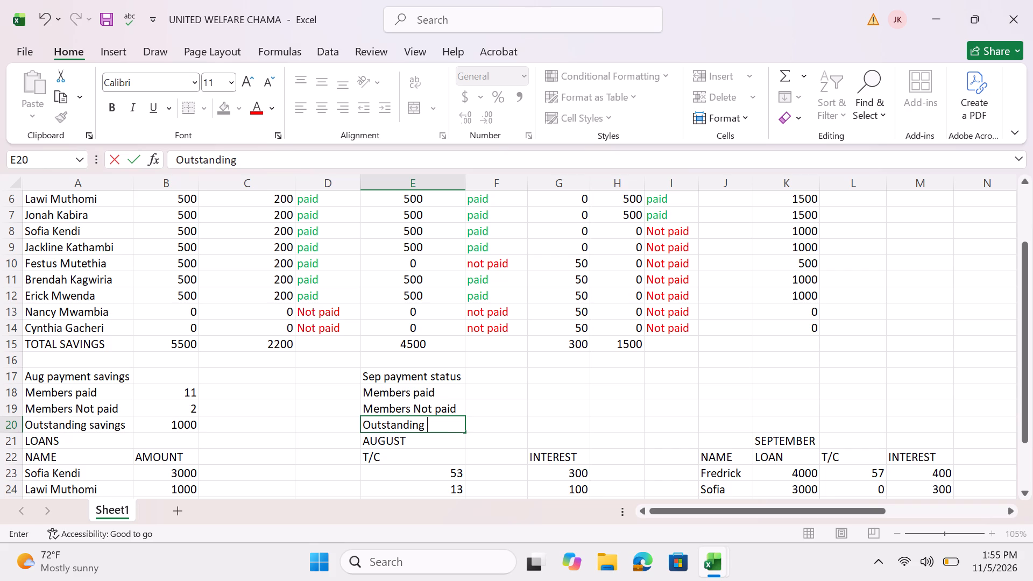
{"action": "type", "text": "avings"}
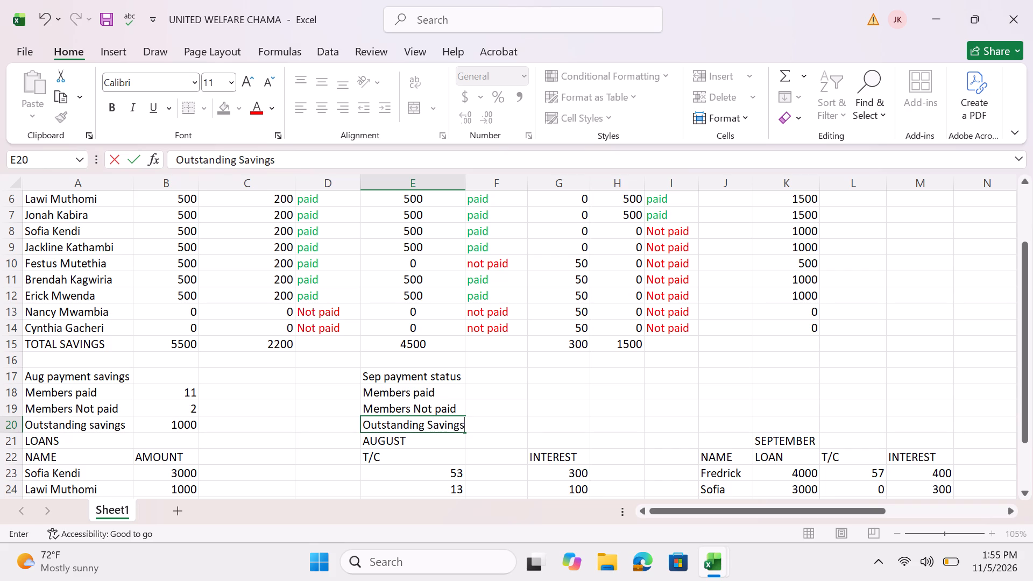
{"action": "left_click", "coordinate": [490, 373]}
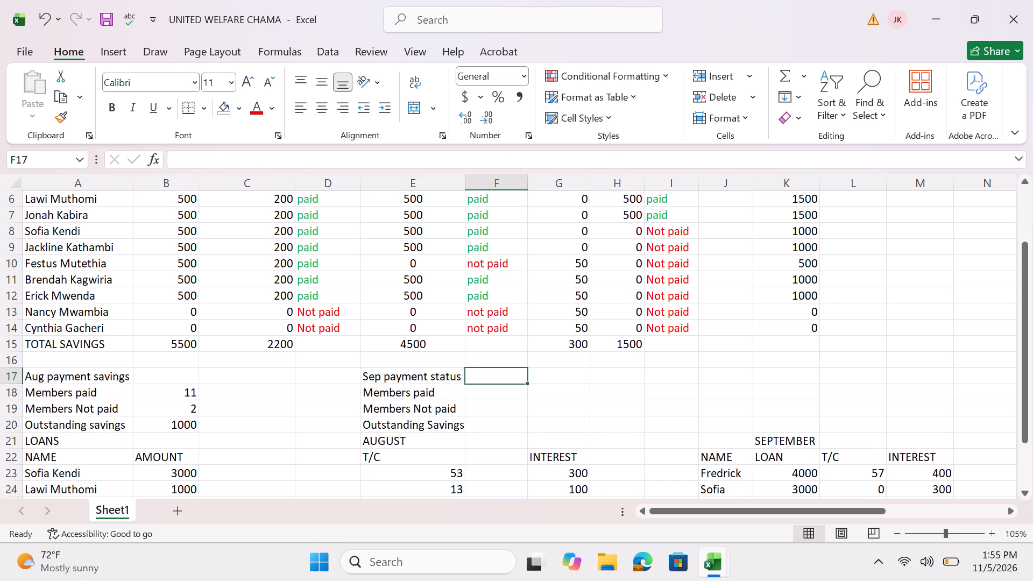
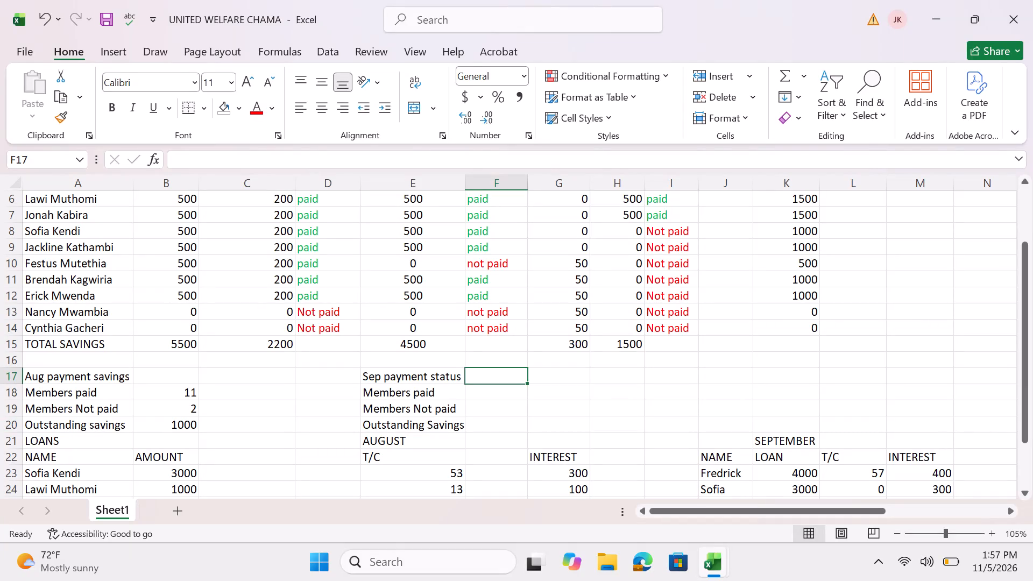
Insert two blank rows at row 21, between the payment summaries and the LOANS heading.
{"action": "left_click", "coordinate": [21, 446]}
{"action": "right_click", "coordinate": [21, 446]}
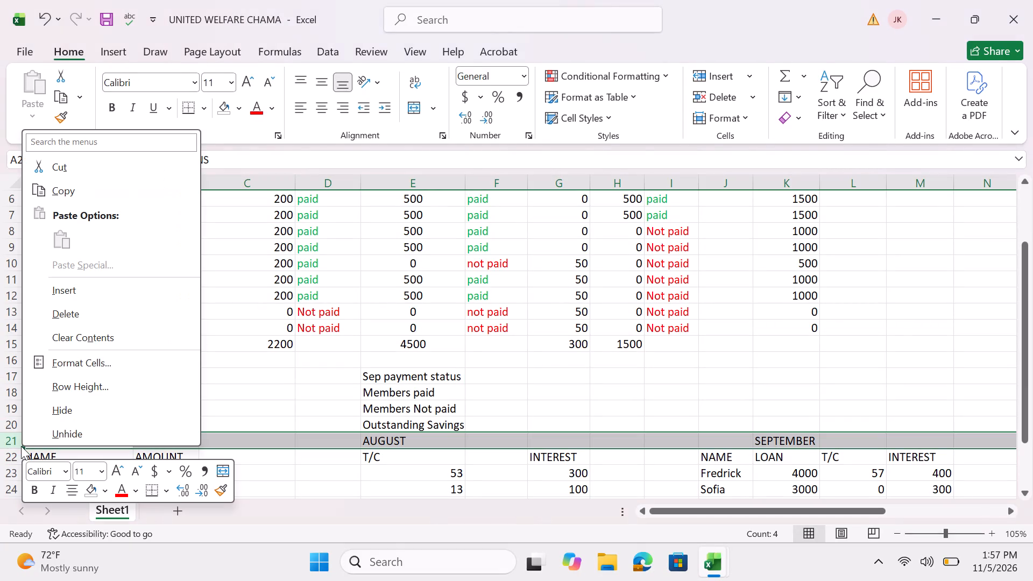
{"action": "left_click", "coordinate": [103, 286]}
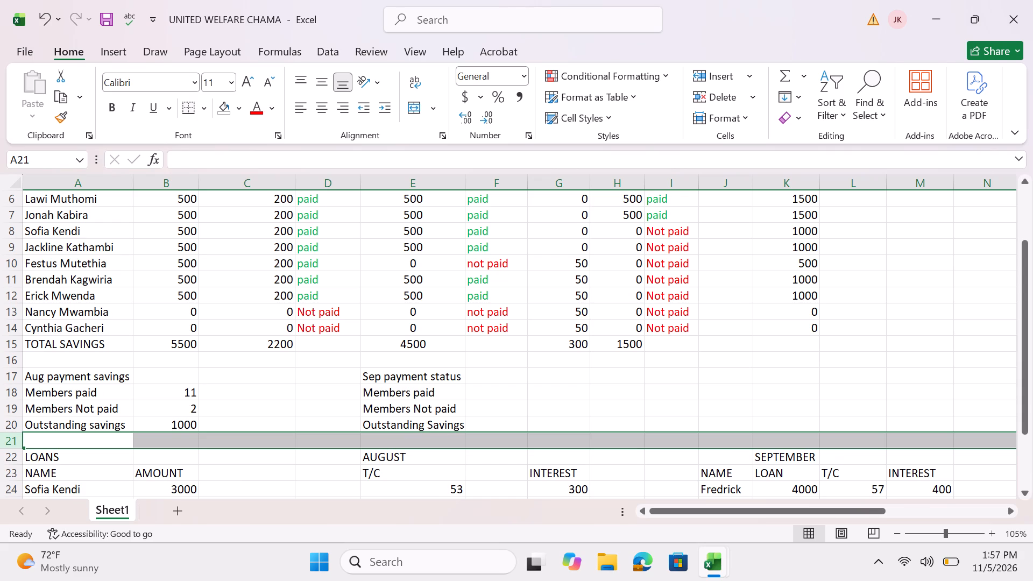
{"action": "left_click", "coordinate": [26, 454]}
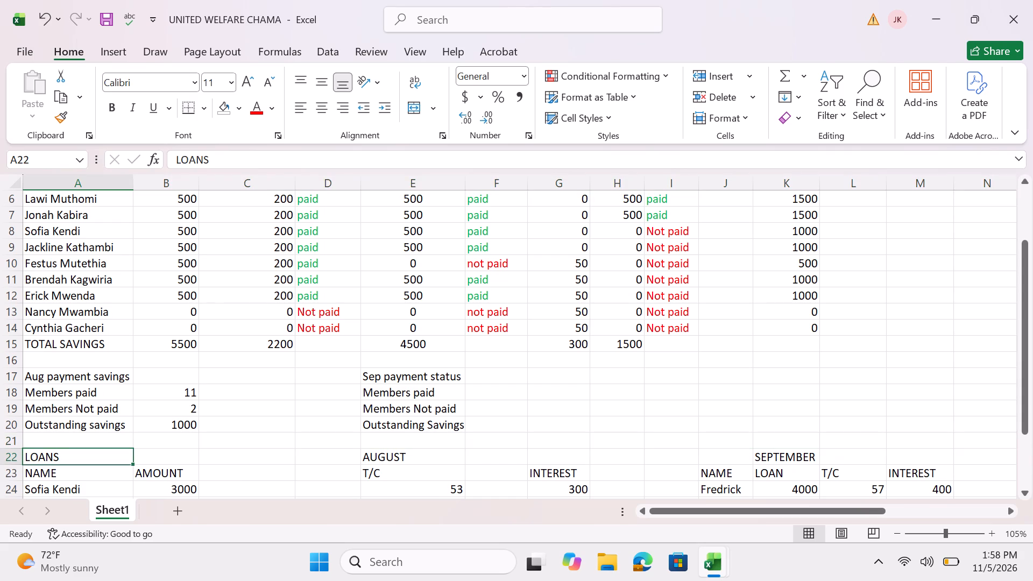
{"action": "left_click", "coordinate": [20, 450]}
{"action": "right_click", "coordinate": [20, 450]}
{"action": "left_click", "coordinate": [20, 450]}
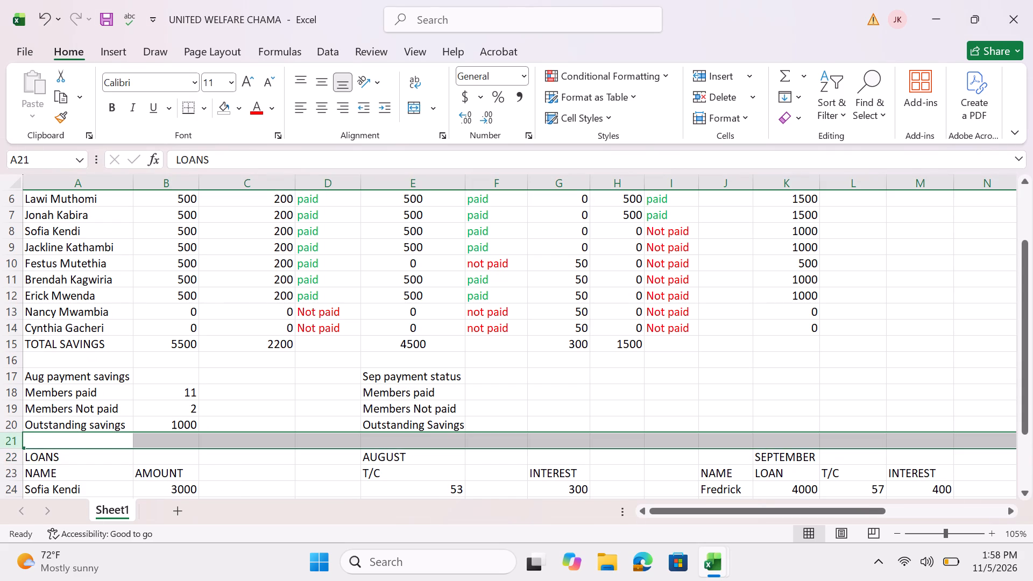
{"action": "right_click", "coordinate": [20, 450]}
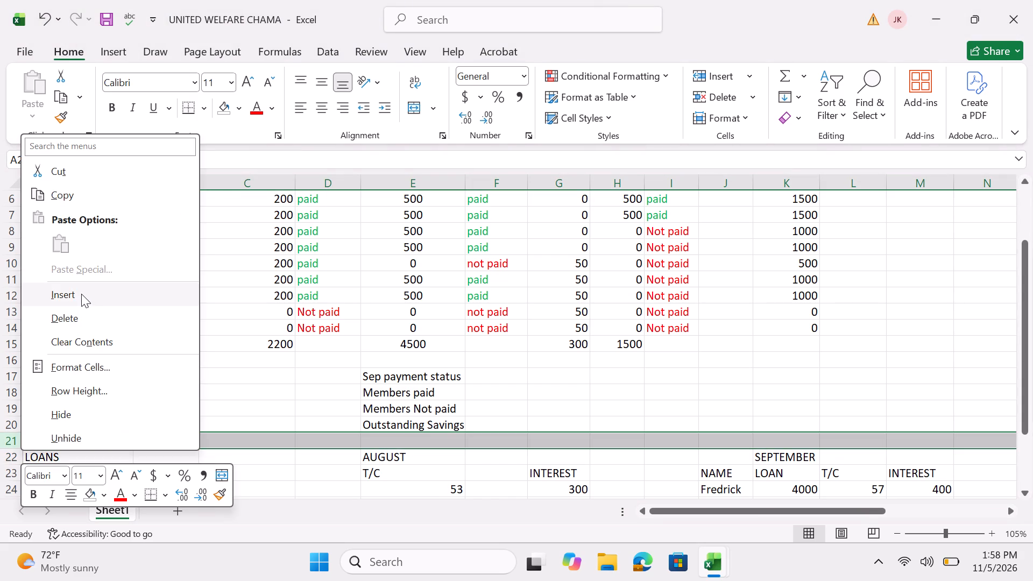
{"action": "left_click", "coordinate": [81, 294]}
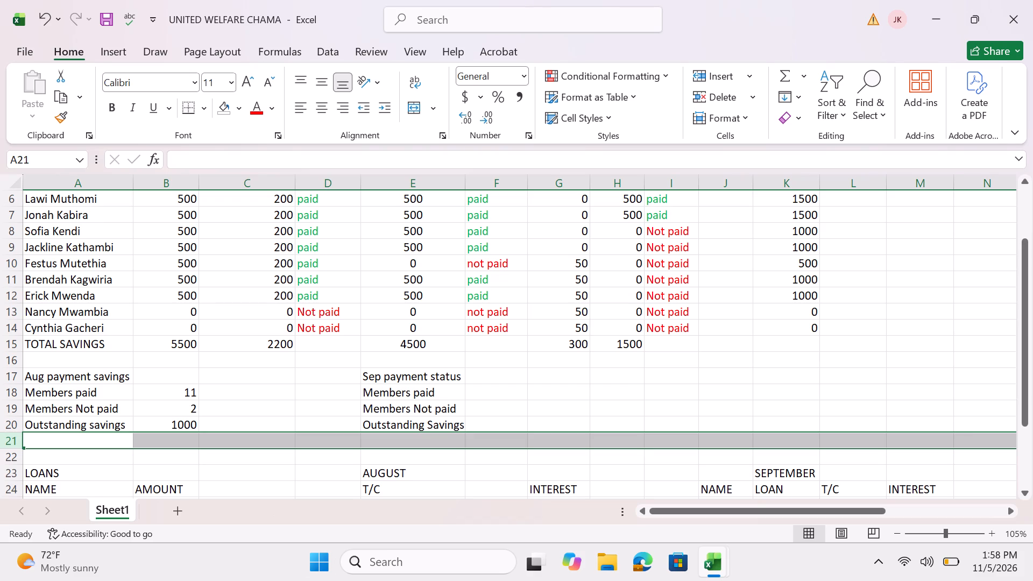
Enter the formula =COUNTIF(F2:F14,"paid") in cell F18 to count the members who paid in September.
{"action": "left_click", "coordinate": [484, 381]}
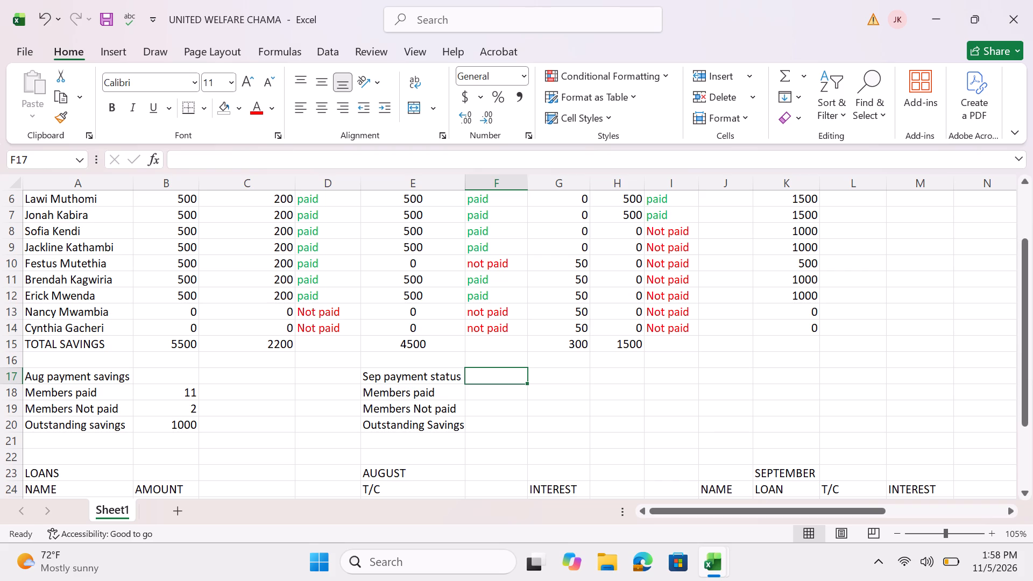
{"action": "left_click", "coordinate": [493, 393]}
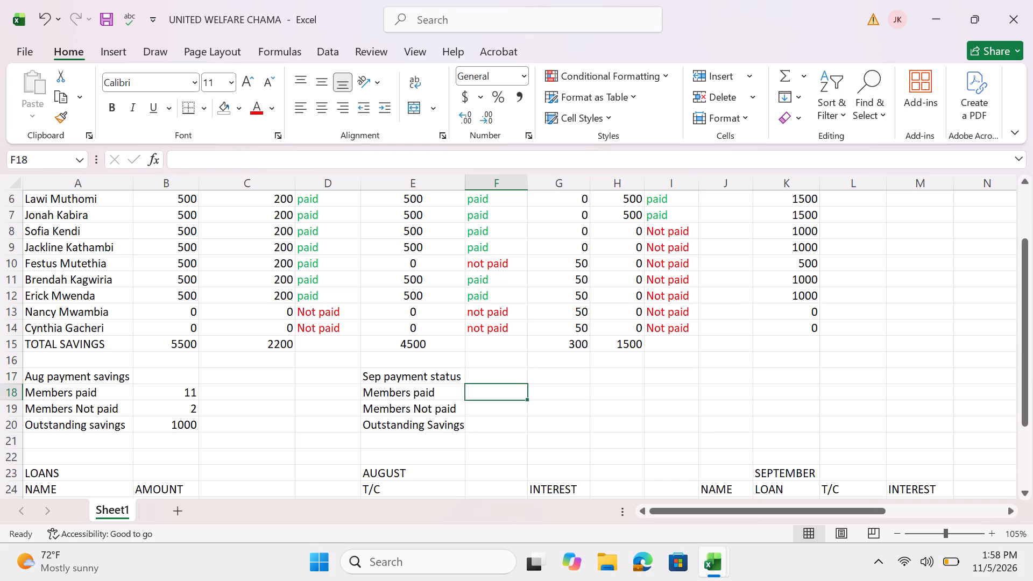
{"action": "key", "text": "equal"}
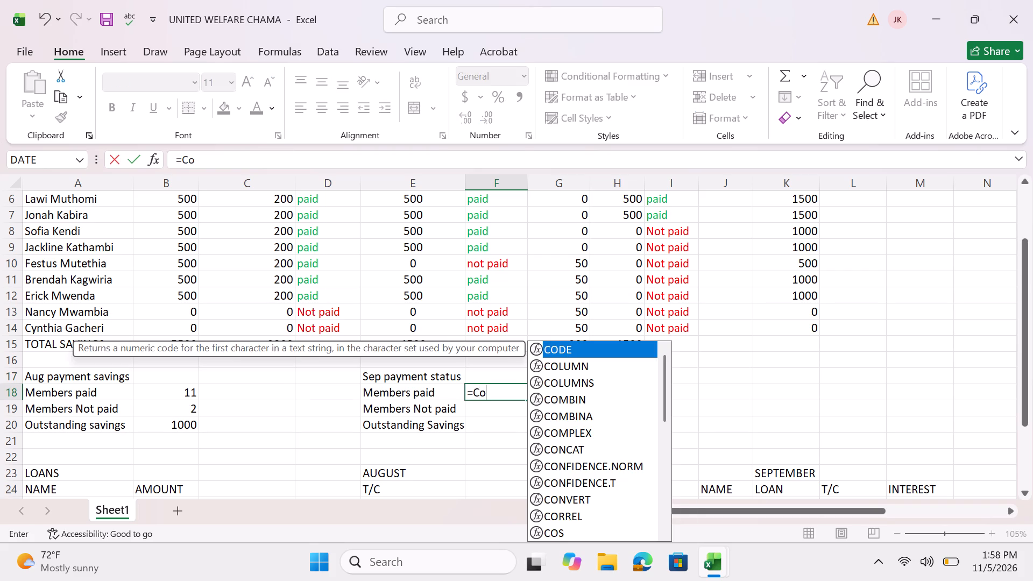
{"action": "key", "text": "i"}
{"action": "key", "text": "BackSpace"}
{"action": "type", "text": "un"}
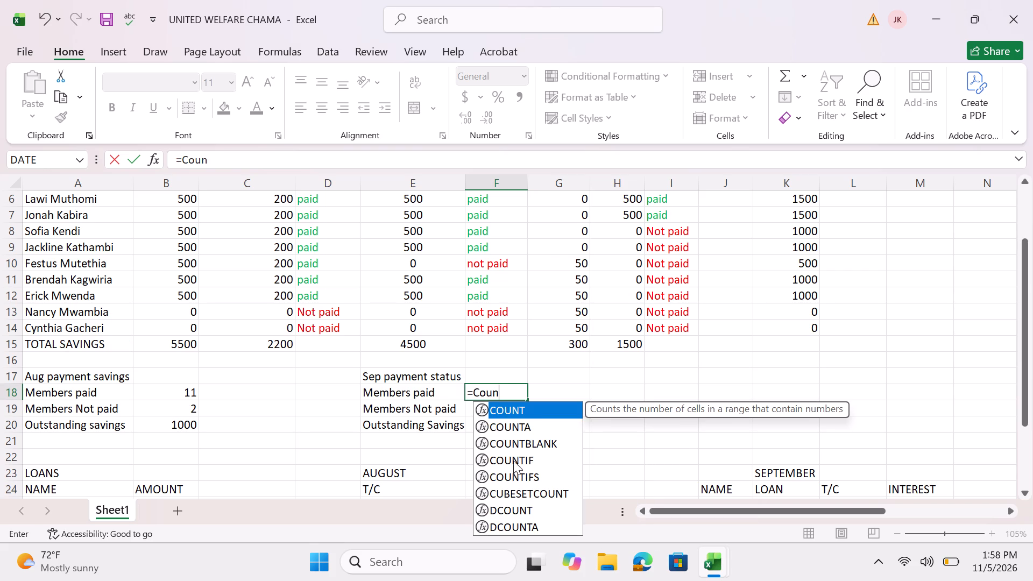
{"action": "left_click", "coordinate": [513, 459]}
{"action": "left_click", "coordinate": [513, 459]}
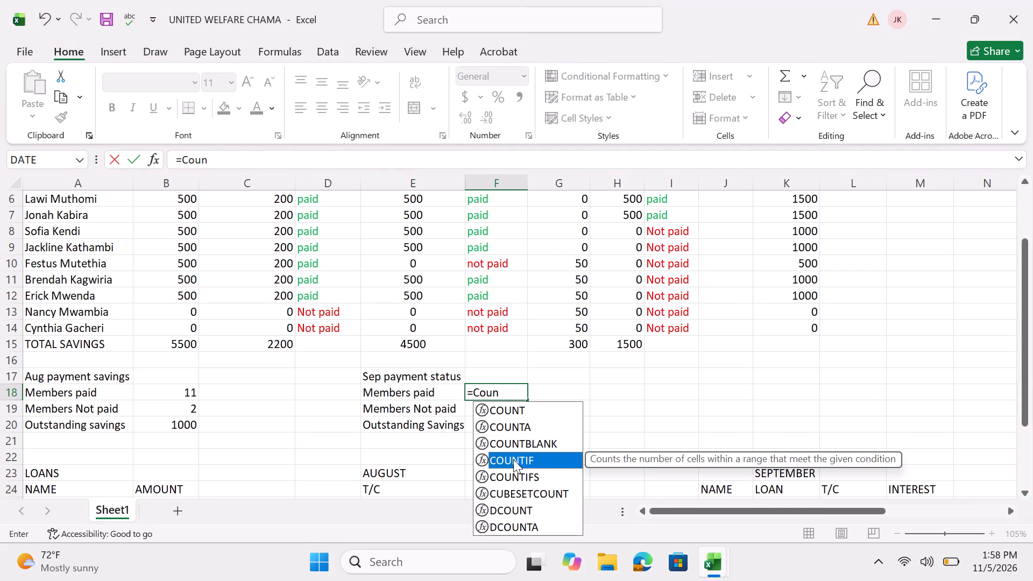
{"action": "left_click", "coordinate": [513, 459]}
{"action": "double_click", "coordinate": [513, 459]}
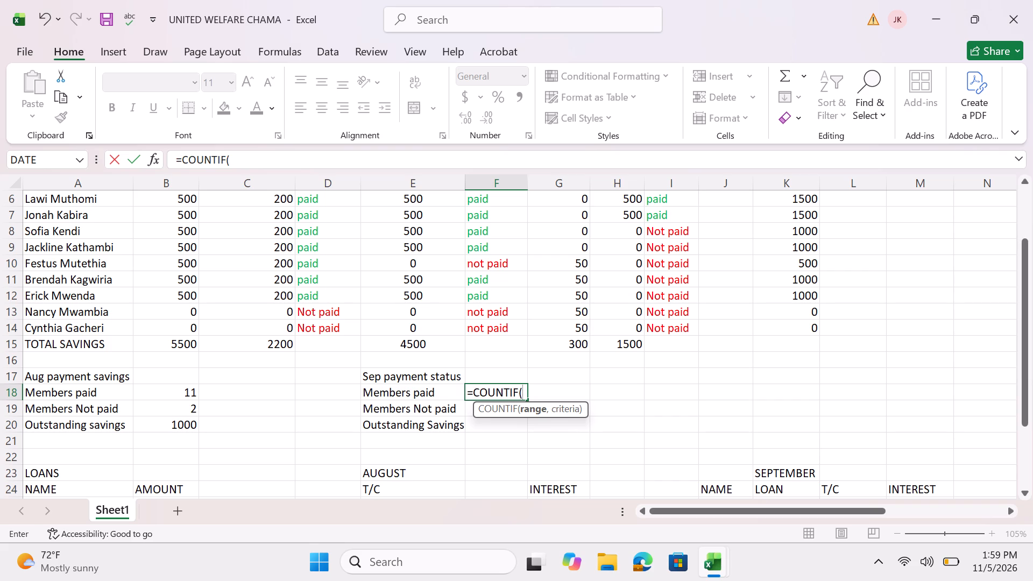
{"action": "type", "text": "F2"}
{"action": "key", "text": "shift+colon"}
{"action": "type", "text": "14"}
{"action": "key", "text": "BackSpace"}
{"action": "key", "text": "BackSpace"}
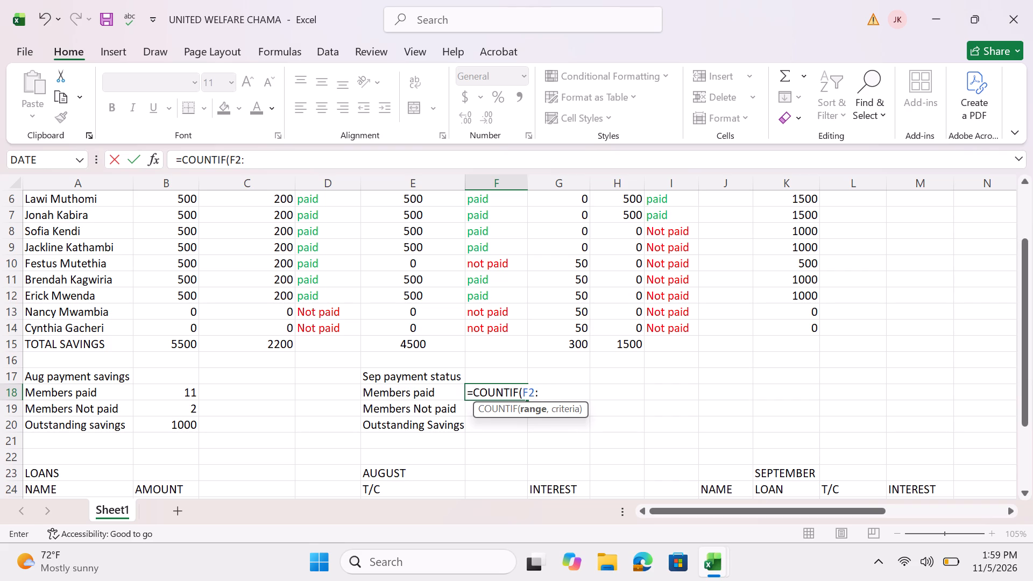
{"action": "type", "text": "F2"}
{"action": "key", "text": "BackSpace"}
{"action": "type", "text": "14"}
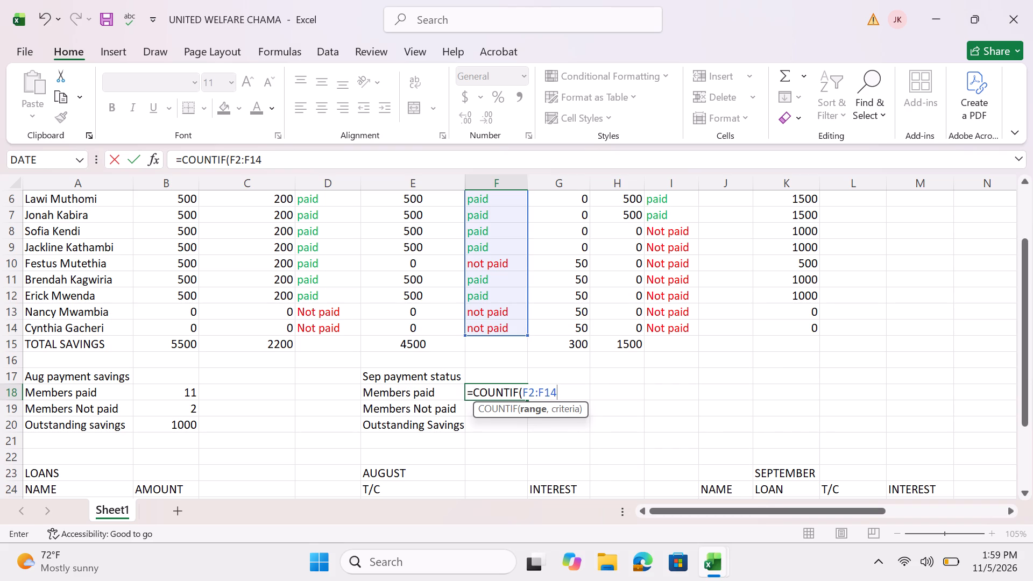
{"action": "key", "text": "comma"}
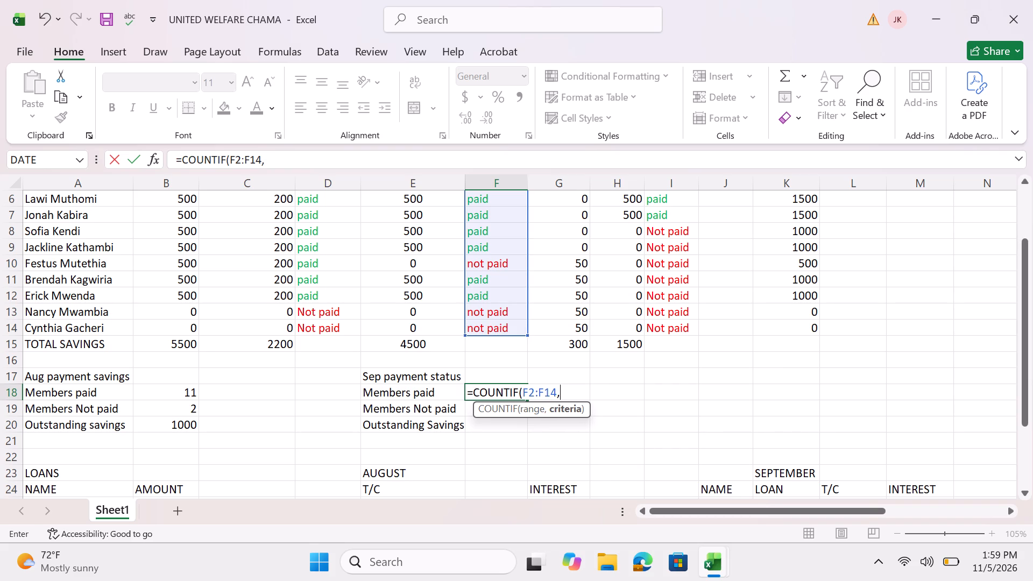
{"action": "key", "text": "apostrophe"}
{"action": "key", "text": "p"}
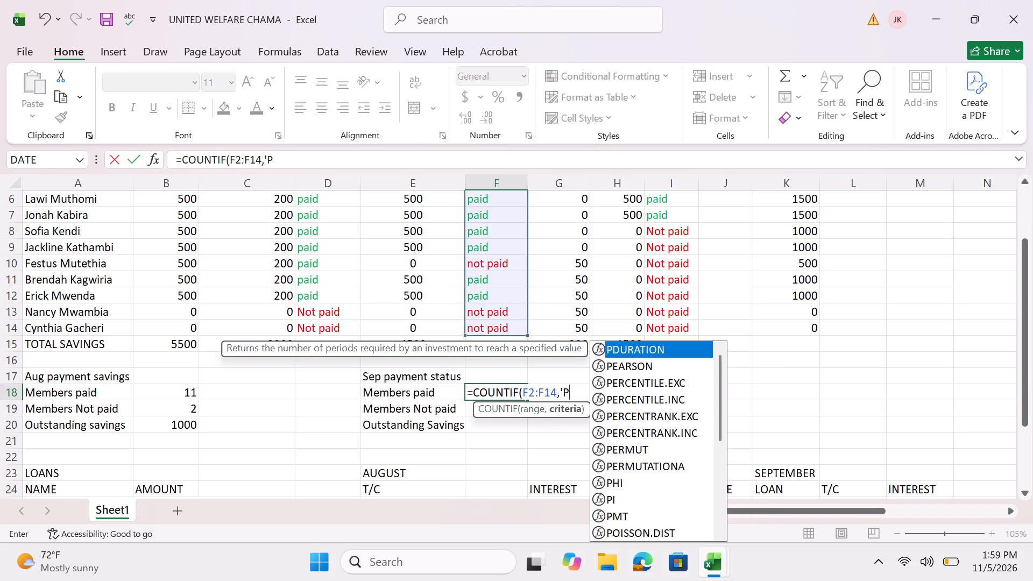
{"action": "key", "text": "BackSpace"}
{"action": "type", "text": "paid"}
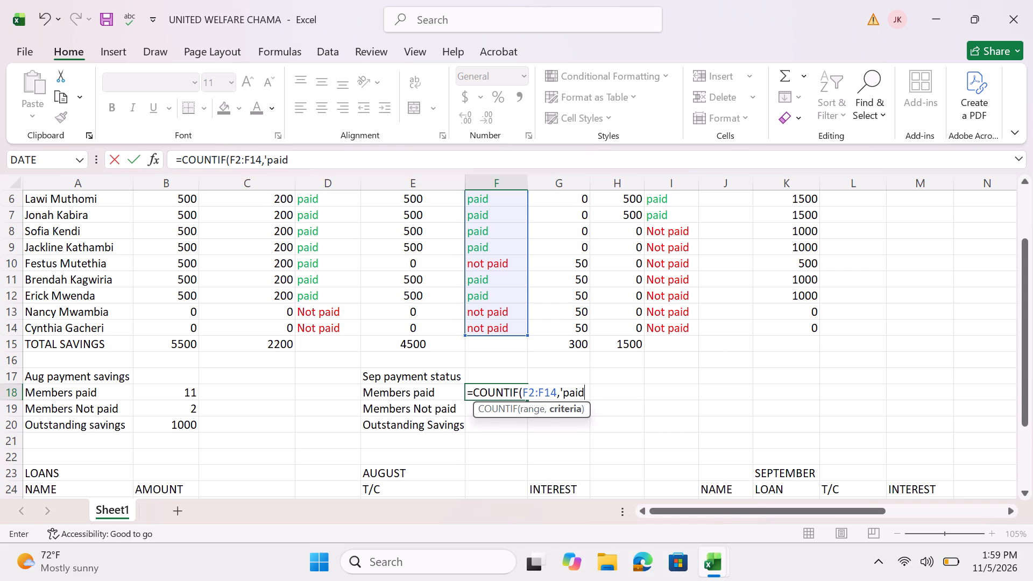
{"action": "key", "text": "BackSpace"}
{"action": "key", "text": "BackSpace"}
{"action": "key", "text": "BackSpace"}
{"action": "key", "text": "BackSpace"}
{"action": "key", "text": "BackSpace"}
{"action": "type", "text": "\"paid"}
{"action": "key", "text": "shift+quotedbl"}
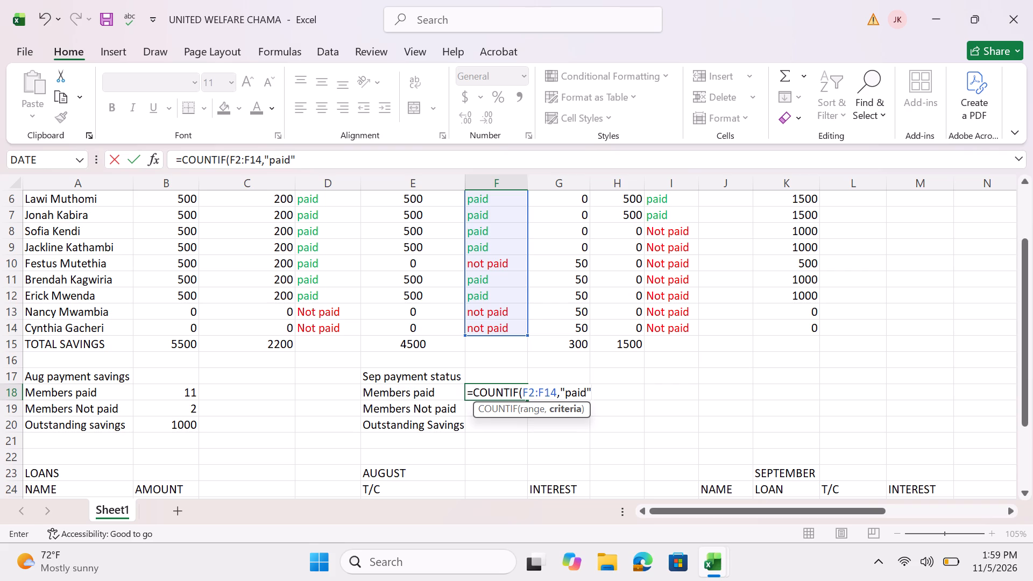
{"action": "key", "text": "shift+parenright"}
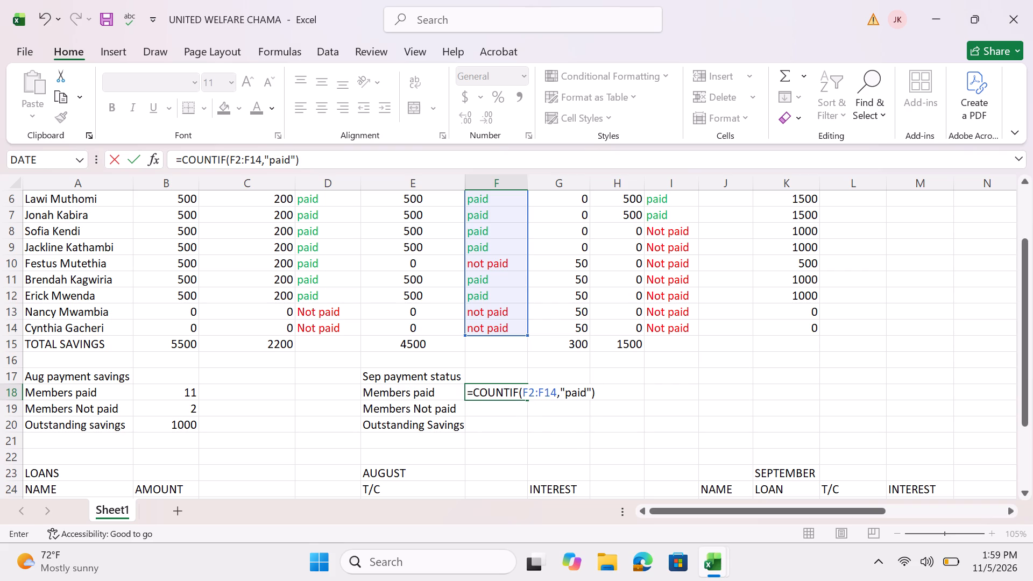
{"action": "key", "text": "Return"}
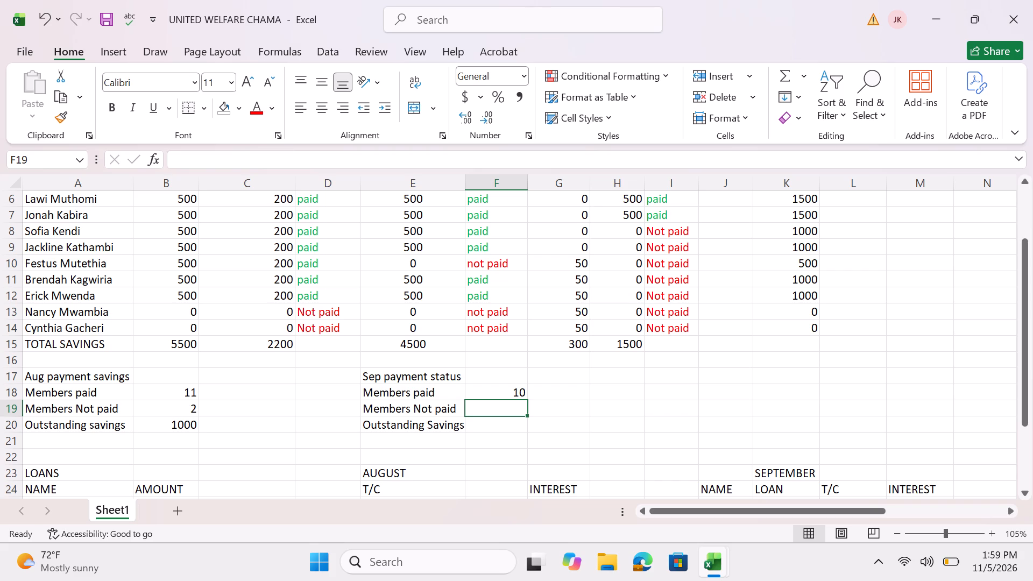
Enter 3 as the September Members Not paid figure in cell F19.
{"action": "key", "text": "3"}
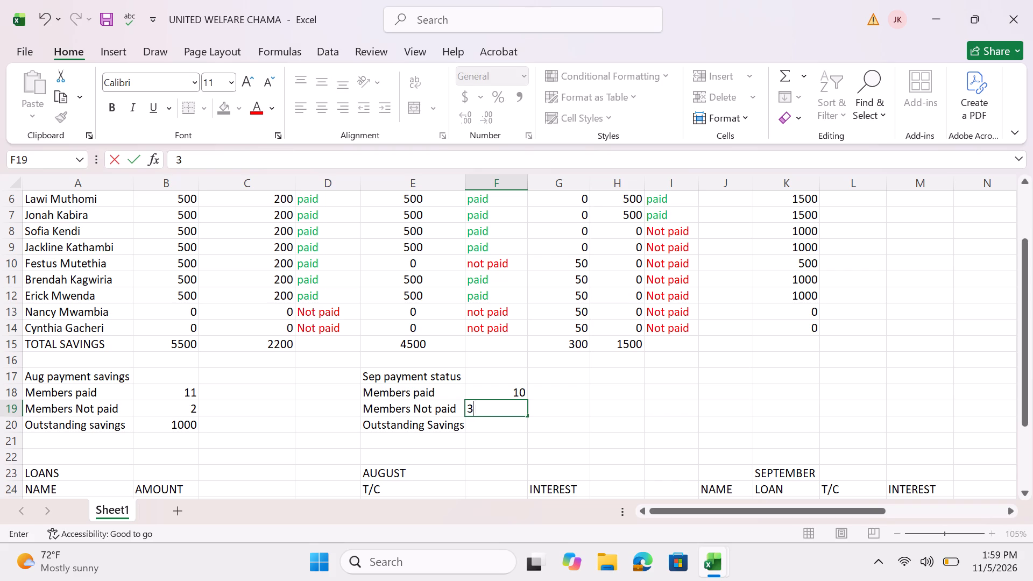
{"action": "key", "text": "Return"}
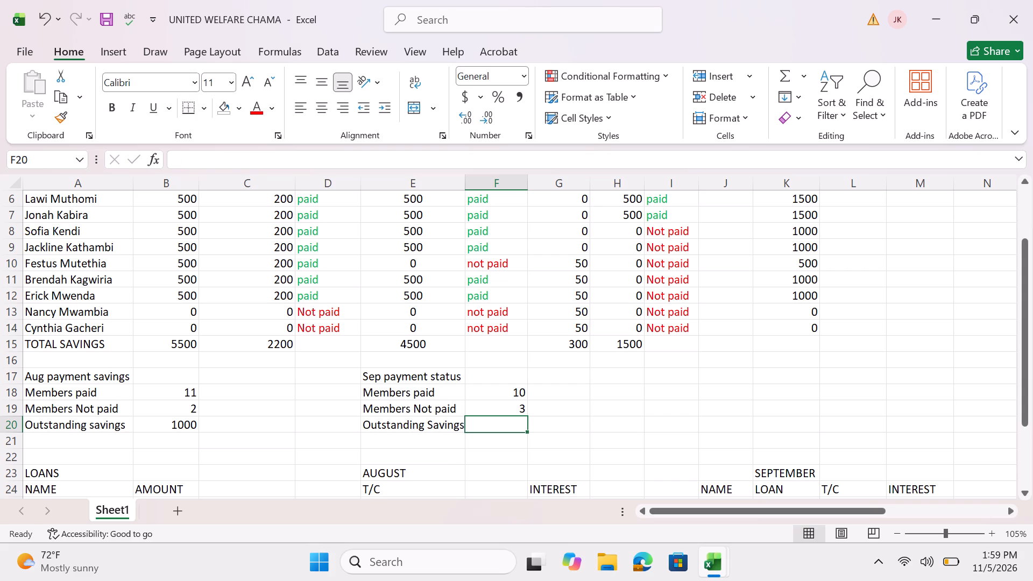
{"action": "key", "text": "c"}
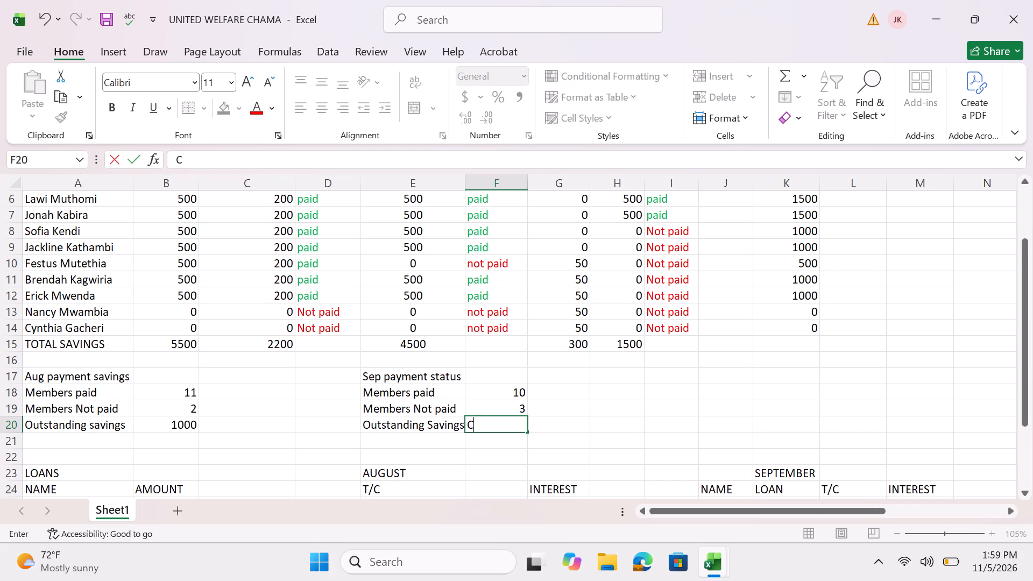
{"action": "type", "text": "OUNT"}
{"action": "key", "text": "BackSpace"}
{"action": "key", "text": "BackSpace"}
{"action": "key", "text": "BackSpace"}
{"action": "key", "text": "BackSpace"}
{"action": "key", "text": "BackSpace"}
Enter a COUNTIF formula in cell F20 multiplying the "Not paid" count in F2:F14 by 500 for September's outstanding savings.
{"action": "key", "text": "equal"}
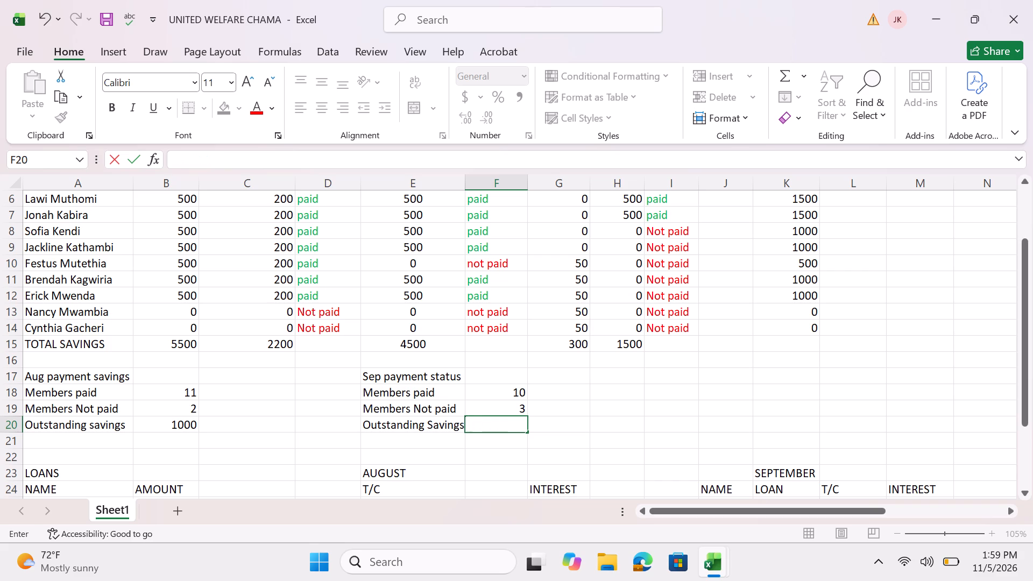
{"action": "key", "text": "c"}
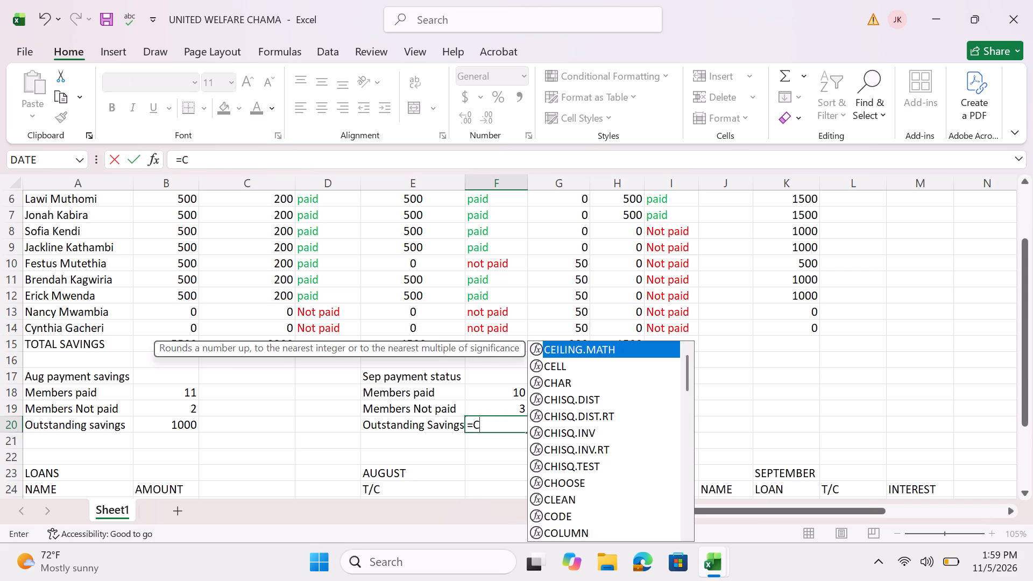
{"action": "type", "text": "OU"}
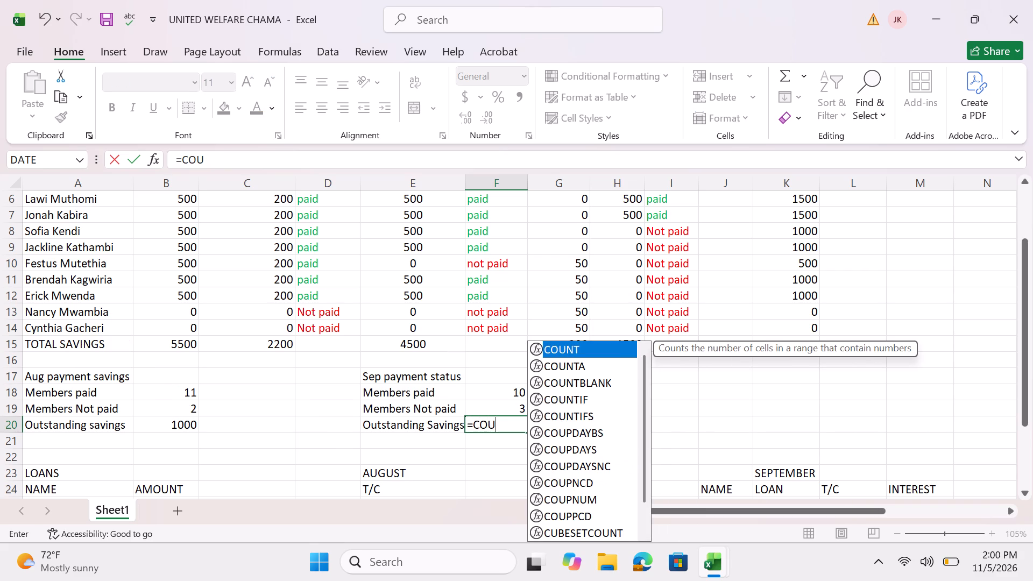
{"action": "left_click", "coordinate": [578, 391]}
{"action": "left_click", "coordinate": [578, 391]}
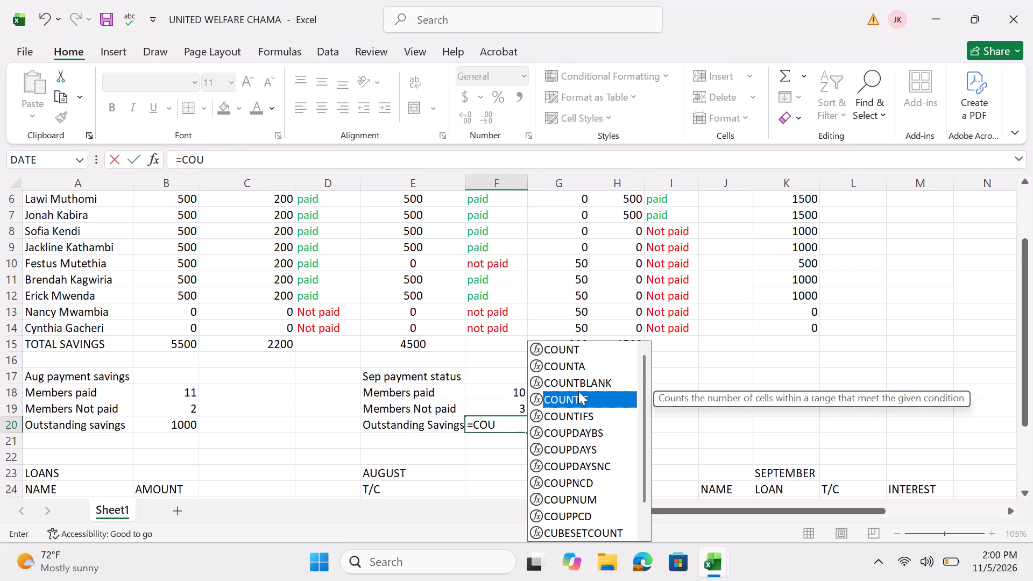
{"action": "double_click", "coordinate": [578, 391]}
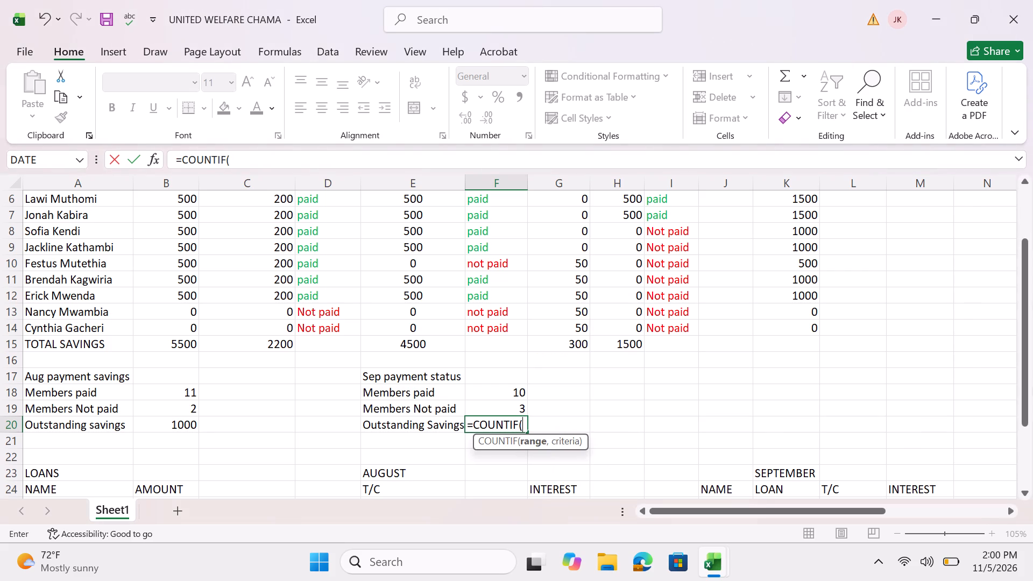
{"action": "key", "text": "f"}
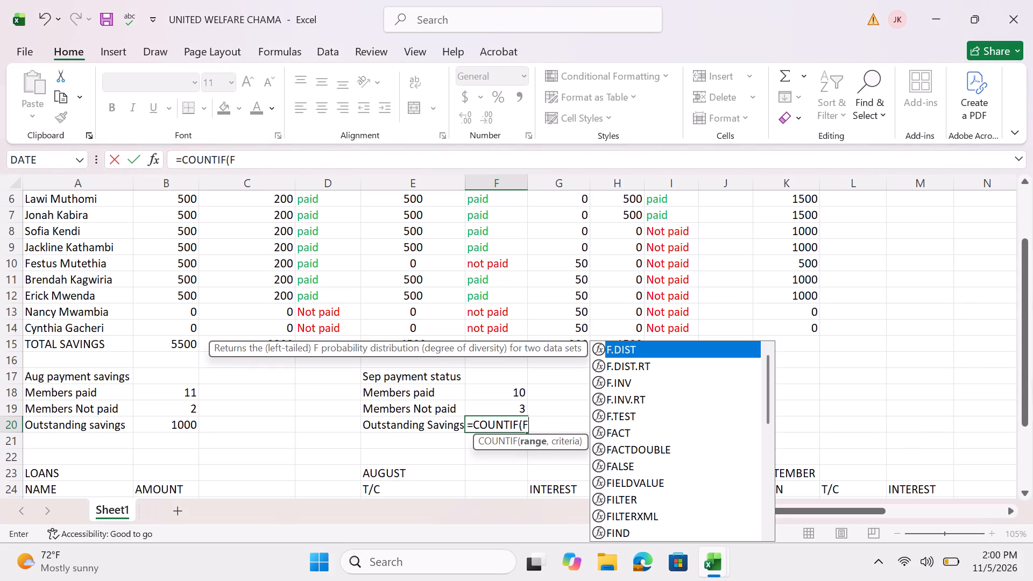
{"action": "key", "text": "2"}
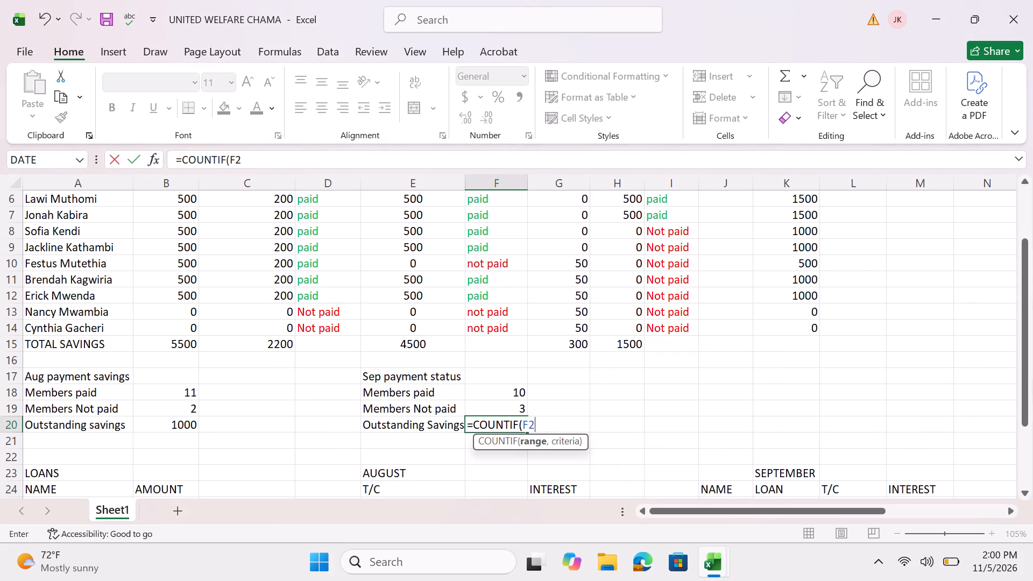
{"action": "type", "text": ":F14"}
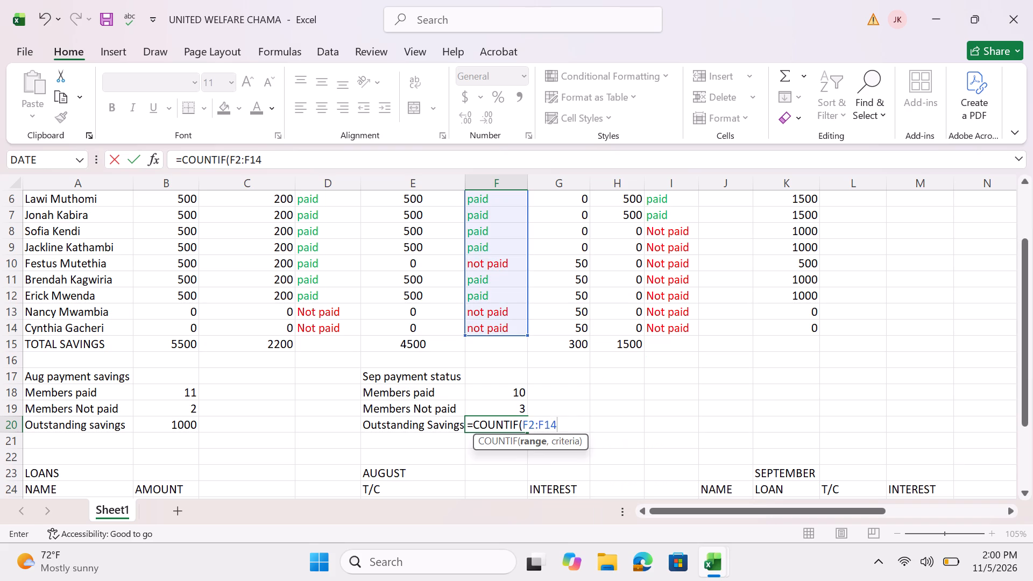
{"action": "key", "text": "comma"}
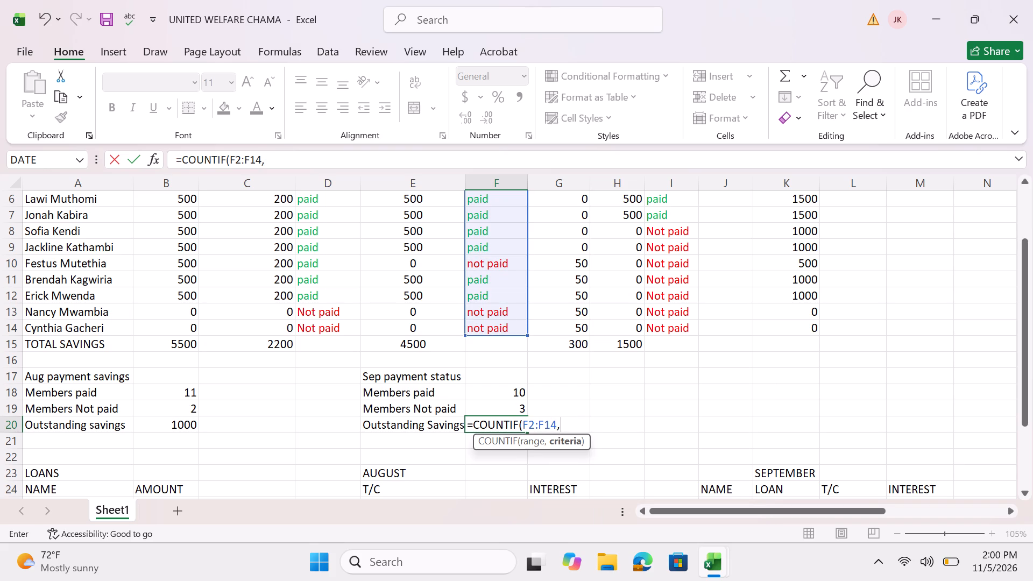
{"action": "key", "text": "shift+quotedbl"}
{"action": "key", "text": "n"}
{"action": "key", "text": "apostrophe"}
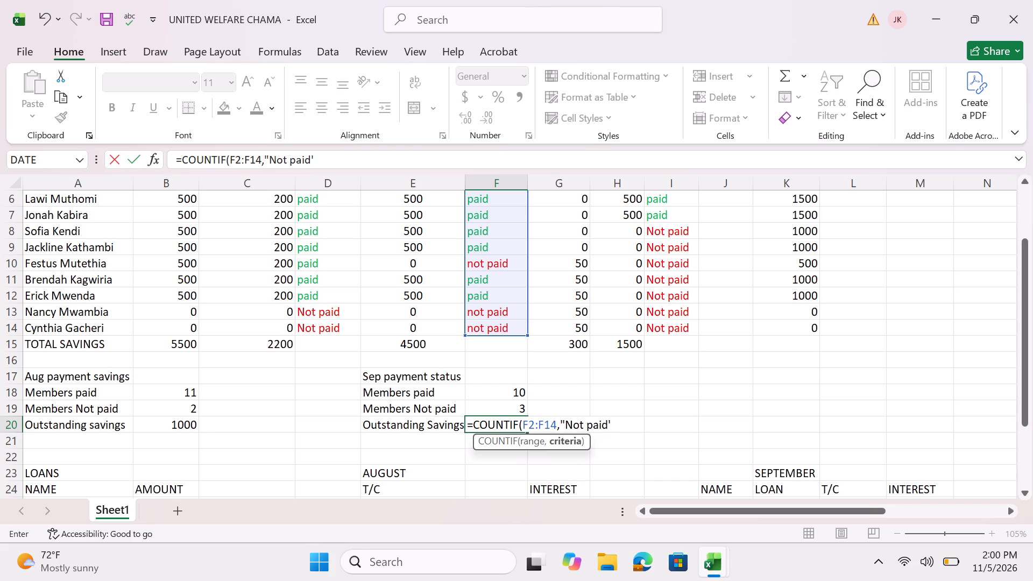
{"action": "key", "text": "shift+parenright"}
{"action": "key", "text": "shift+asterisk"}
{"action": "type", "text": "500"}
{"action": "key", "text": "Return"}
{"action": "left_click", "coordinate": [617, 372]}
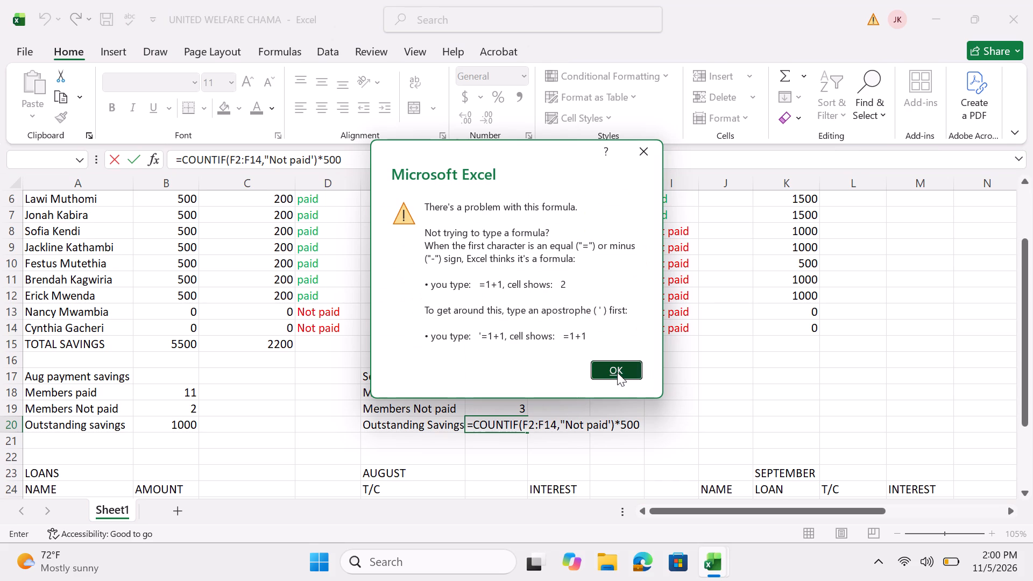
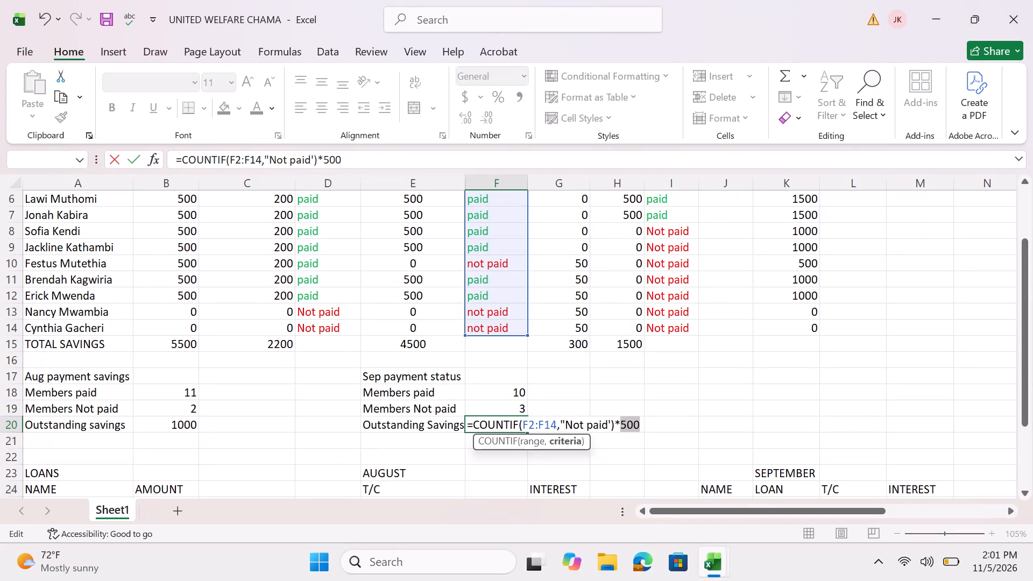
Correct the closing quotation mark after Not paid in cell F20 so the formula reads =COUNTIF(F2:F14,"Not paid")*500.
{"action": "left_click_drag", "start_coordinate": [601, 424], "coordinate": [614, 424]}
{"action": "left_click", "coordinate": [614, 424]}
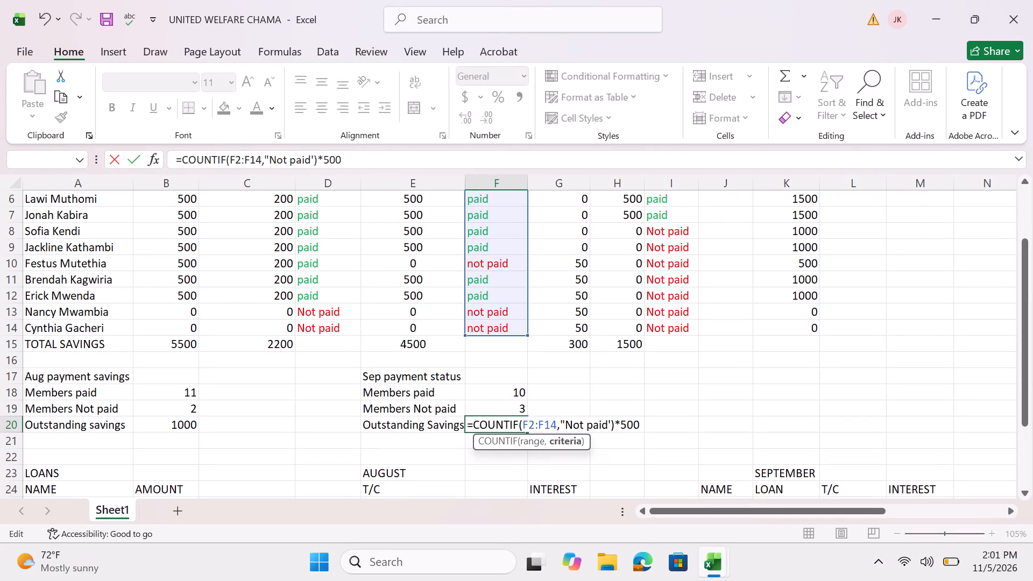
{"action": "left_click", "coordinate": [610, 424]}
{"action": "key", "text": "BackSpace"}
{"action": "key", "text": "shift+quotedbl"}
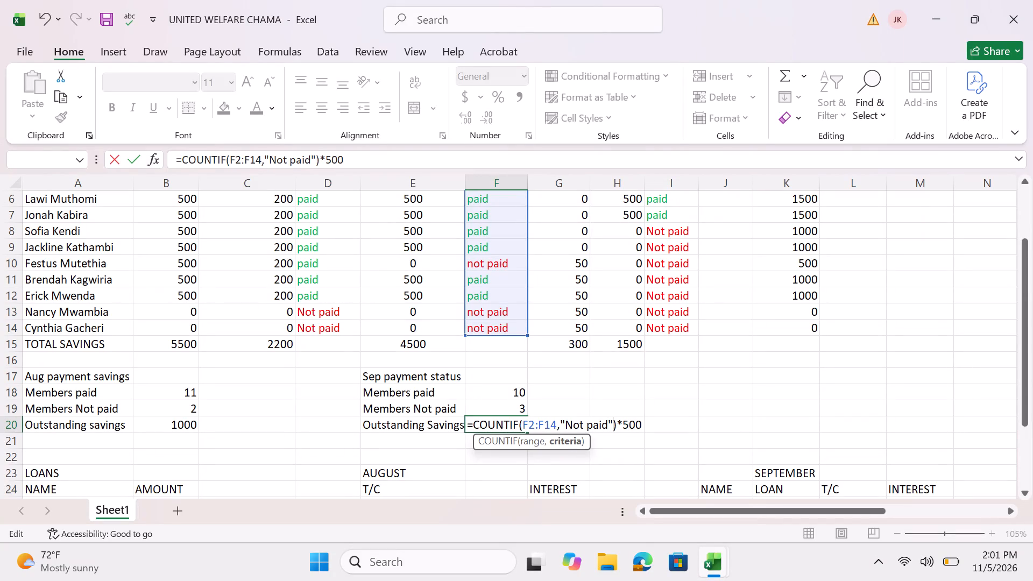
{"action": "left_click", "coordinate": [645, 429]}
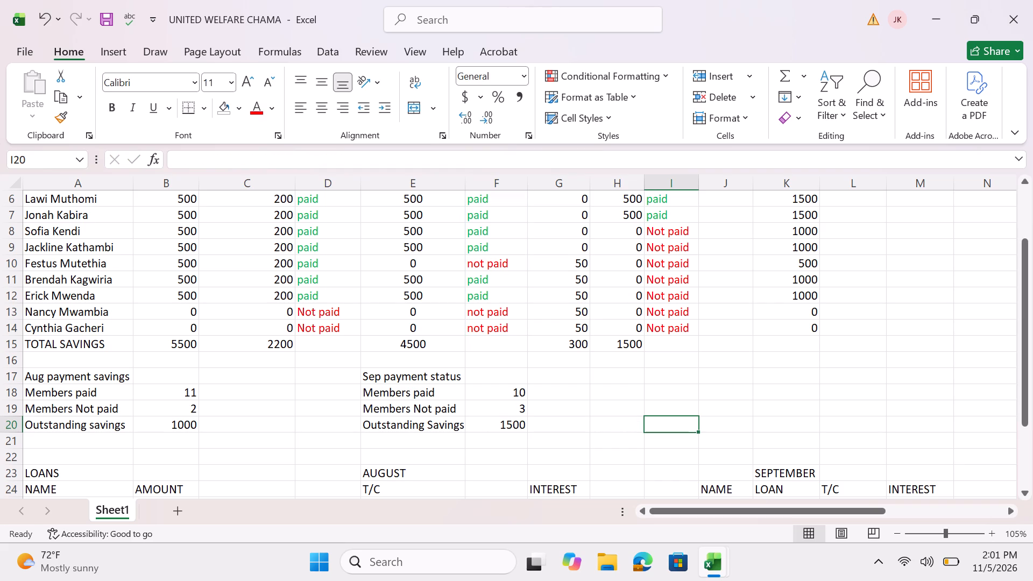